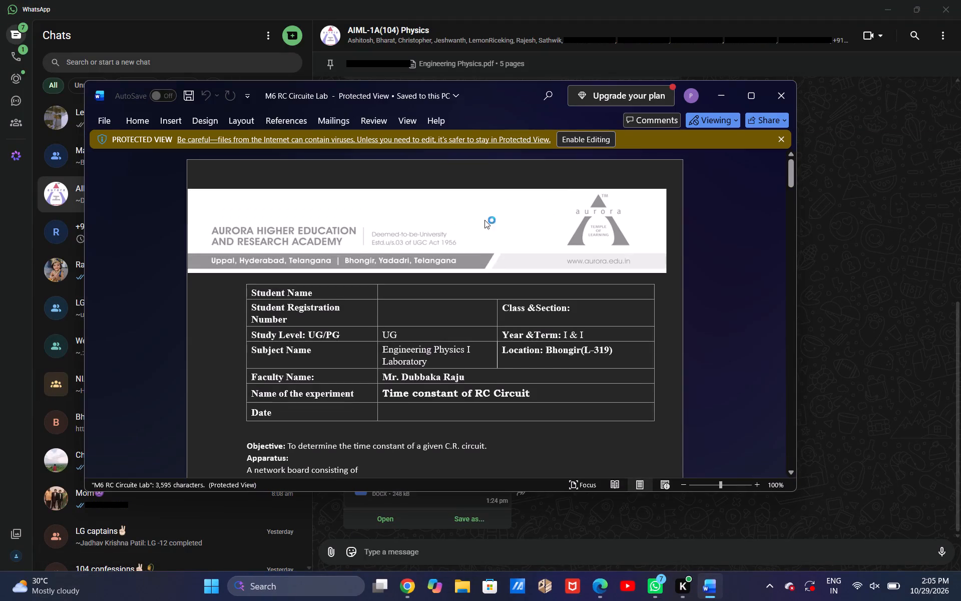
# Enable editing for the protected RC circuit lab document and maximize its window.
pyautogui.click(576, 141)
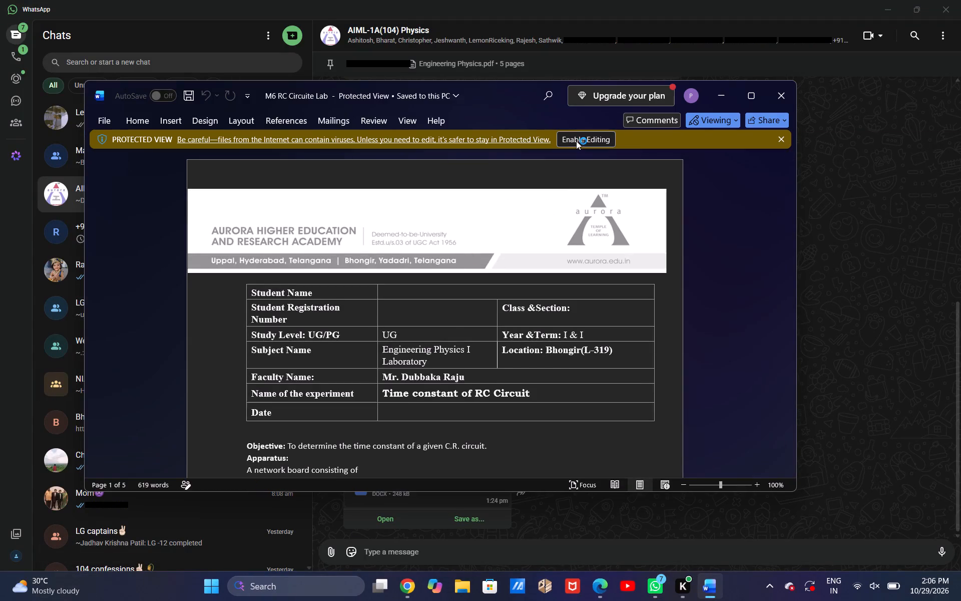
pyautogui.click(755, 94)
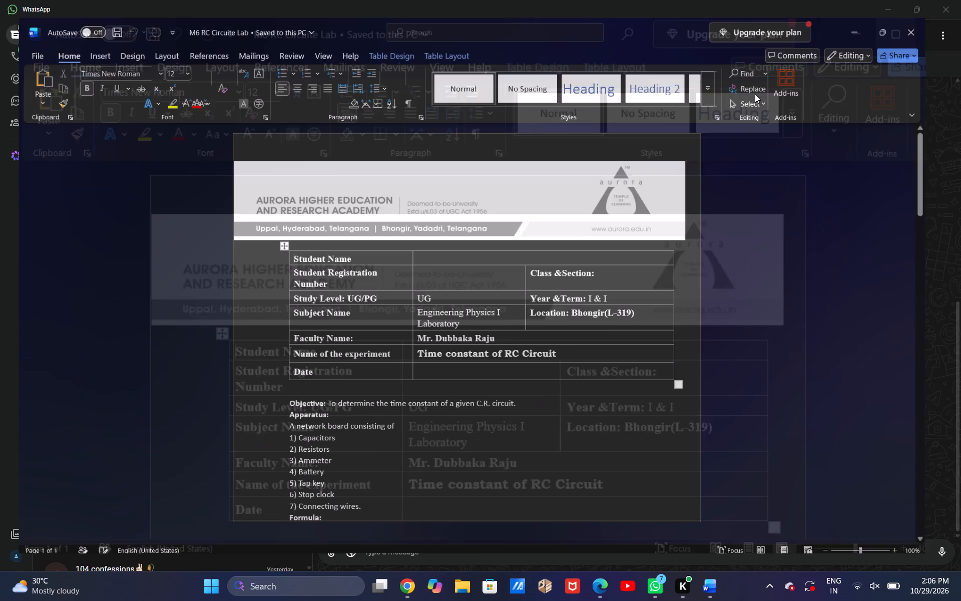
pyautogui.click(755, 94)
# Number the five empty rows of the C1R1 table 1 to 5 in the S.NO column.
pyautogui.scroll(-5, 748, 339)
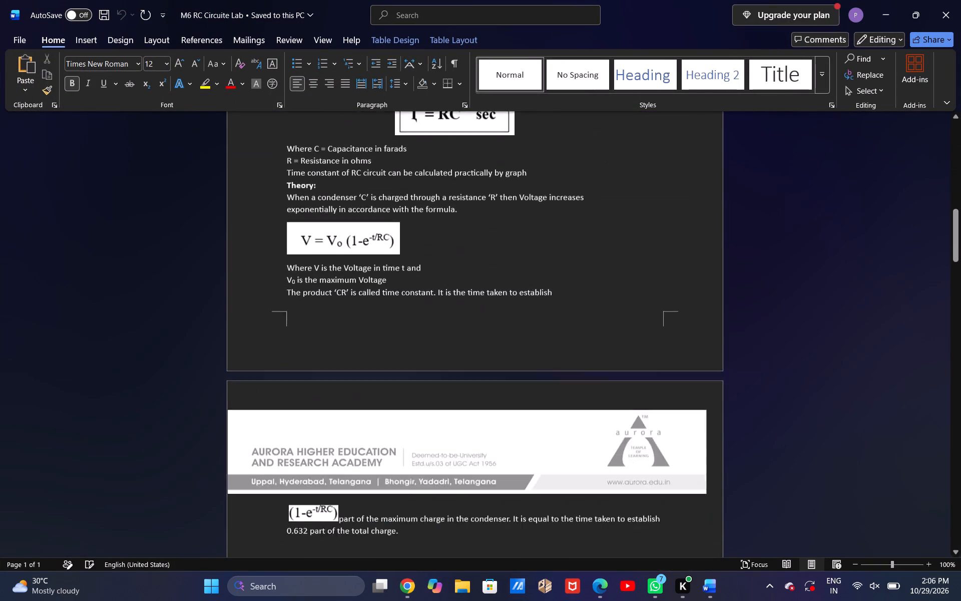
pyautogui.scroll(-8, 748, 339)
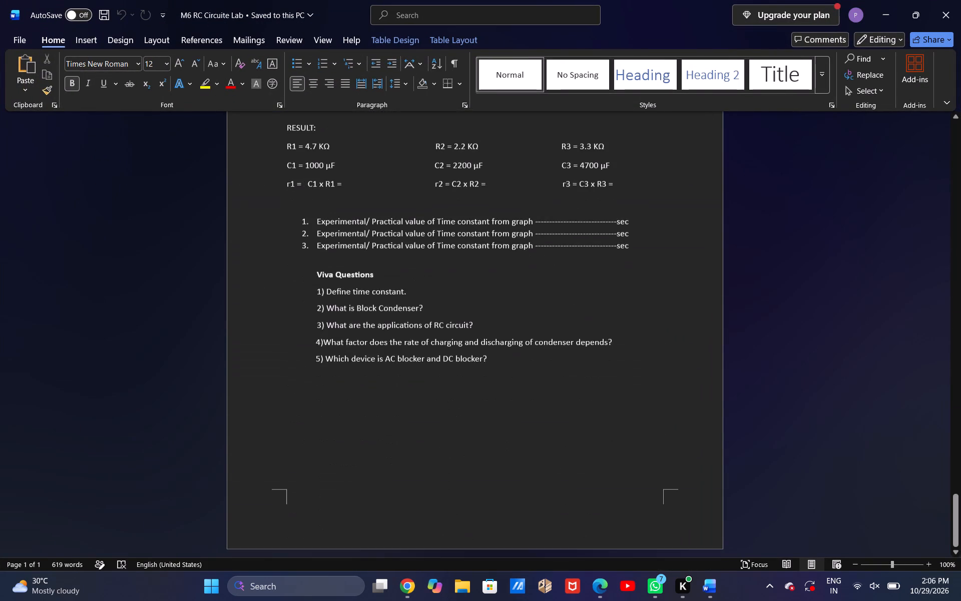
pyautogui.scroll(4, 748, 339)
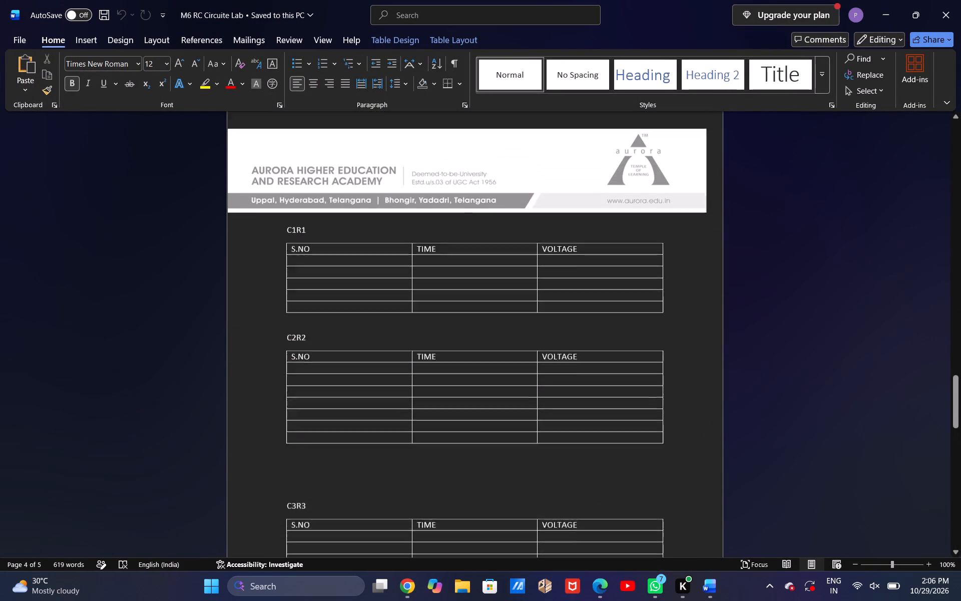
pyautogui.scroll(2, 748, 339)
pyautogui.scroll(-2, 748, 339)
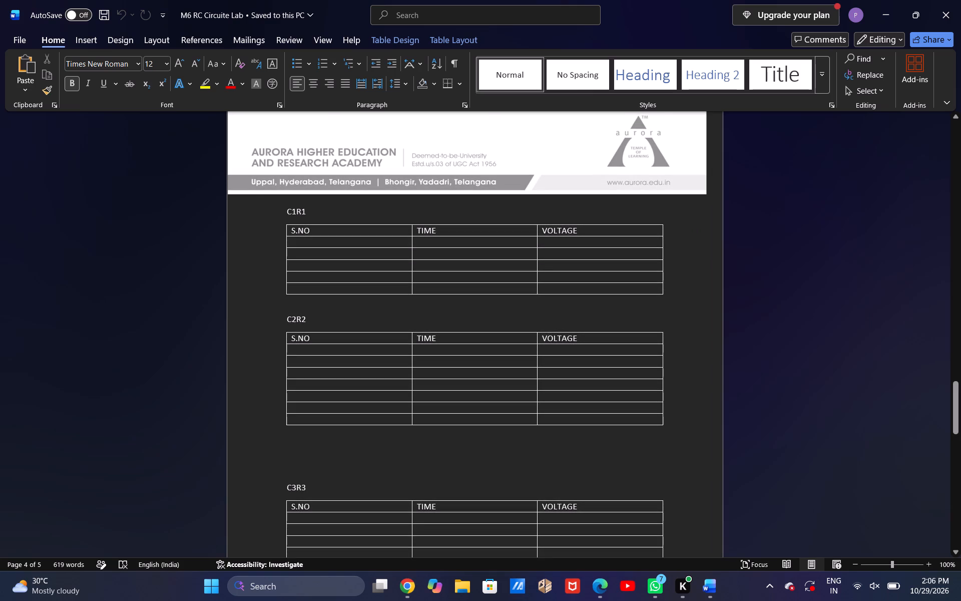
pyautogui.click(333, 245)
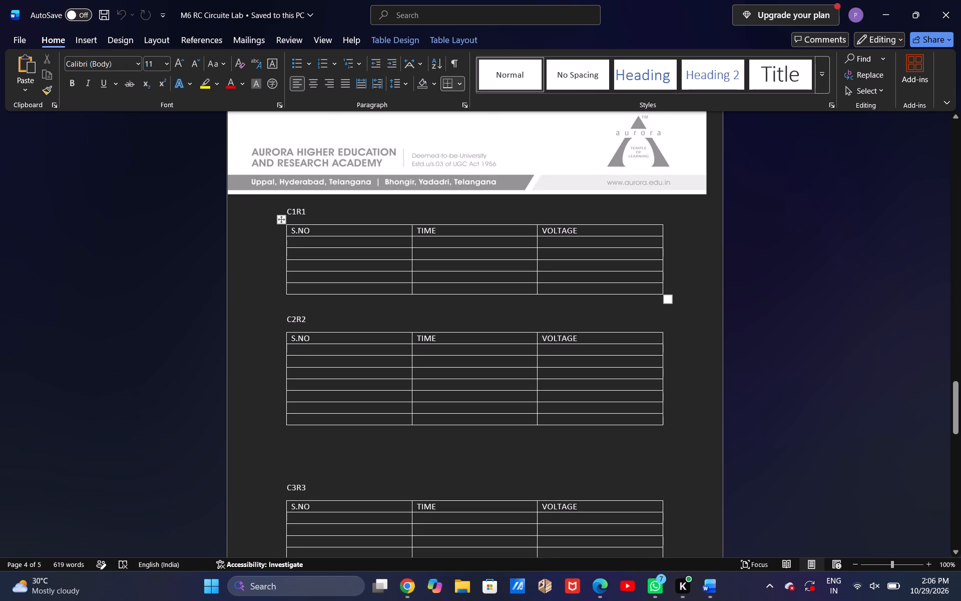
pyautogui.press('1')
pyautogui.press('Return')
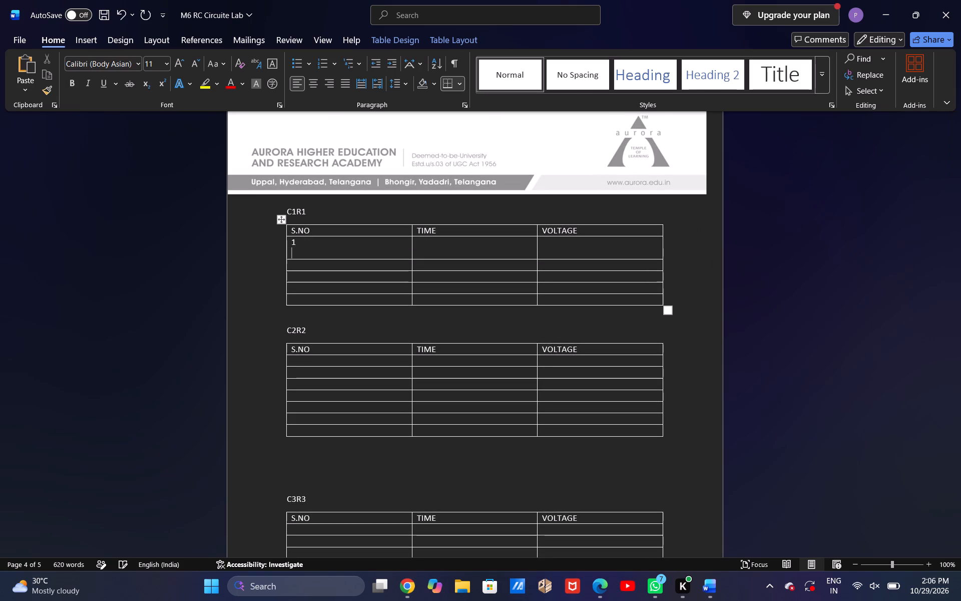
pyautogui.press('BackSpace')
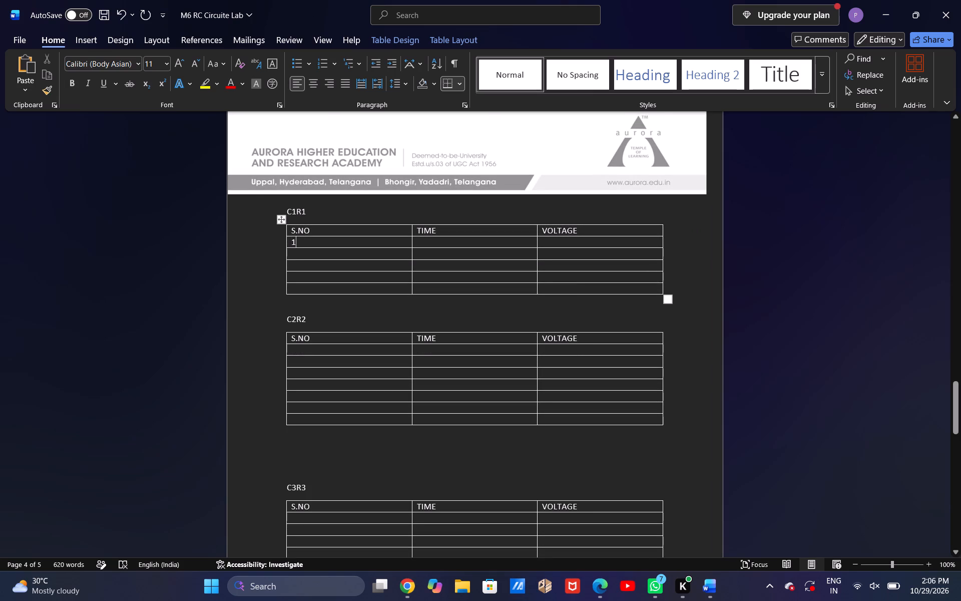
pyautogui.click(296, 255)
pyautogui.press('2')
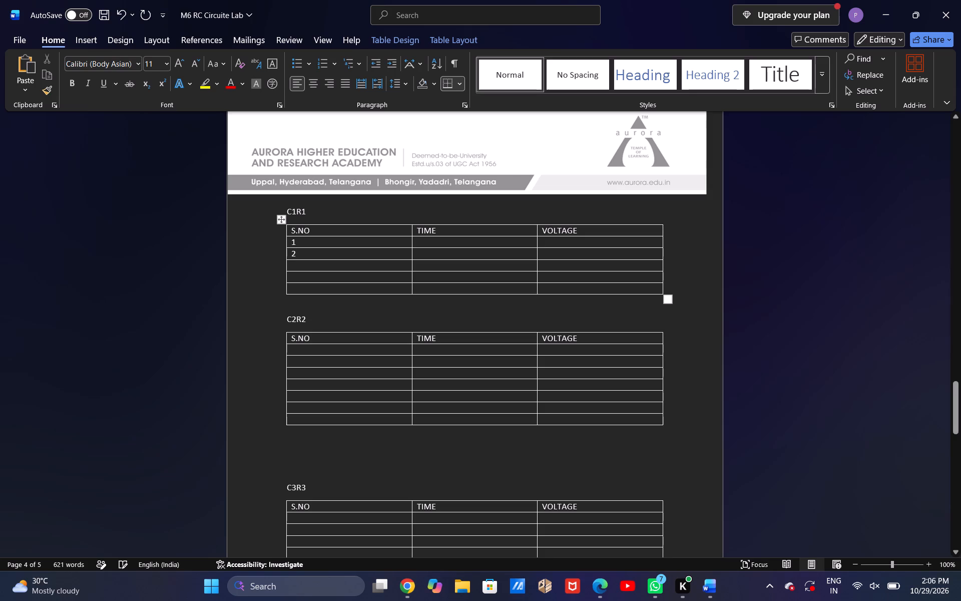
pyautogui.click(297, 267)
pyautogui.press('2')
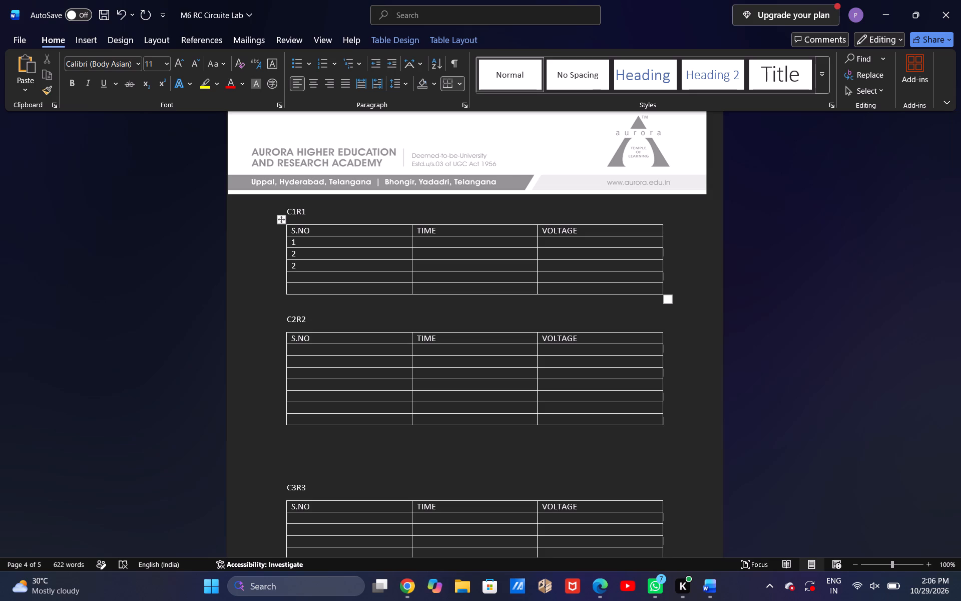
pyautogui.press('BackSpace')
pyautogui.press('3')
pyautogui.click(294, 278)
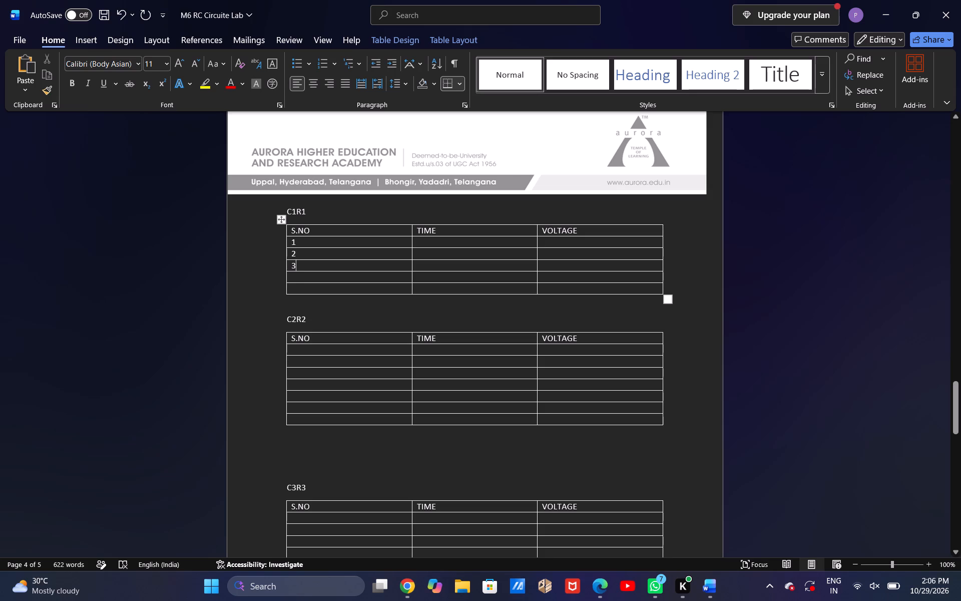
pyautogui.press('4')
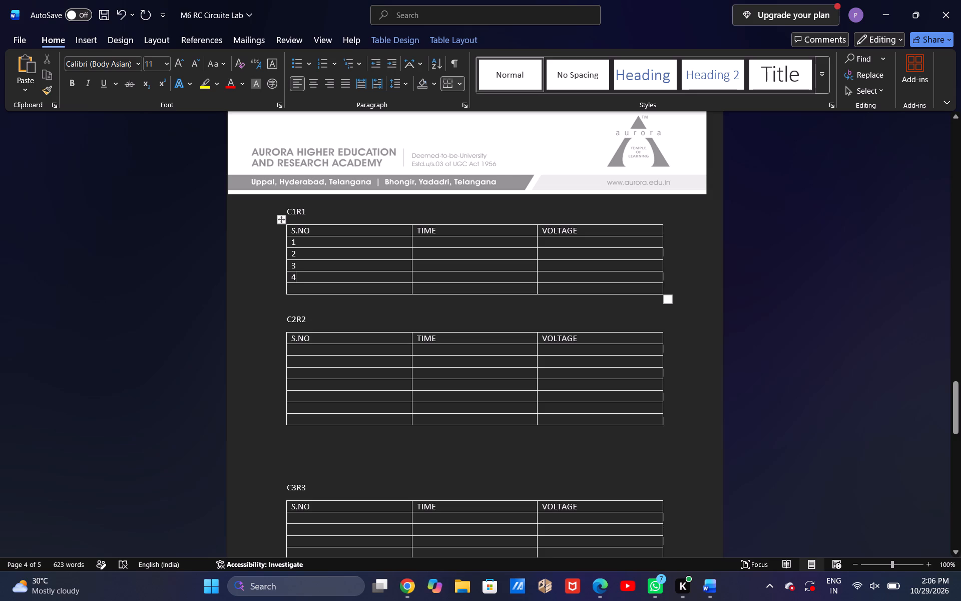
pyautogui.click(294, 288)
pyautogui.press('5')
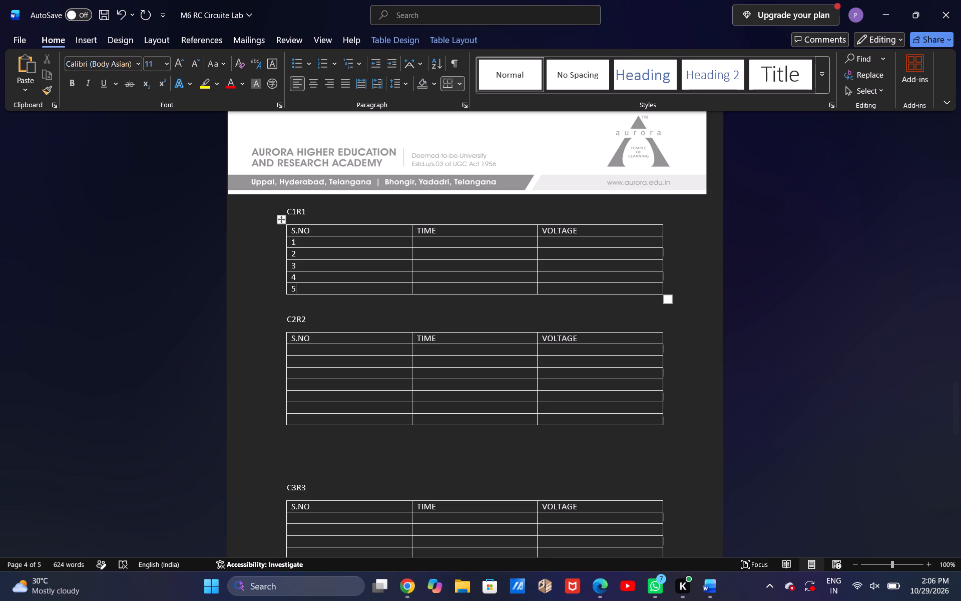
# Fill the TIME column of the C1R1 table with 5, 10, 15, 20 and 25.
pyautogui.click(497, 243)
pyautogui.press('5')
pyautogui.click(590, 247)
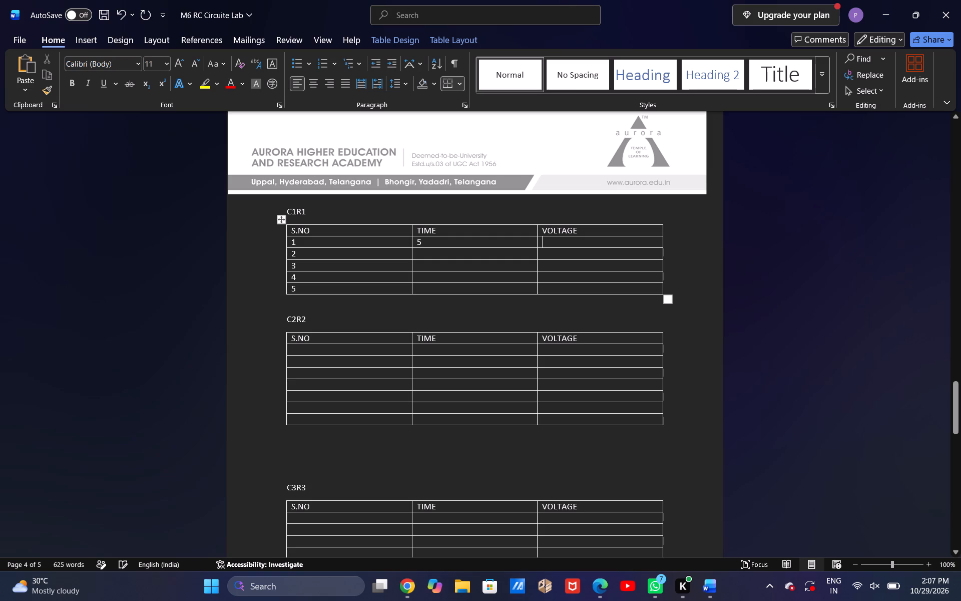
pyautogui.click(466, 257)
pyautogui.write('150')
pyautogui.press('BackSpace')
pyautogui.press('BackSpace')
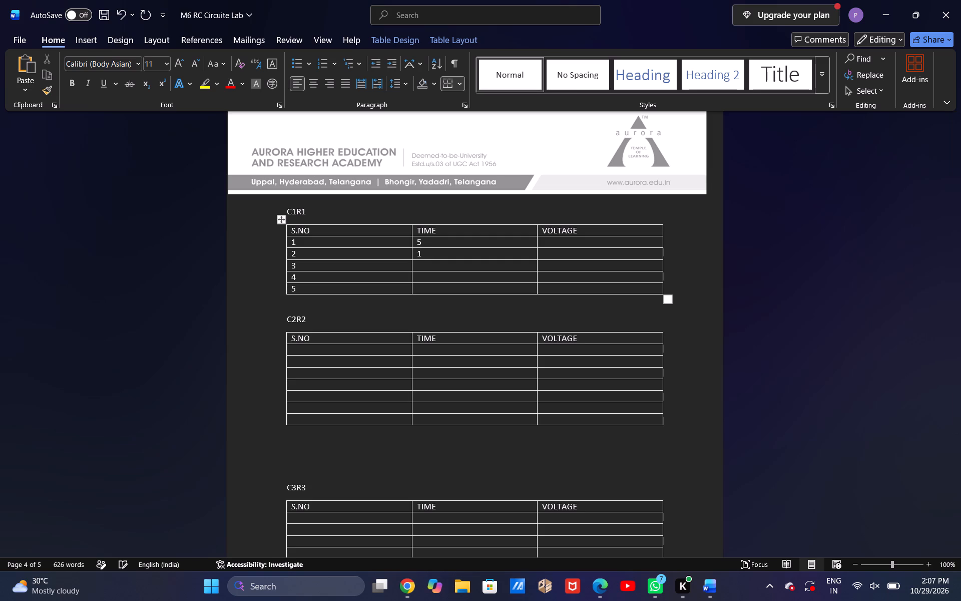
pyautogui.press('0')
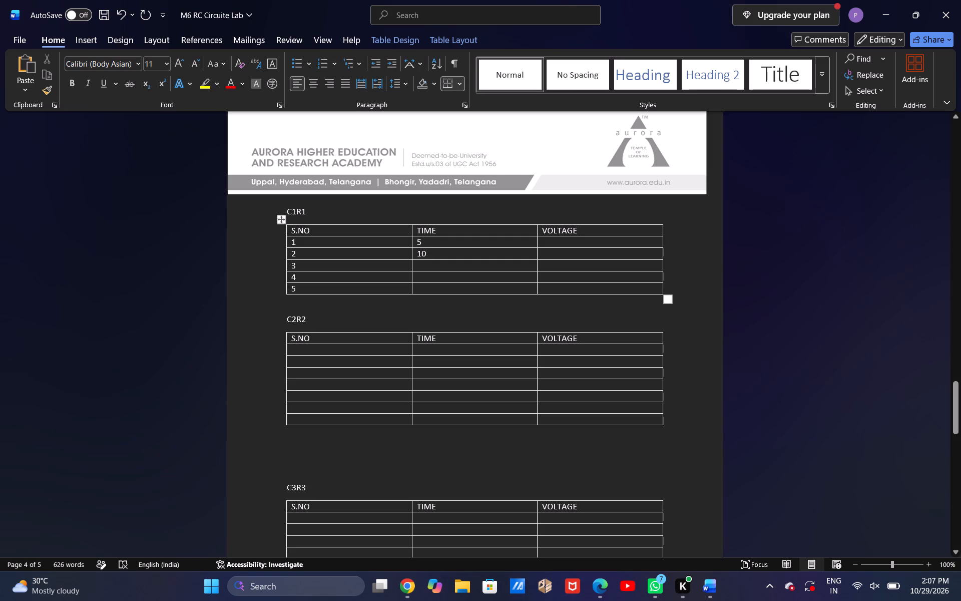
pyautogui.press('Down')
pyautogui.write('15')
pyautogui.press('Down')
pyautogui.write('20')
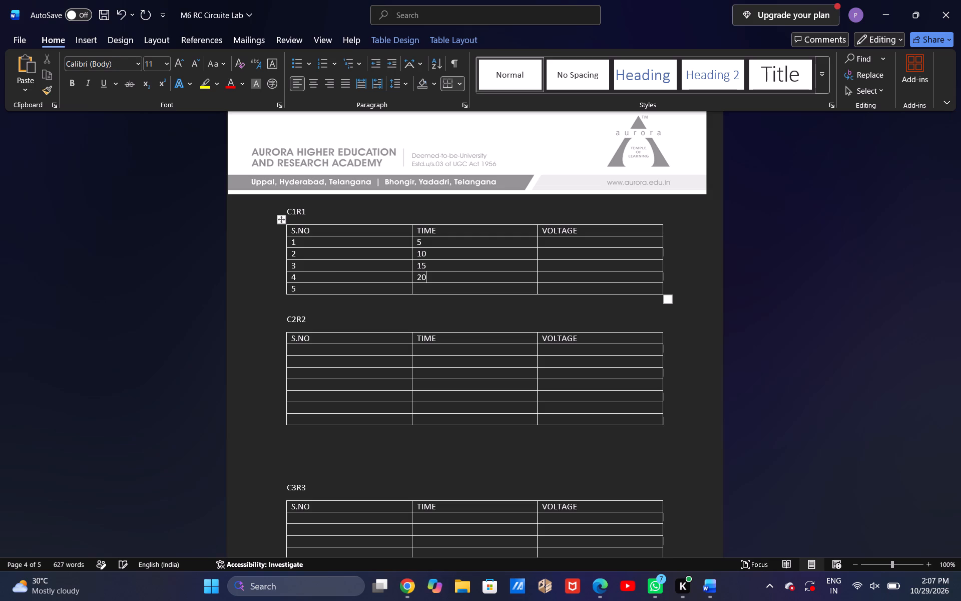
pyautogui.press('Down')
pyautogui.write('25')
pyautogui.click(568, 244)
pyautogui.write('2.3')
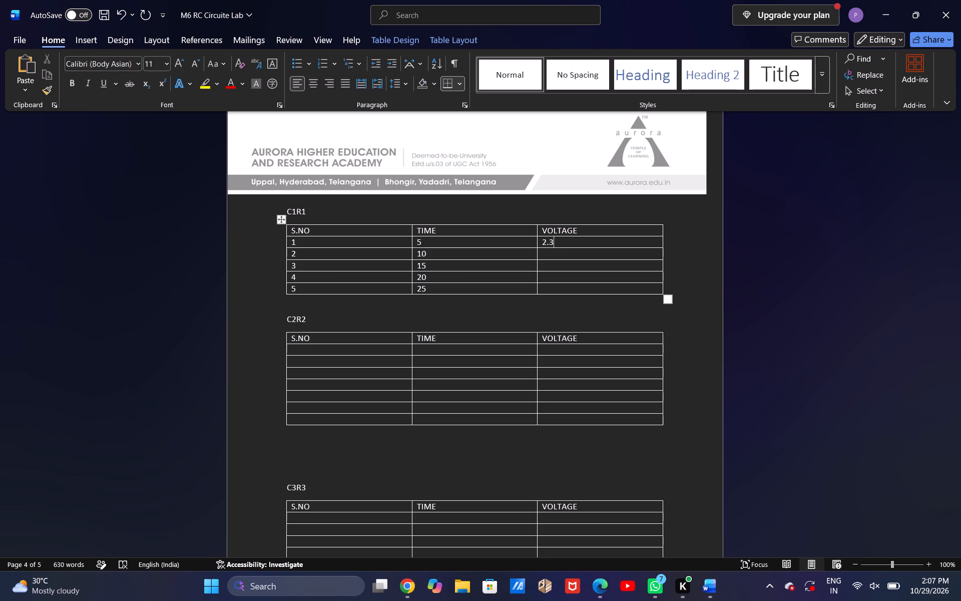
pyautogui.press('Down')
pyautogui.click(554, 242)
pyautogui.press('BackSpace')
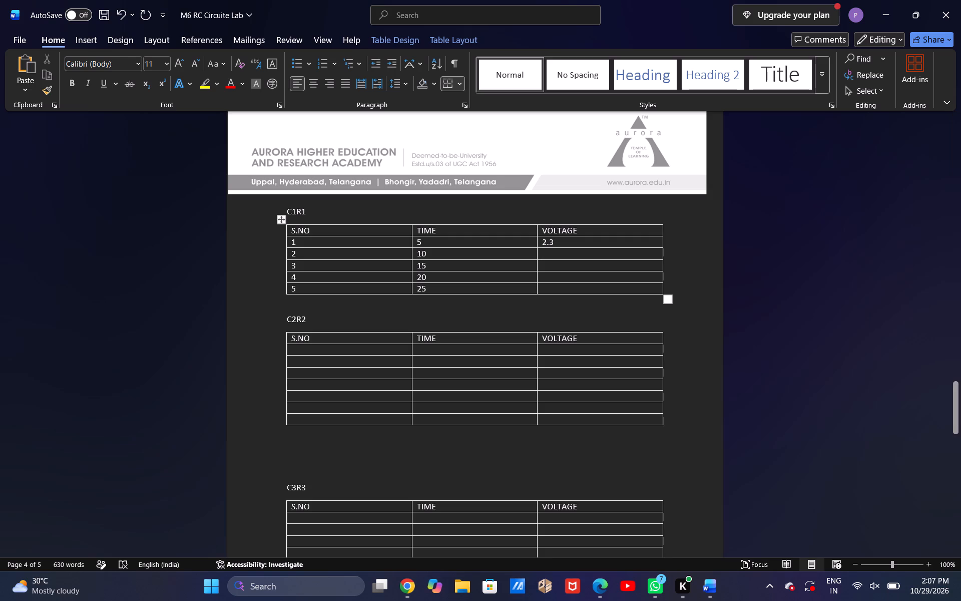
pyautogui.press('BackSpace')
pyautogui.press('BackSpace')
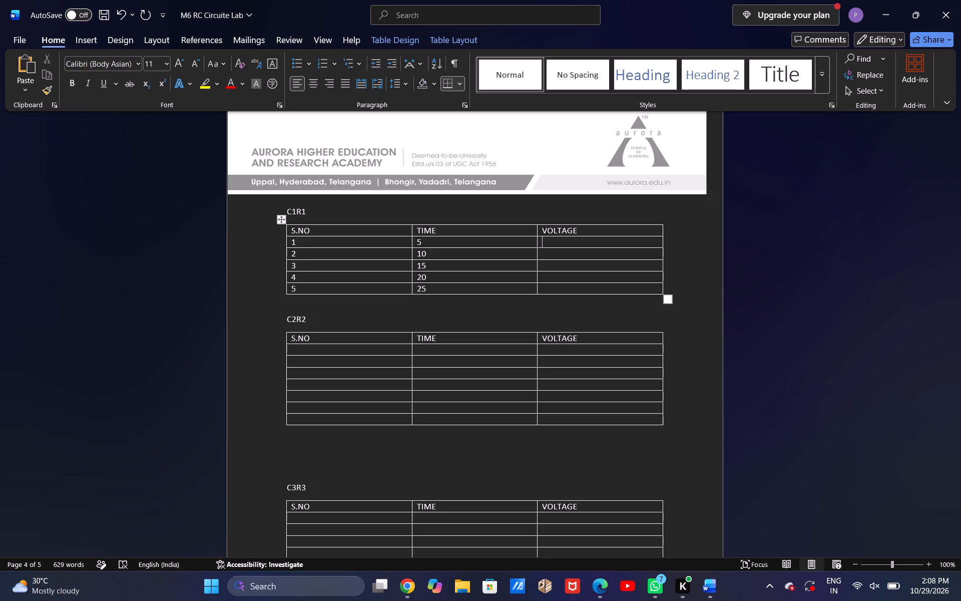
# Fill the VOLTAGE column of the C1R1 table with 2.62, 0.34, 0.21, 0.04 and 0.022.
pyautogui.press('4')
pyautogui.press('BackSpace')
pyautogui.press('2')
pyautogui.write('.62')
pyautogui.click(560, 256)
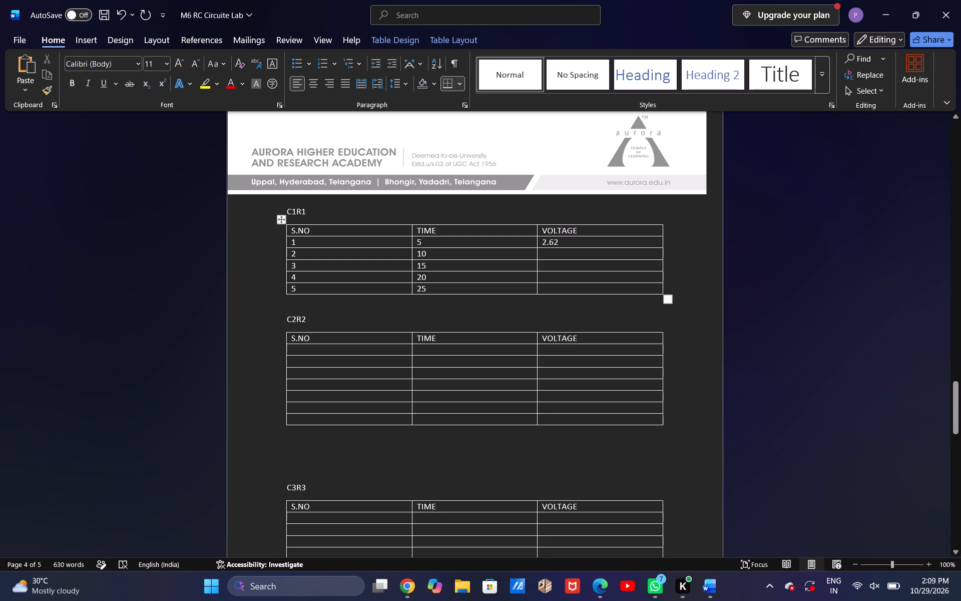
pyautogui.press('0')
pyautogui.press('BackSpace')
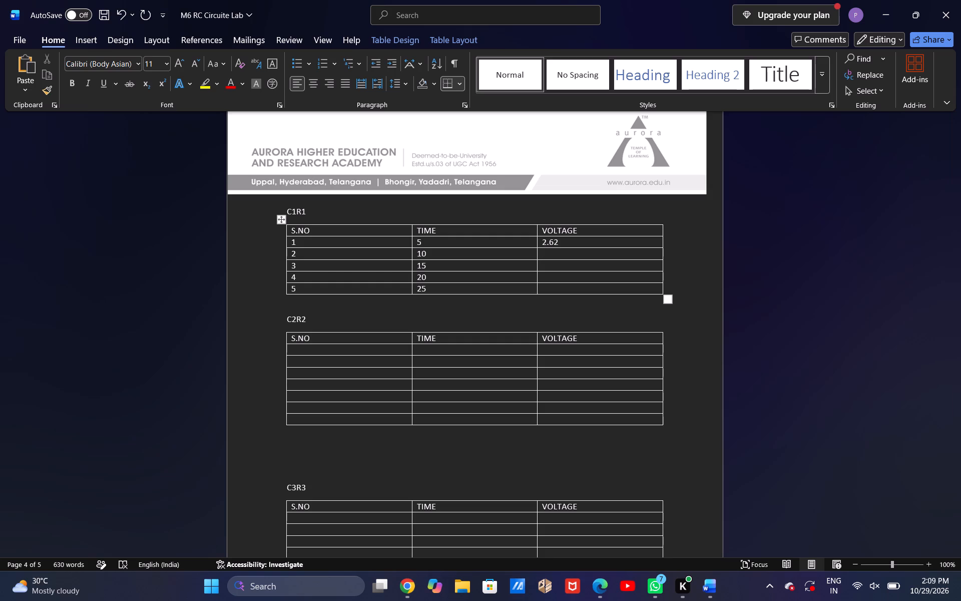
pyautogui.write('0.34')
pyautogui.press('Down')
pyautogui.write('0.21')
pyautogui.press('Left')
pyautogui.press('Down')
pyautogui.write('0..')
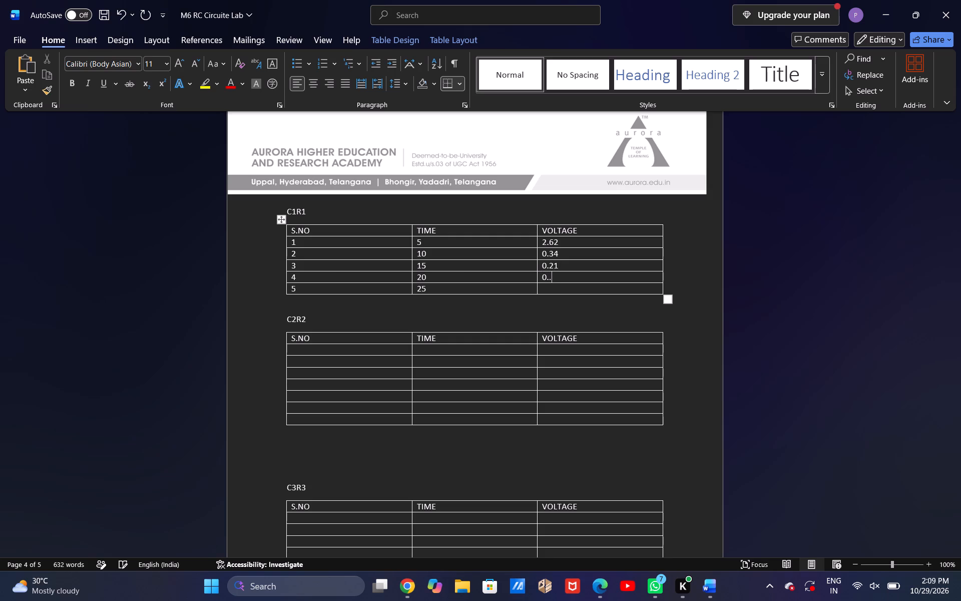
pyautogui.press('BackSpace')
pyautogui.write('04')
pyautogui.press('Down')
pyautogui.write('0.022')
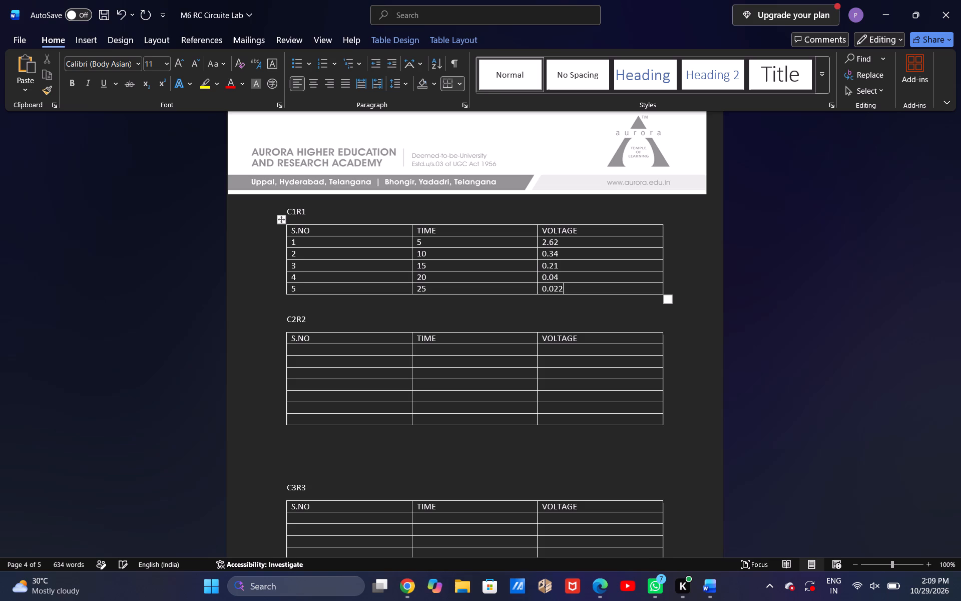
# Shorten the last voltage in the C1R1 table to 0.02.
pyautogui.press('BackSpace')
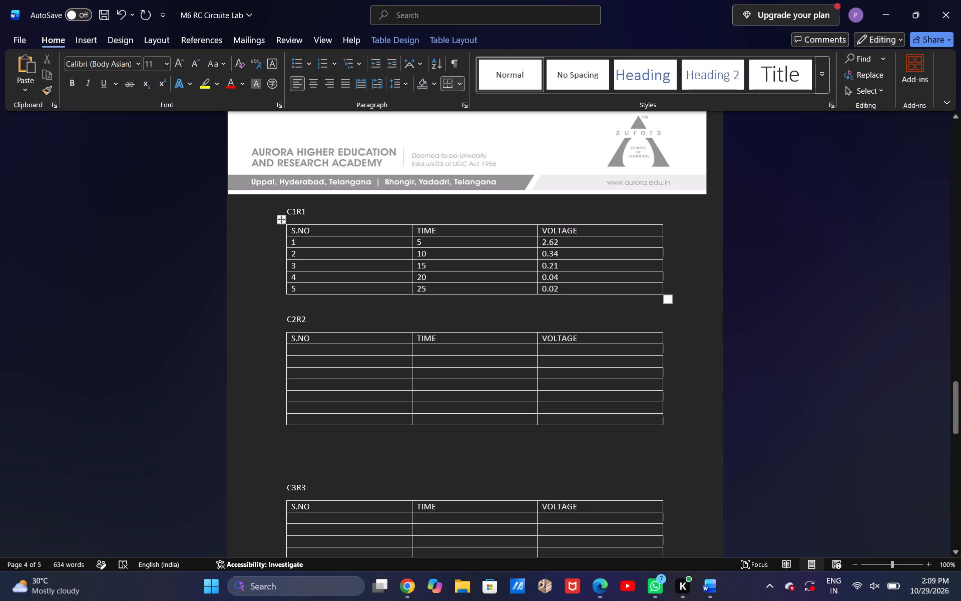
# Resize the C1R1 table so its rows are slightly taller while its width stays nearly the same.
pyautogui.moveTo(671, 300); pyautogui.dragTo(676, 311)
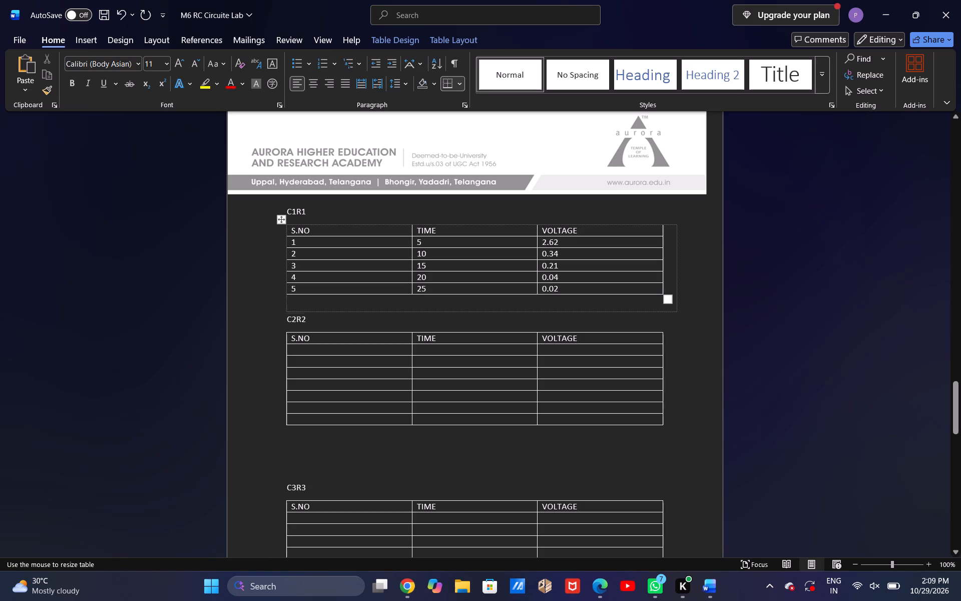
pyautogui.moveTo(676, 311); pyautogui.dragTo(673, 310)
pyautogui.moveTo(676, 313); pyautogui.dragTo(661, 301)
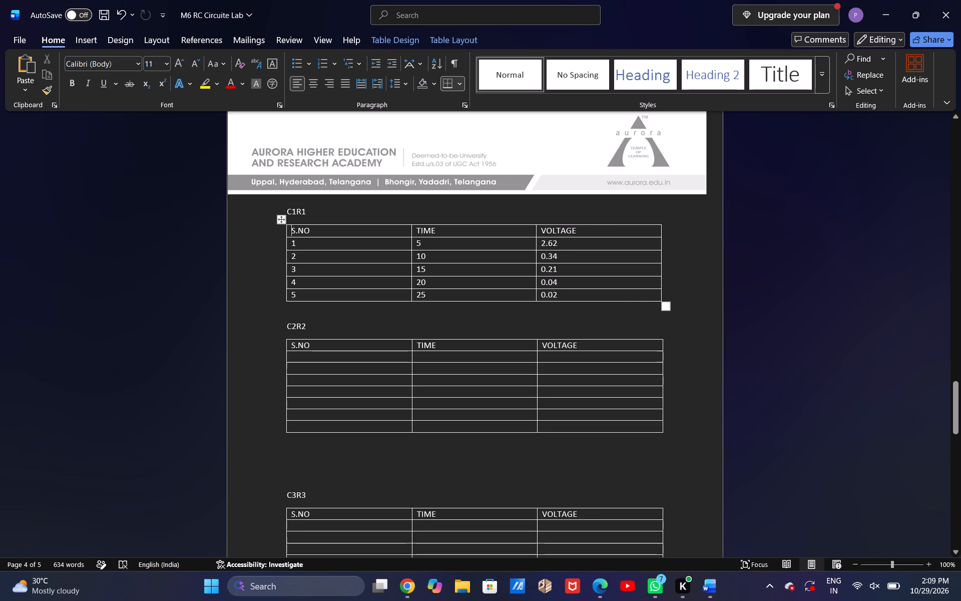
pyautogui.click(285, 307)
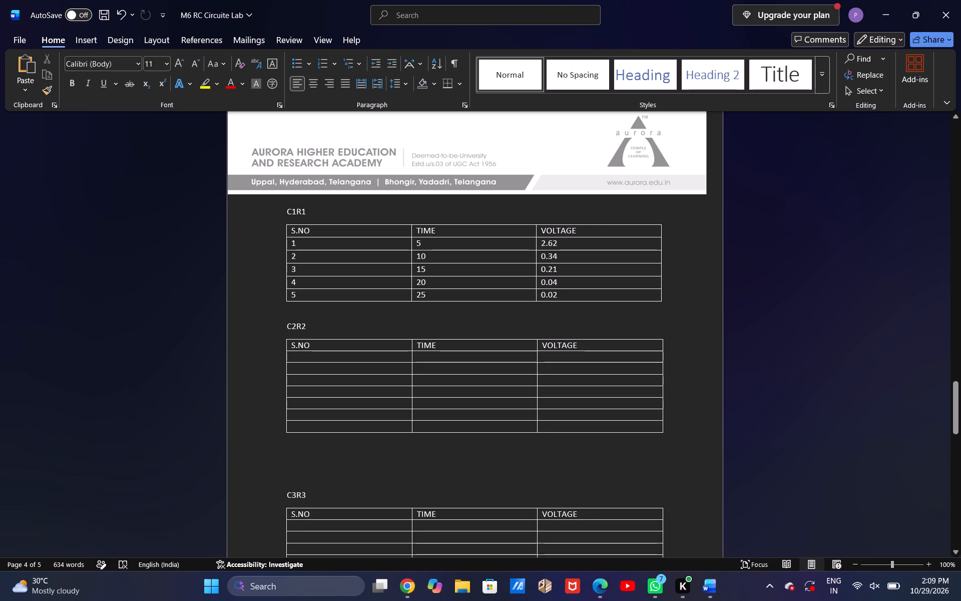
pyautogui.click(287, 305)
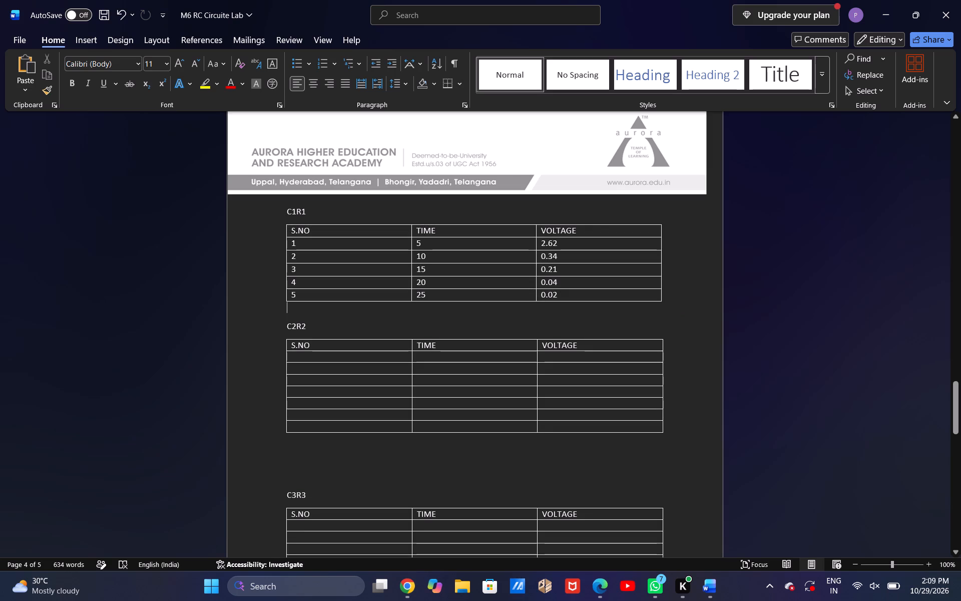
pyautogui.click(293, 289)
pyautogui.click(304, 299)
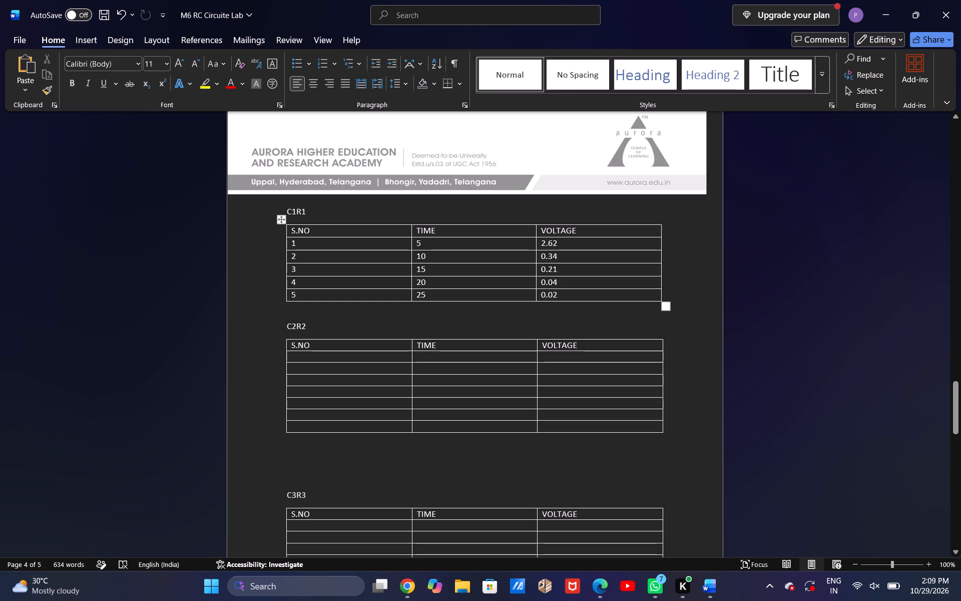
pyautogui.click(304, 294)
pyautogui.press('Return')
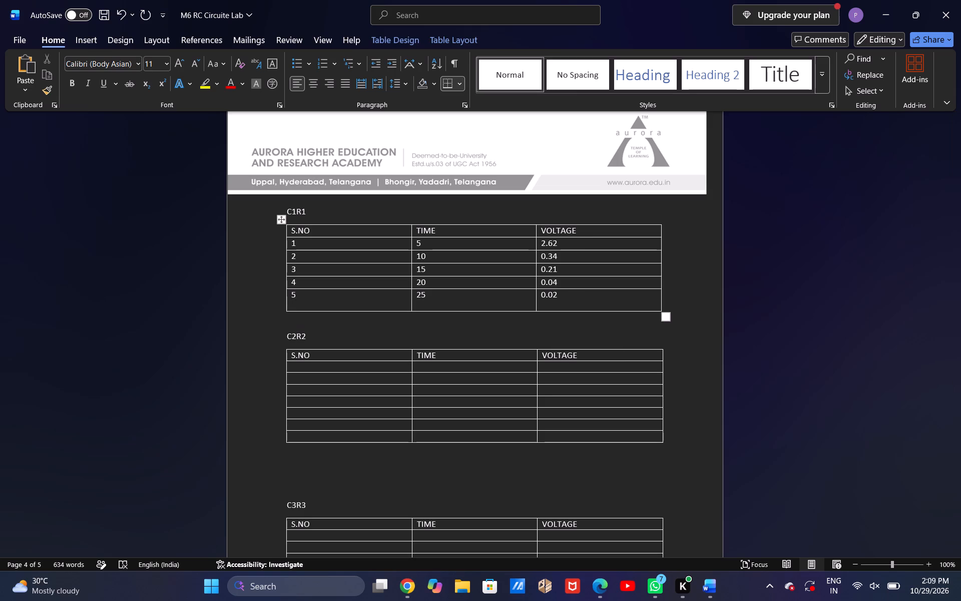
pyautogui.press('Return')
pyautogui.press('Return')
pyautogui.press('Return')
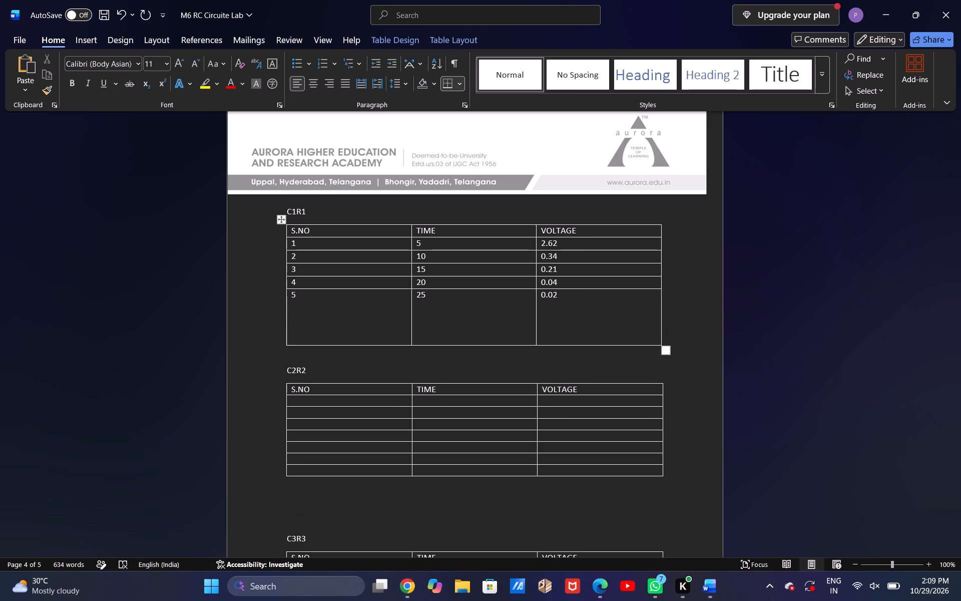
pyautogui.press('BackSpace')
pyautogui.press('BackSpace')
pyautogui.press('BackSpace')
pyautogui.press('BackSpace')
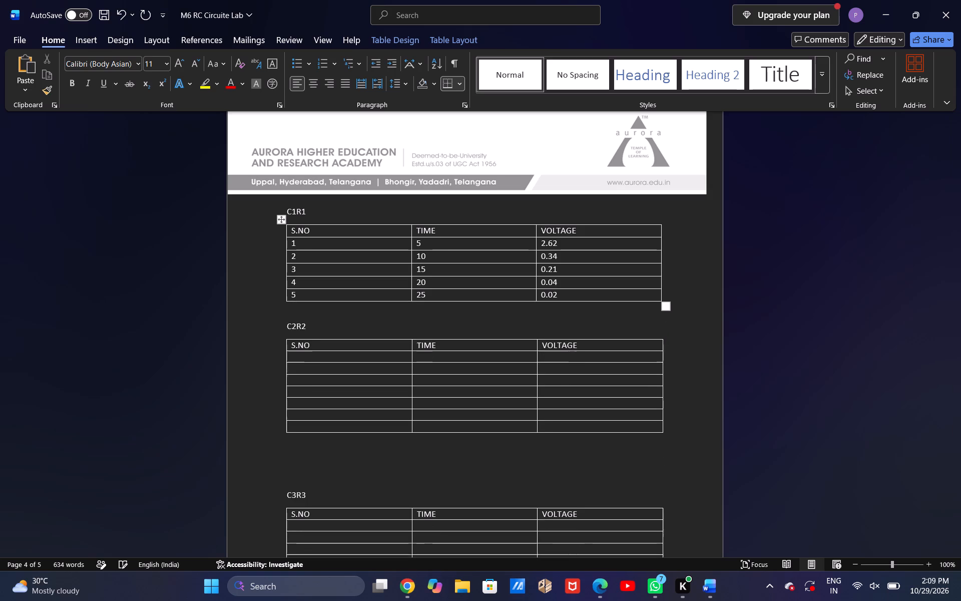
# Add five empty rows to the bottom of the C1R1 table, below serial number 5.
pyautogui.click(279, 300)
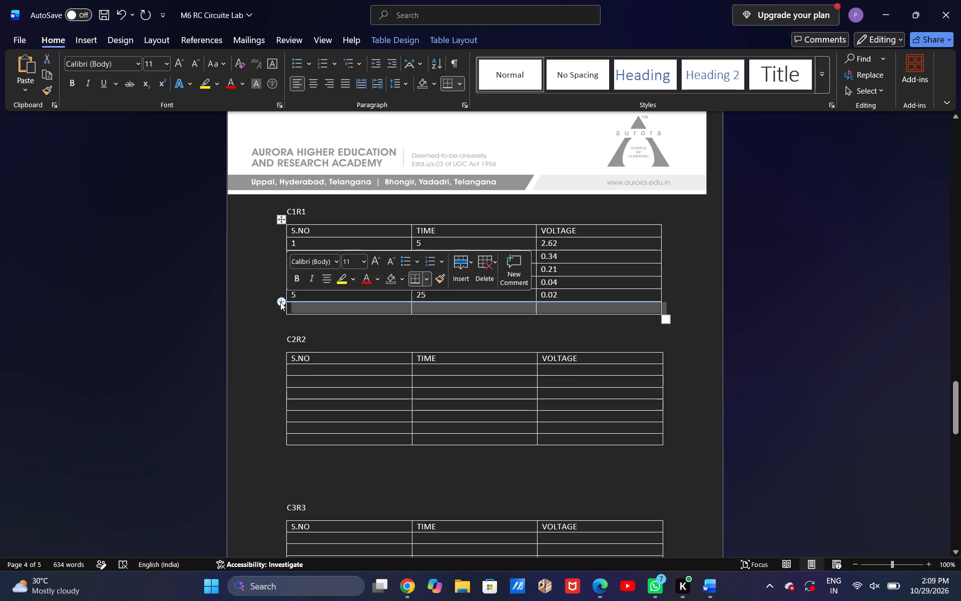
pyautogui.click(280, 302)
pyautogui.click(280, 302)
pyautogui.click(280, 302)
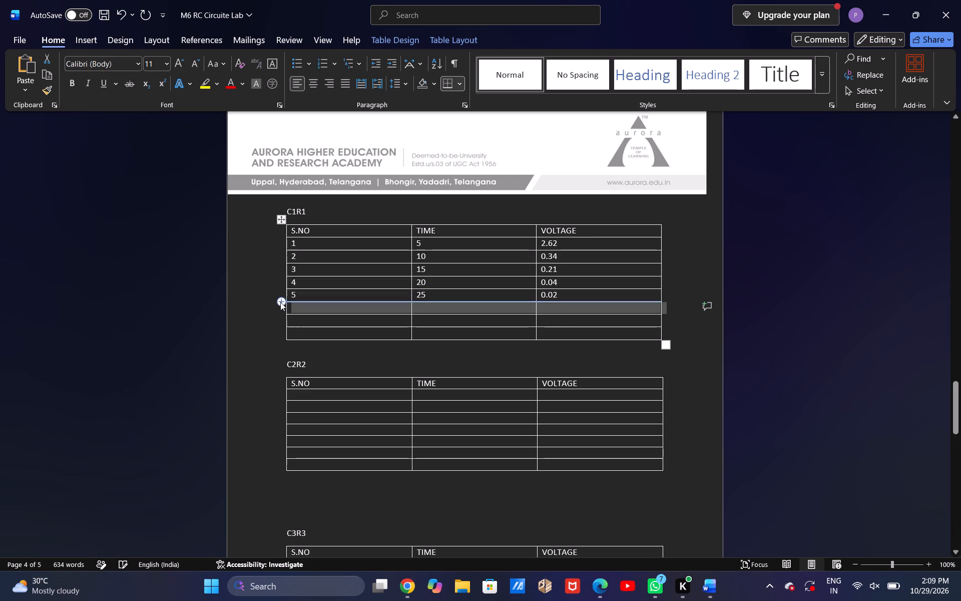
pyautogui.click(280, 302)
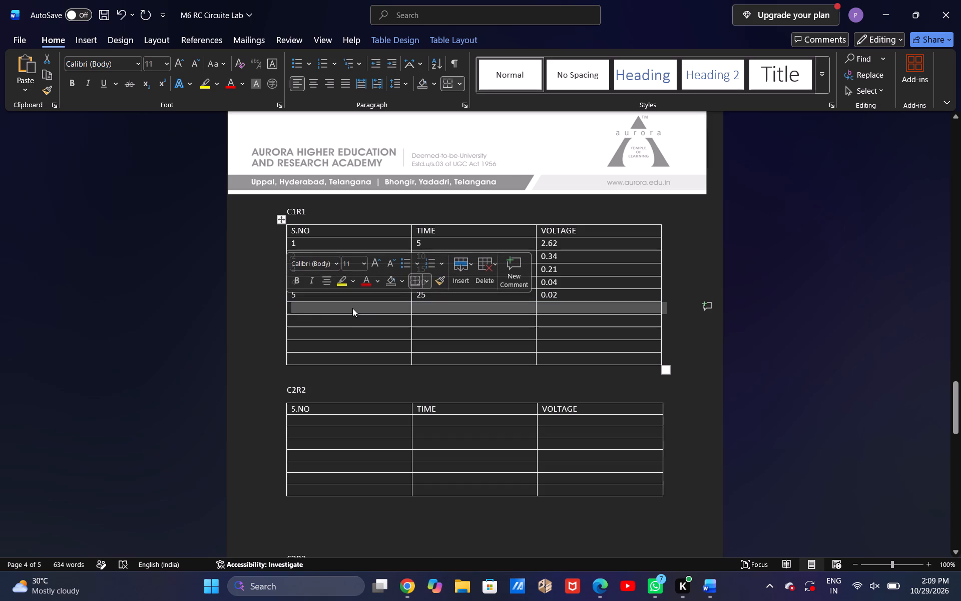
# Enter serial number 6 in the first added row of the C1R1 table.
pyautogui.click(345, 305)
pyautogui.press('6')
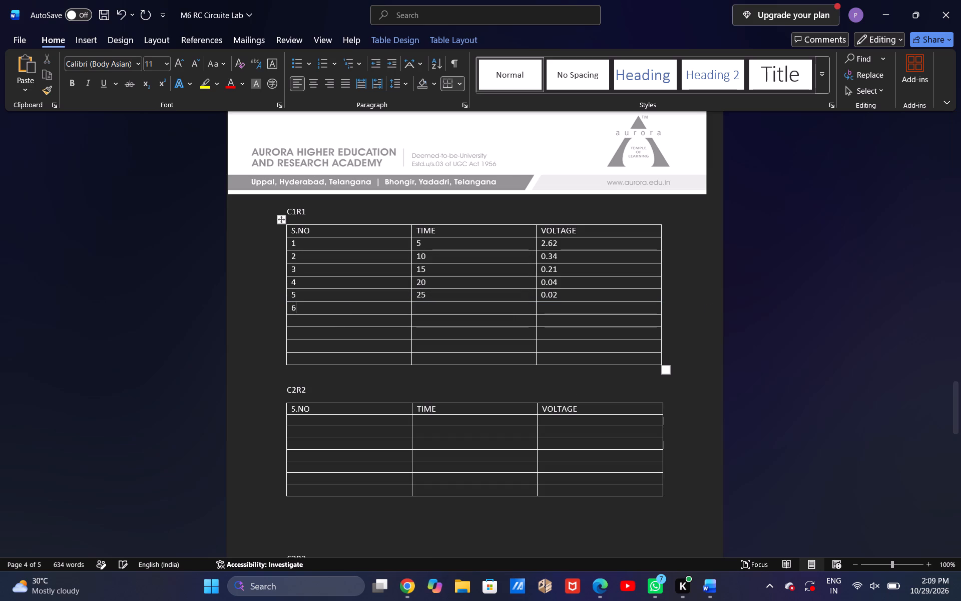
# Clear all five values from the VOLTAGE column of the C1R1 table.
pyautogui.click(577, 244)
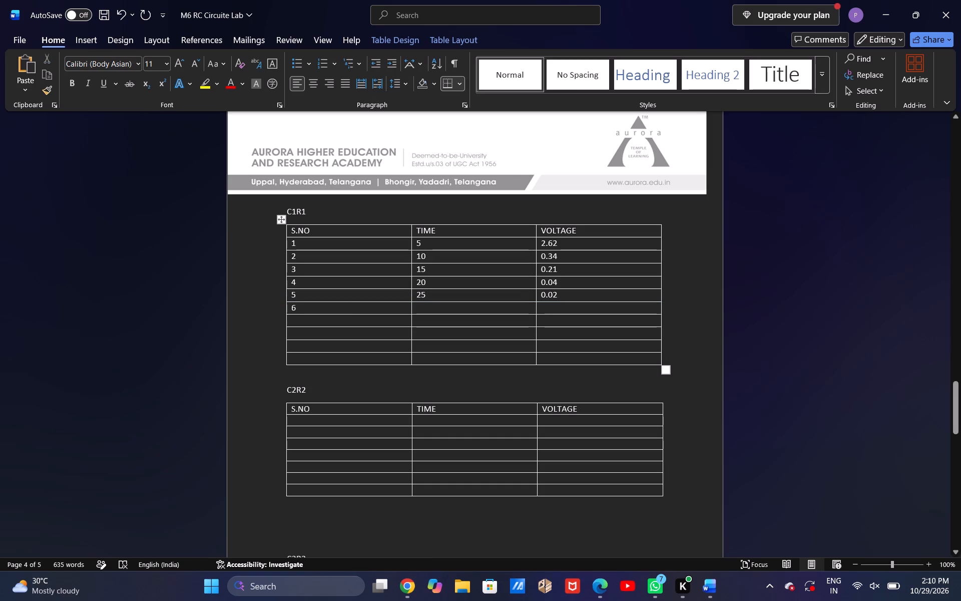
pyautogui.press('BackSpace')
pyautogui.press('BackSpace')
pyautogui.press('BackSpace')
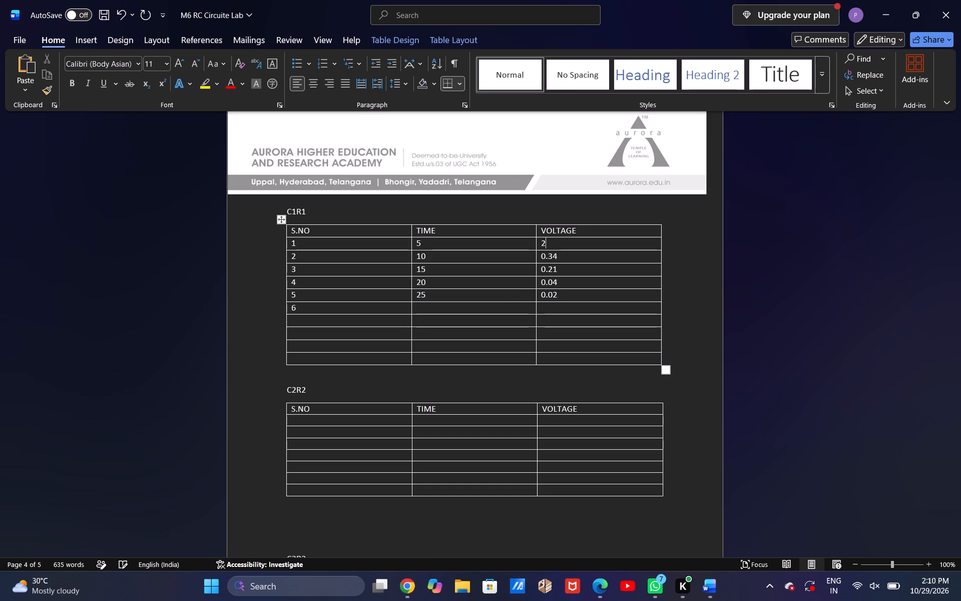
pyautogui.press('BackSpace')
pyautogui.press('Down')
pyautogui.press('Delete')
pyautogui.press('Delete')
pyautogui.press('Delete')
pyautogui.press('Delete')
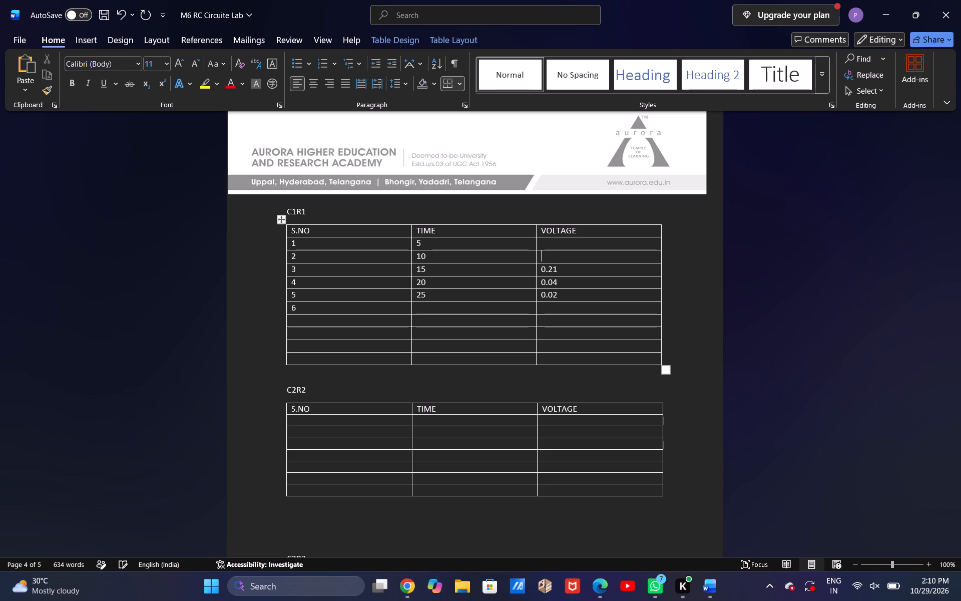
pyautogui.press('Down')
pyautogui.press('Delete')
pyautogui.press('Delete')
pyautogui.press('Delete')
pyautogui.press('Delete')
pyautogui.press('Down')
pyautogui.press('Delete')
pyautogui.press('Delete')
pyautogui.press('Delete')
pyautogui.press('Delete')
pyautogui.press('Down')
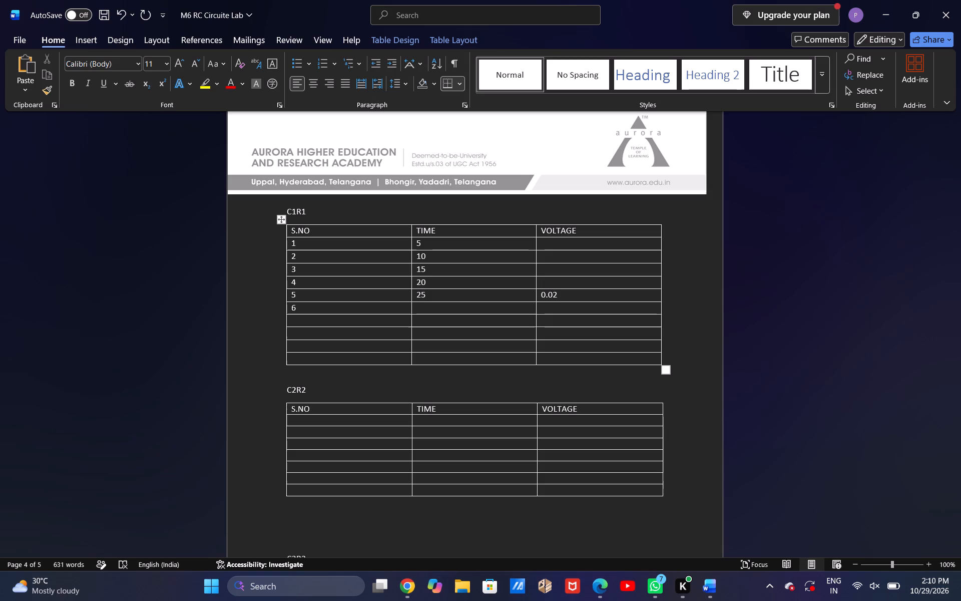
pyautogui.press('Delete')
pyautogui.press('Delete')
pyautogui.press('Delete')
pyautogui.press('Delete')
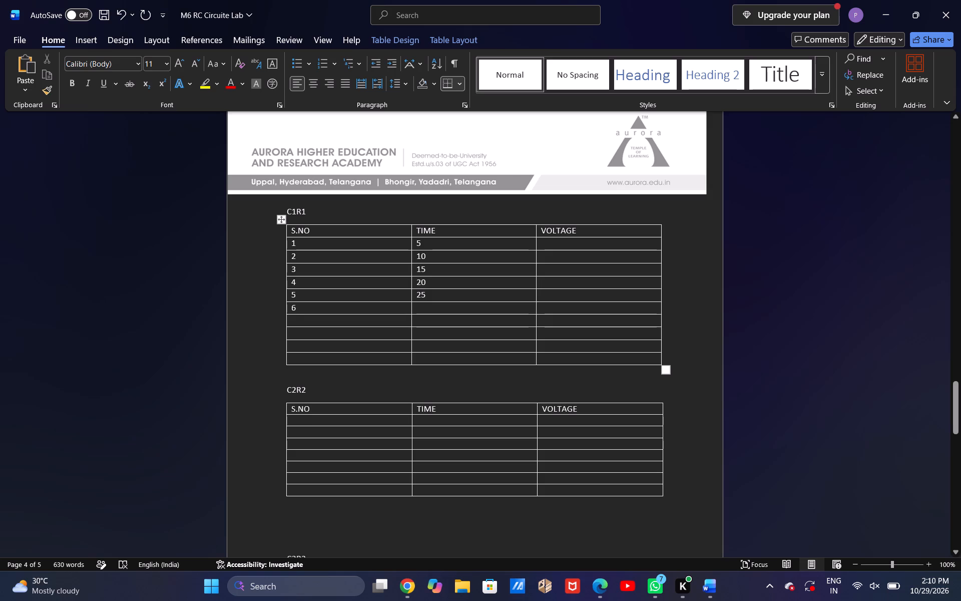
# Continue the TIME column of the C1R1 table with 30, 35 and 40.
pyautogui.click(457, 311)
pyautogui.write('30')
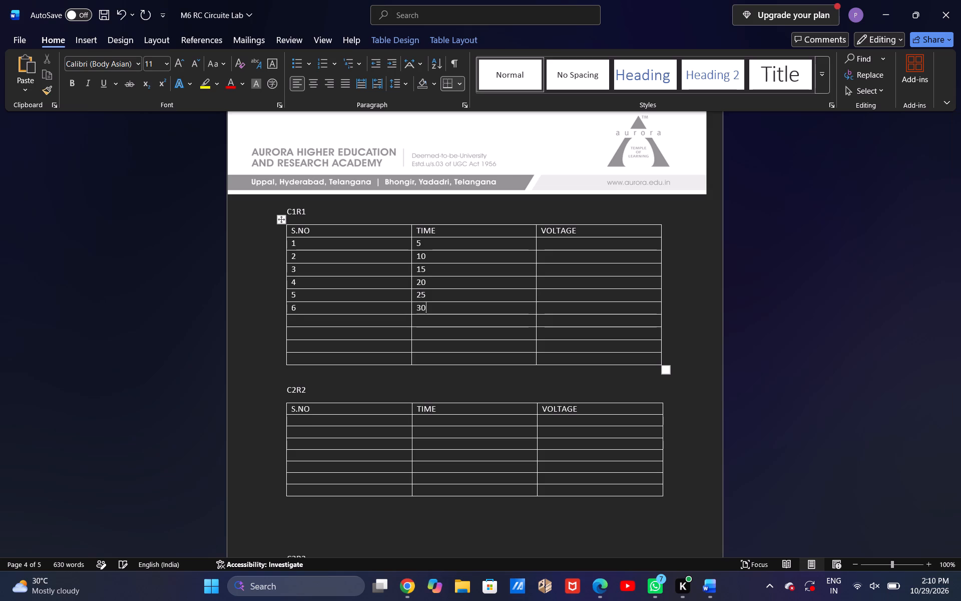
pyautogui.press('Down')
pyautogui.write('35')
pyautogui.press('Down')
pyautogui.write('40')
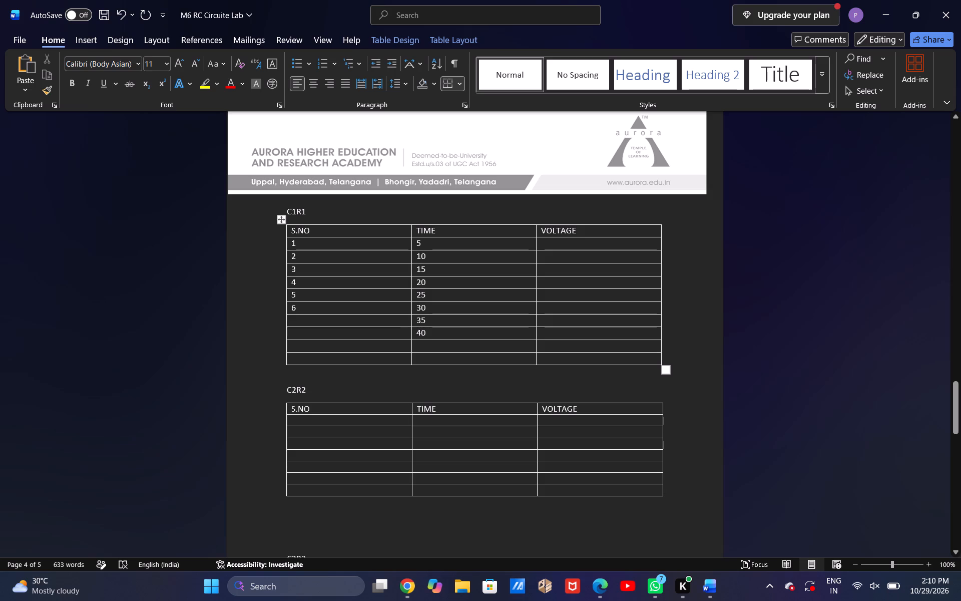
# Fill the VOLTAGE column of the C1R1 table with 3, 1.07, 0.34, 0.13, 0.05, 0.02, 0.01 and 0.
pyautogui.click(555, 245)
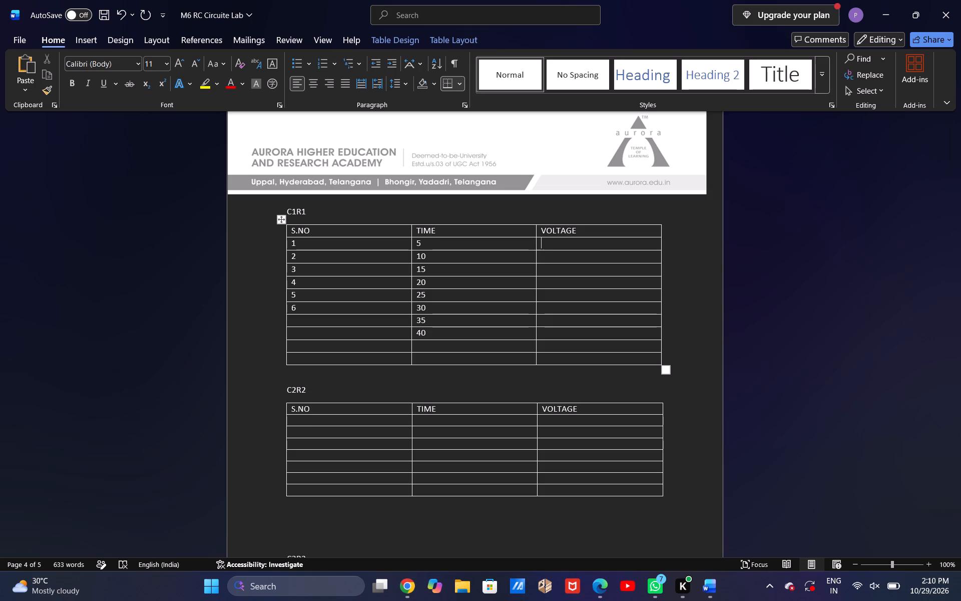
pyautogui.click(564, 244)
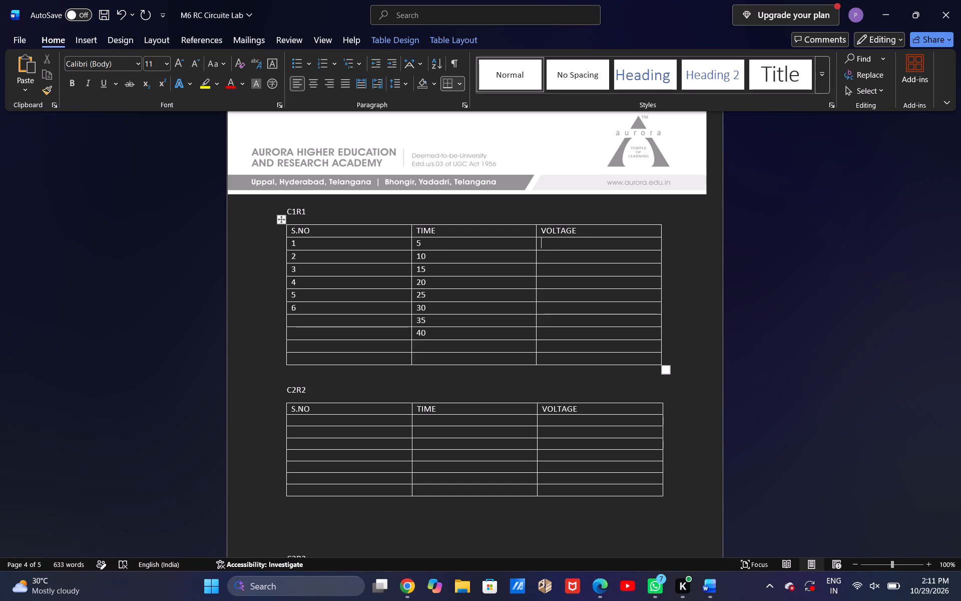
pyautogui.press('3')
pyautogui.press('Down')
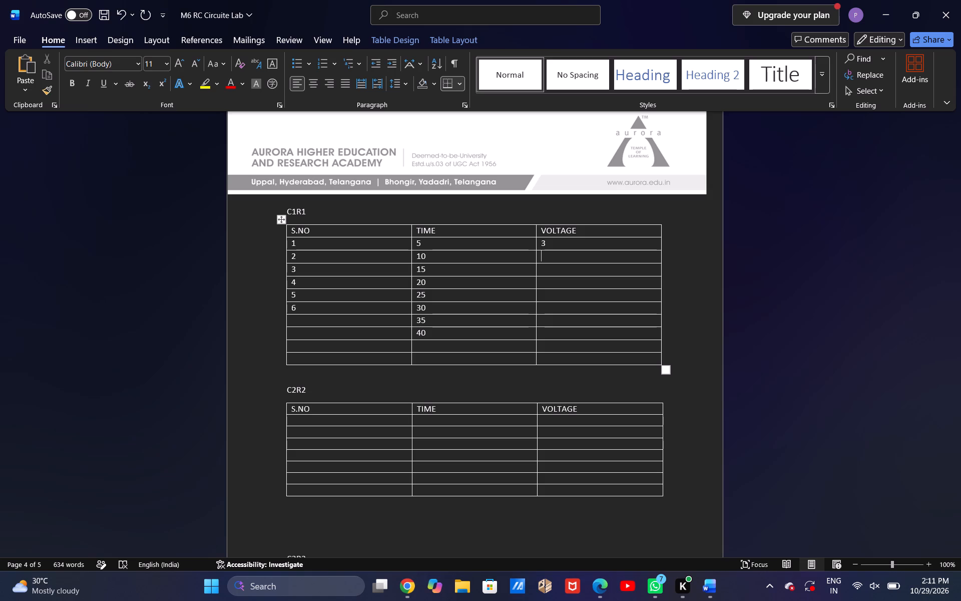
pyautogui.write('1.07')
pyautogui.press('Down')
pyautogui.write('0.')
pyautogui.press('Return')
pyautogui.write('31')
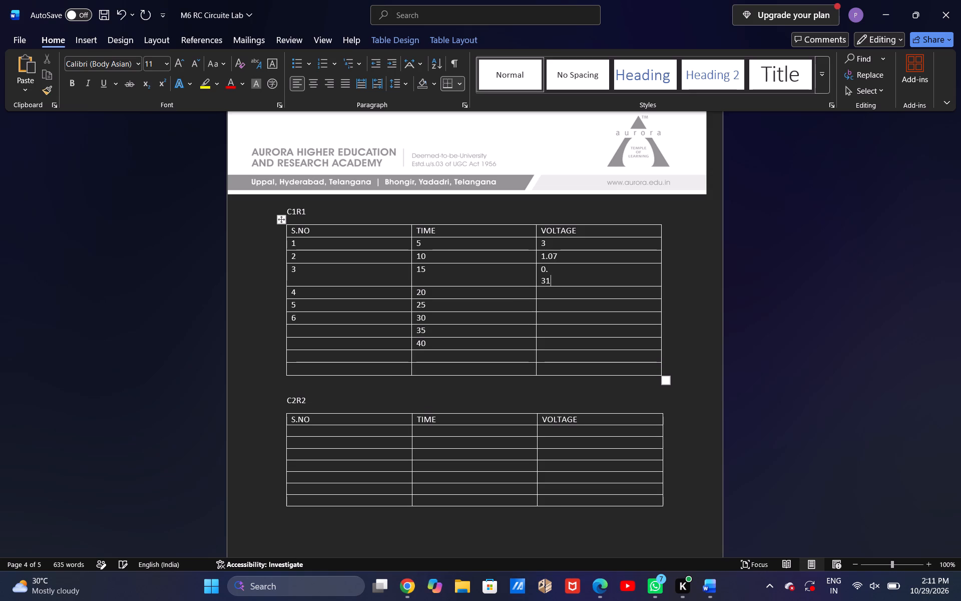
pyautogui.press('BackSpace')
pyautogui.press('4')
pyautogui.press('Down')
pyautogui.write('0.13')
pyautogui.press('Down')
pyautogui.write('0.05')
pyautogui.press('Down')
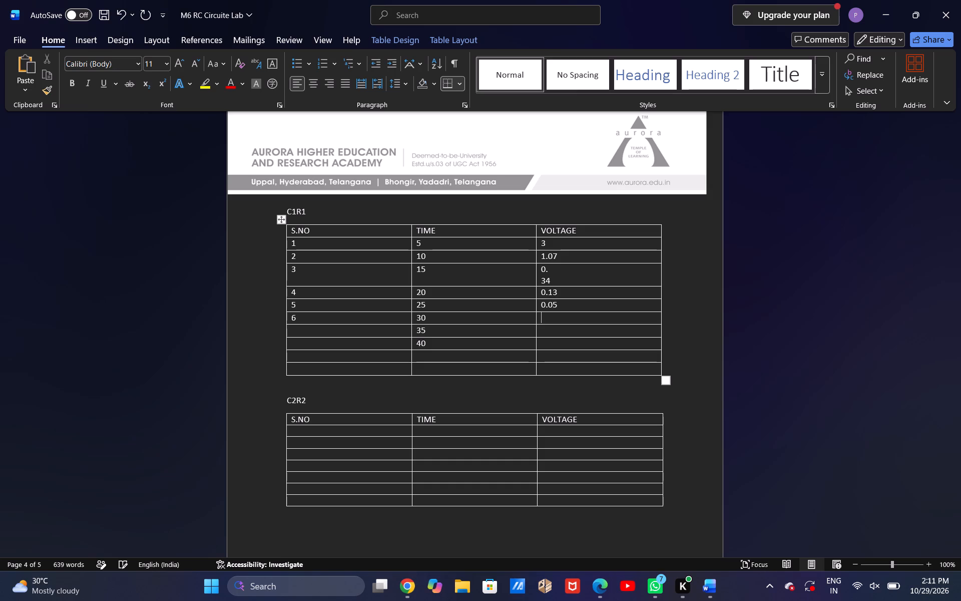
pyautogui.write('0.02')
pyautogui.press('Down')
pyautogui.write('0.01')
pyautogui.press('Down')
pyautogui.press('0')
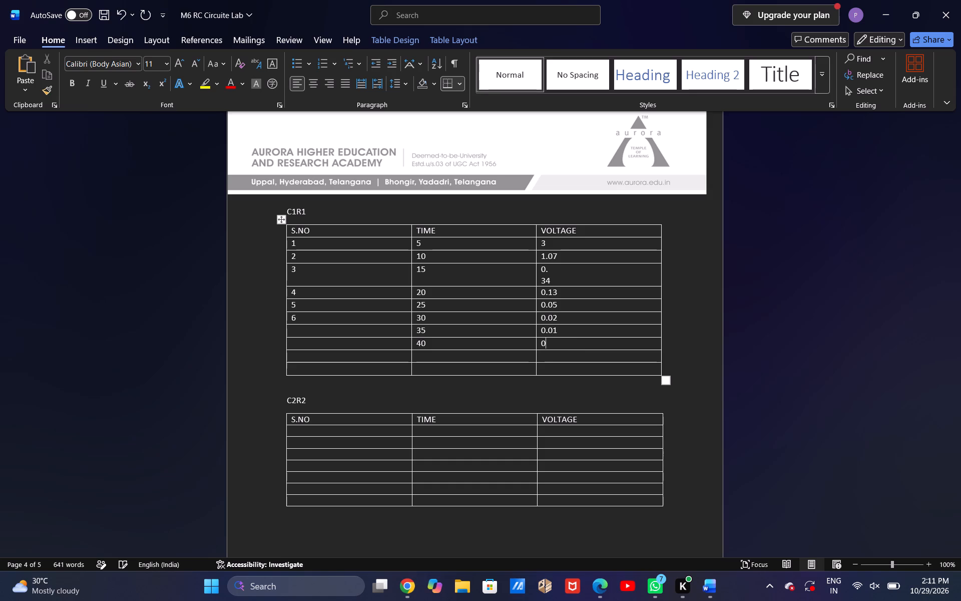
# Join the split 0.34 value in the third VOLTAGE cell of the C1R1 table onto one line.
pyautogui.click(541, 279)
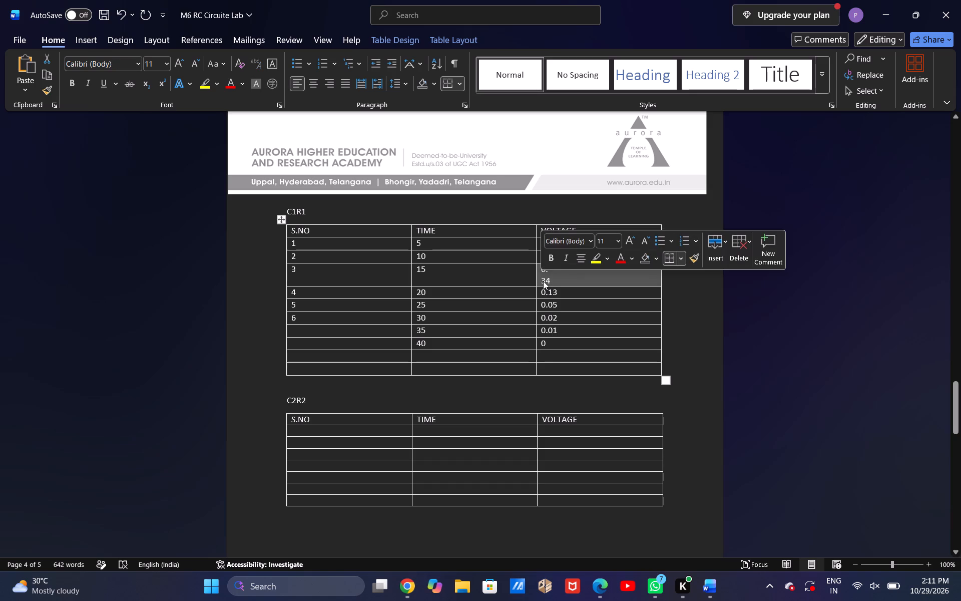
pyautogui.click(540, 281)
pyautogui.click(559, 270)
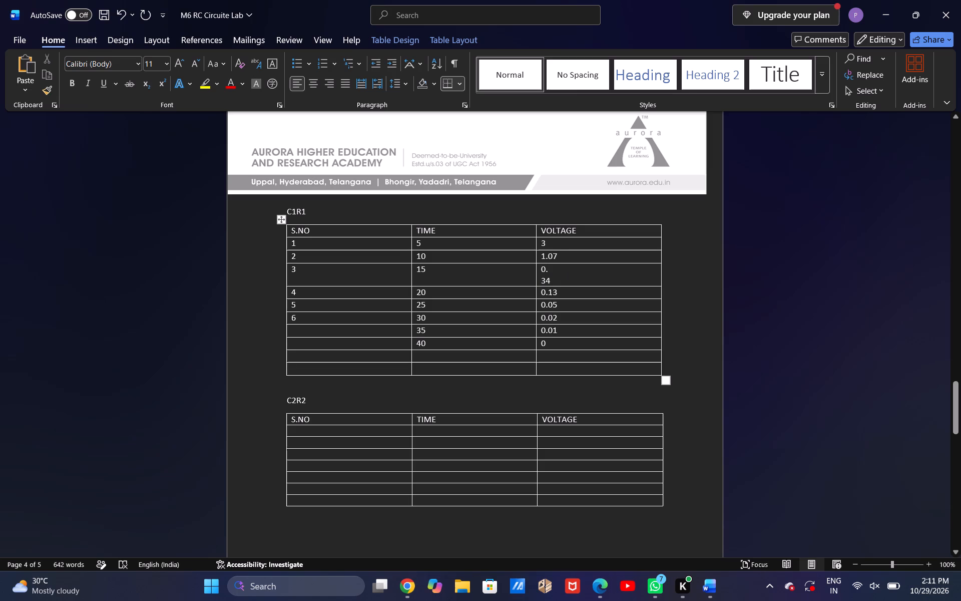
pyautogui.press('Right')
pyautogui.press('BackSpace')
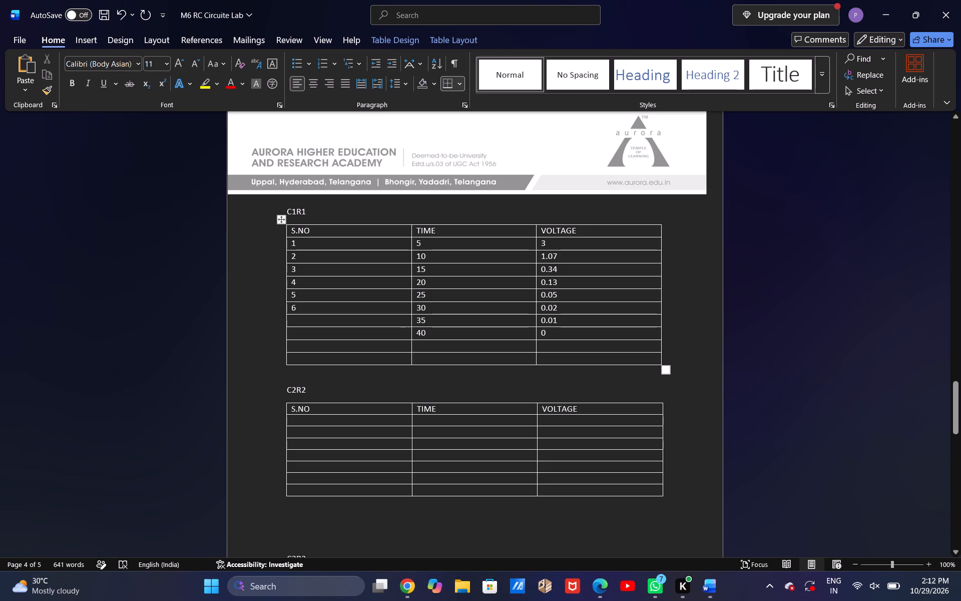
# Continue the S.NO column of the C1R1 table with 7 and 8.
pyautogui.click(293, 314)
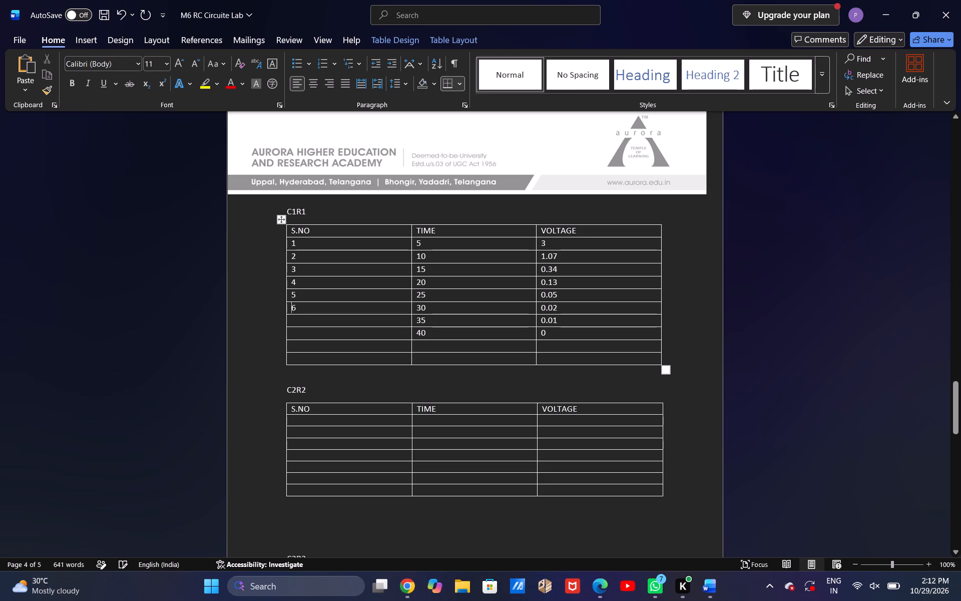
pyautogui.click(291, 322)
pyautogui.press('7')
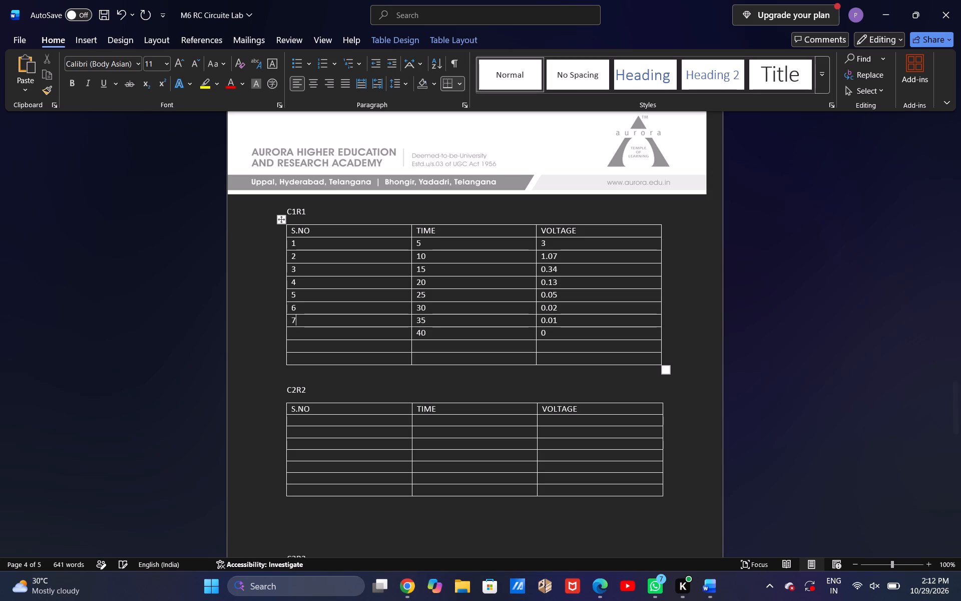
pyautogui.press('.')
pyautogui.press('BackSpace')
pyautogui.press('Down')
pyautogui.press('8')
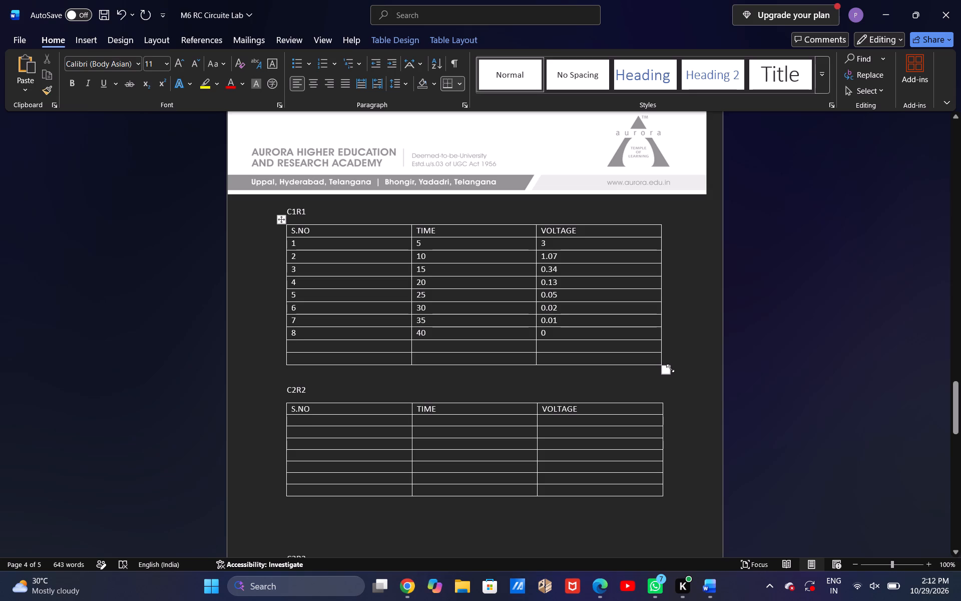
# Resize the C1R1 table to make it slightly wider and shorter.
pyautogui.moveTo(670, 368); pyautogui.dragTo(665, 358)
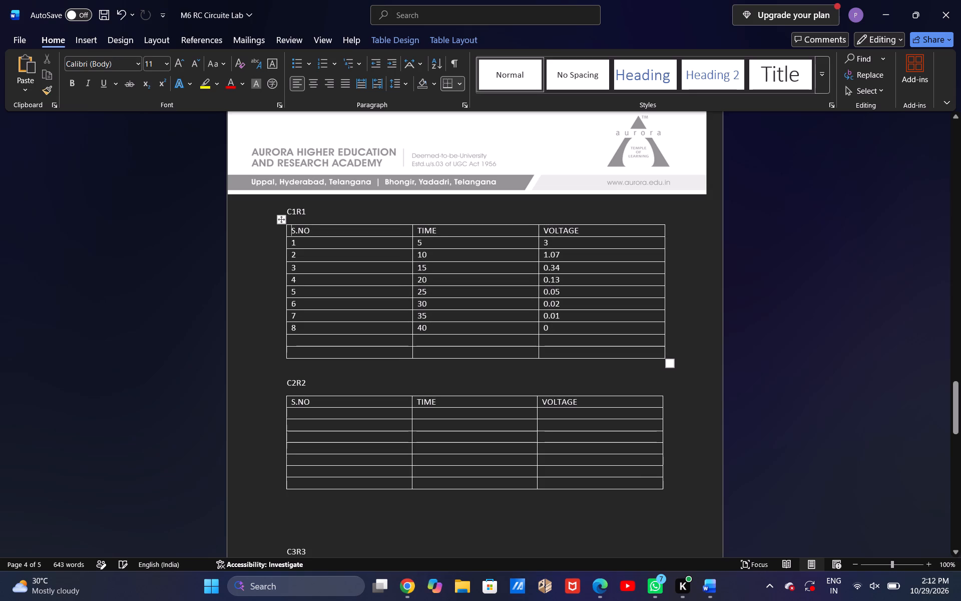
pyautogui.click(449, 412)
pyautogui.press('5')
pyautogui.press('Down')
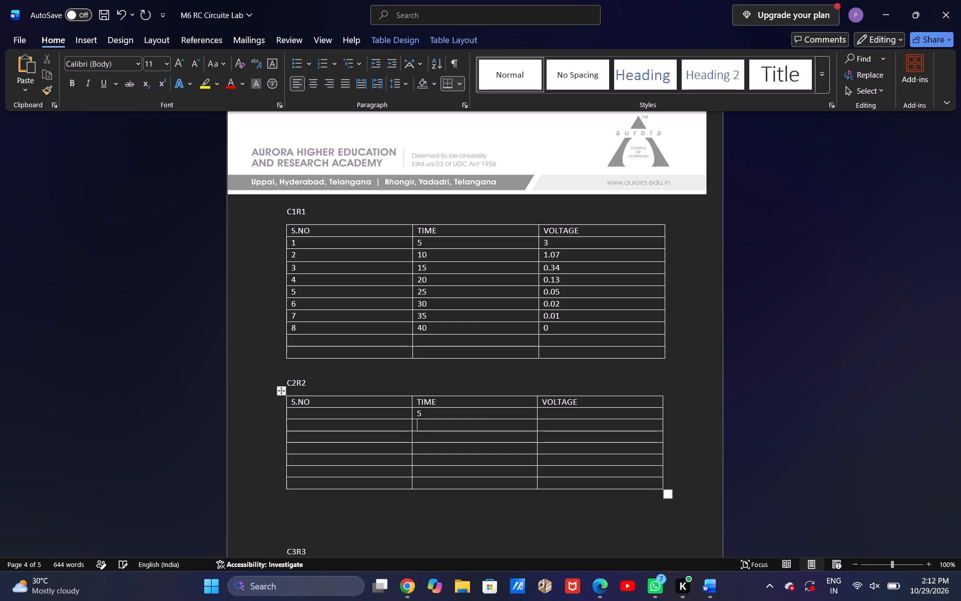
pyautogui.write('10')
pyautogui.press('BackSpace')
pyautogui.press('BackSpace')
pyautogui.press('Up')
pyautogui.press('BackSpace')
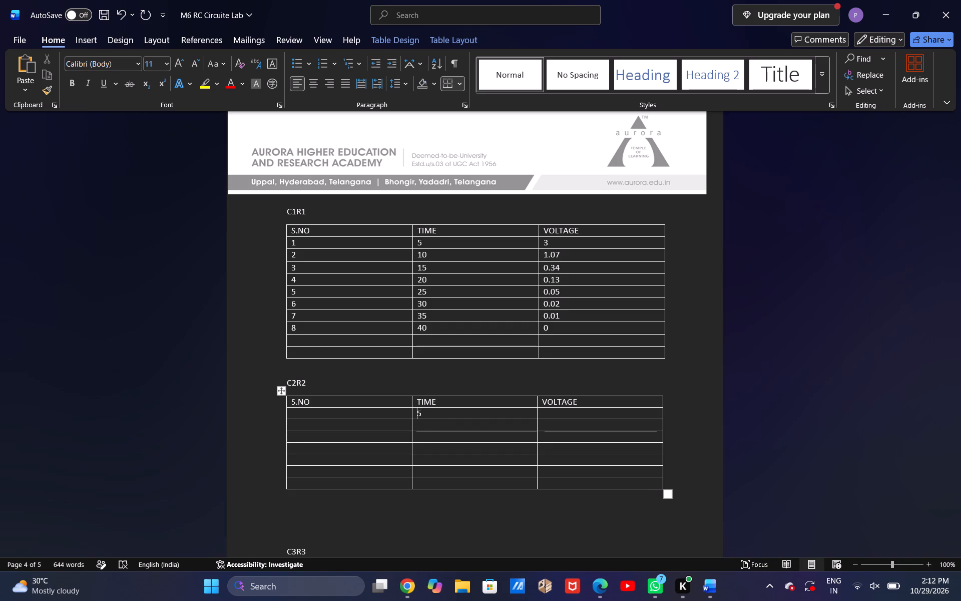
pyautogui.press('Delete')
# Fill the TIME column of the C2R2 table with 0, 5, 10, 15, 20, 25 and 30.
pyautogui.press('0')
pyautogui.press('Down')
pyautogui.press('5')
pyautogui.press('Down')
pyautogui.write('10')
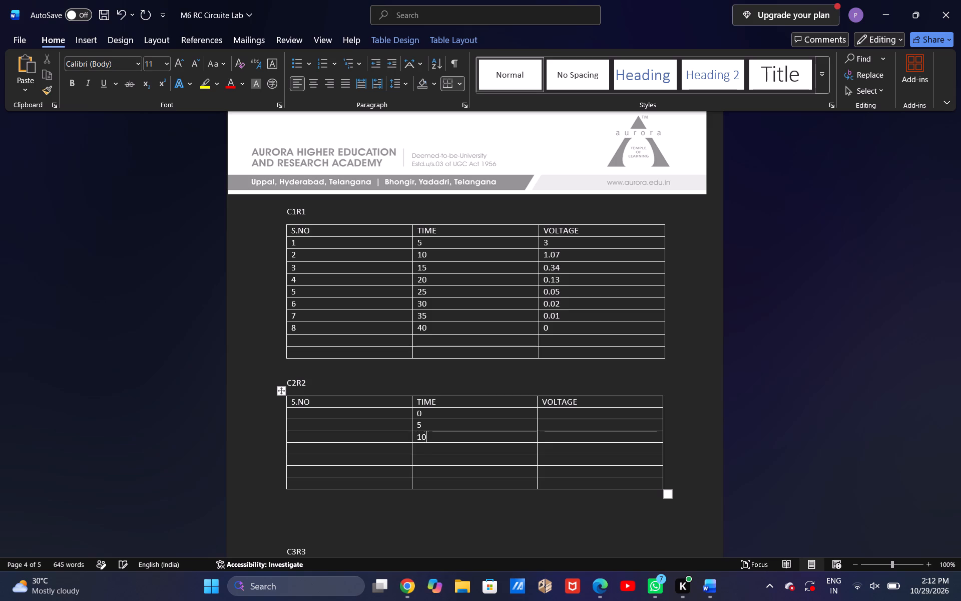
pyautogui.press('Down')
pyautogui.write('15')
pyautogui.press('Down')
pyautogui.write('20')
pyautogui.press('Down')
pyautogui.write('25')
pyautogui.press('Down')
pyautogui.write('30')
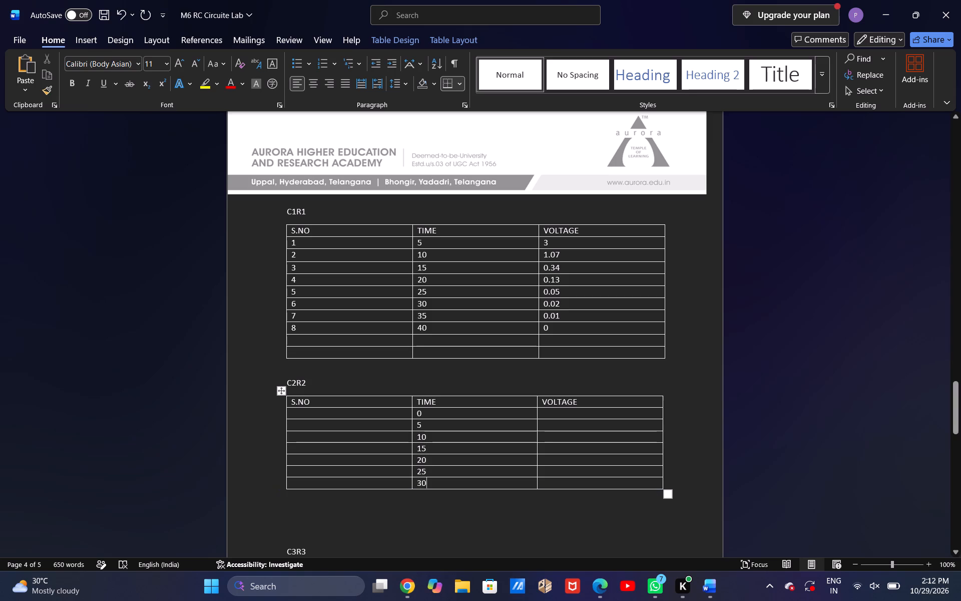
# Insert three empty rows above the last row of the C2R2 table.
pyautogui.tripleClick(282, 475)
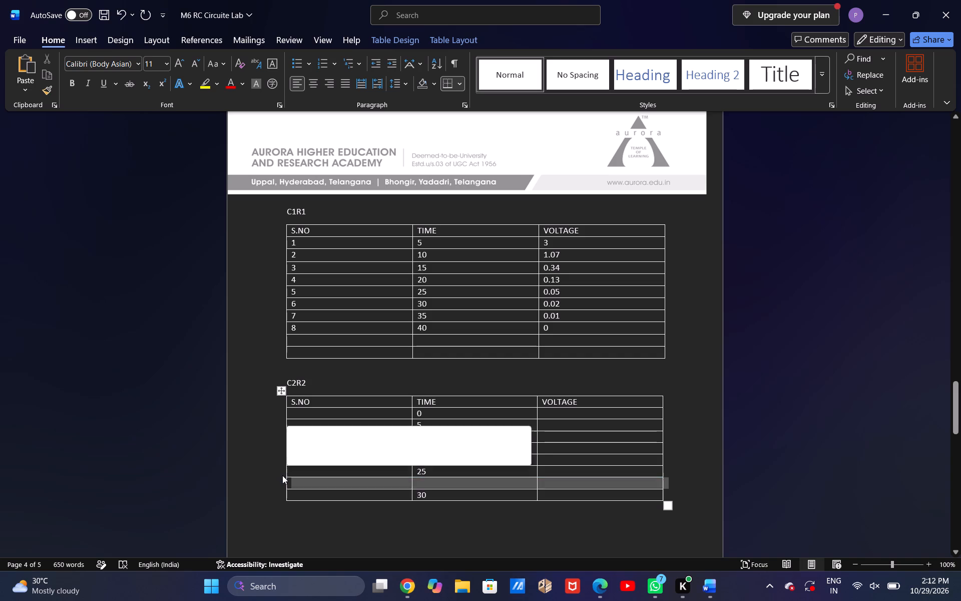
pyautogui.click(280, 501)
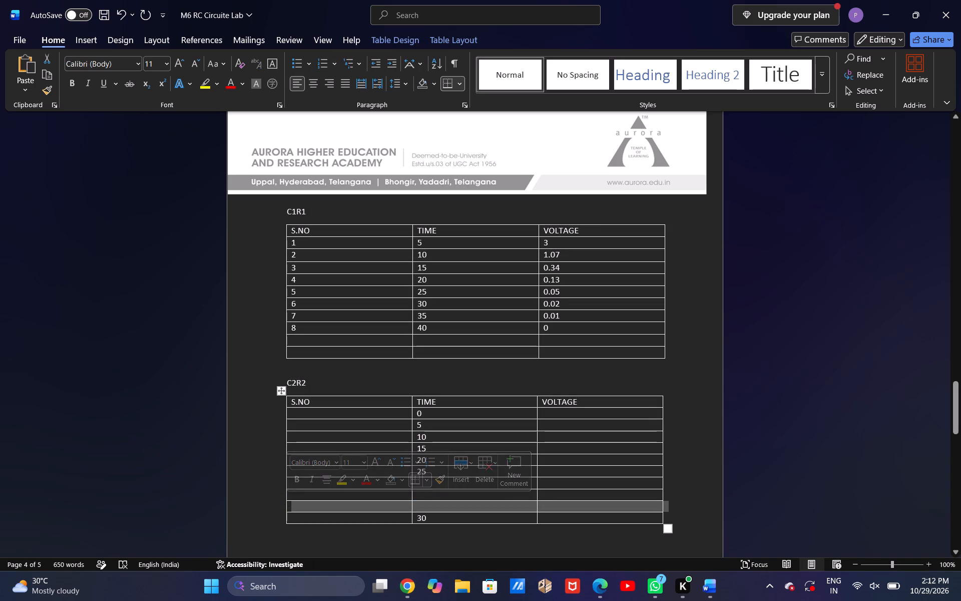
# Clear the 30 from the last row of the C2R2 table and continue its TIME column after 25 with 30, 35, 40 and 45.
pyautogui.click(435, 526)
pyautogui.click(432, 517)
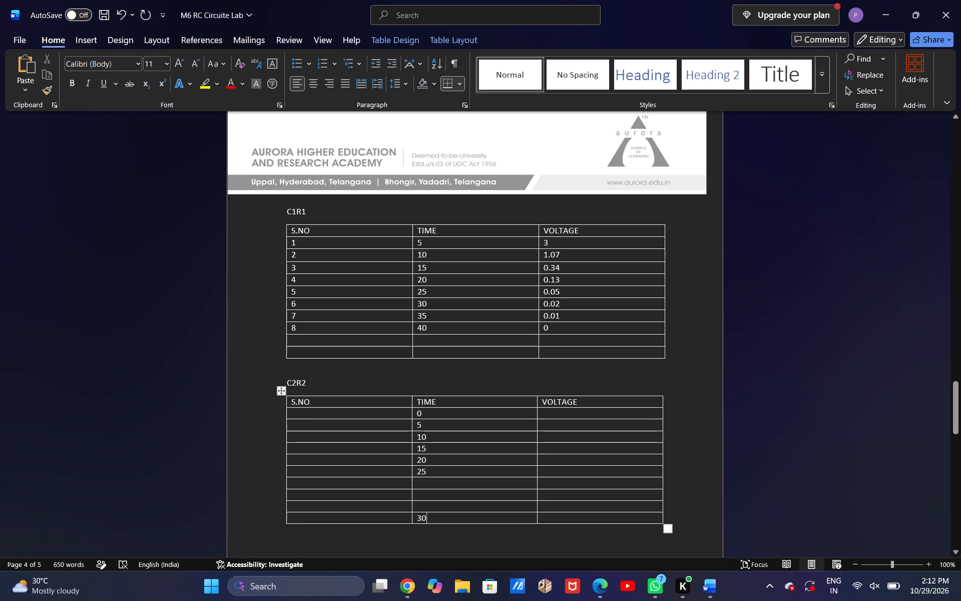
pyautogui.press('BackSpace')
pyautogui.press('BackSpace')
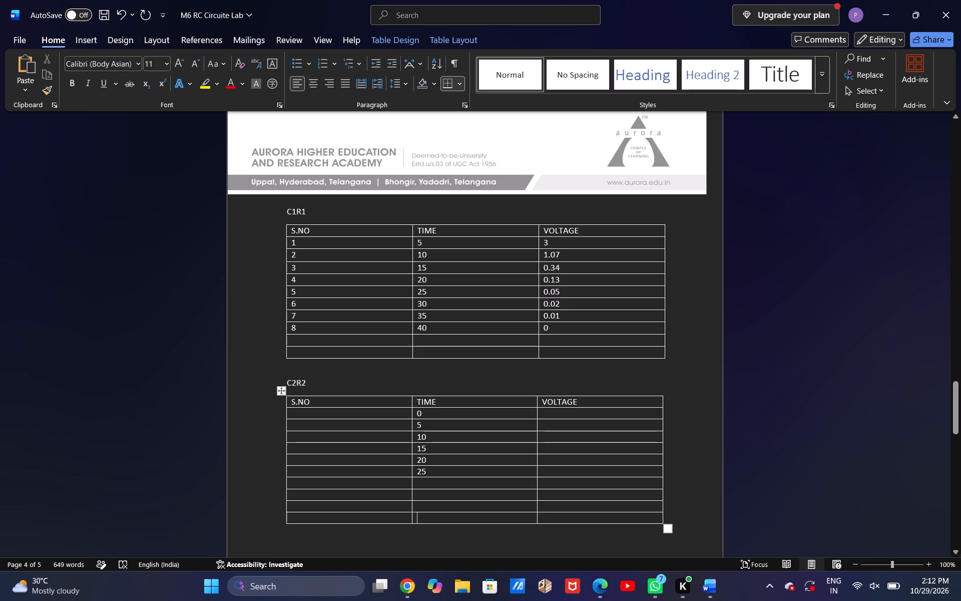
pyautogui.click(427, 482)
pyautogui.write('30')
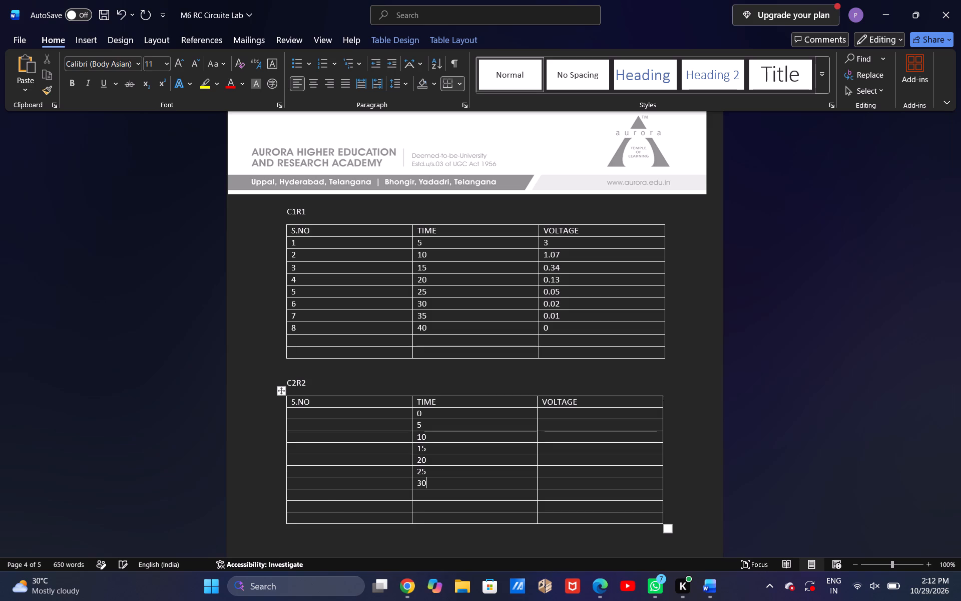
pyautogui.press('Down')
pyautogui.write('35')
pyautogui.press('Down')
pyautogui.write('40')
pyautogui.press('Down')
pyautogui.write('45')
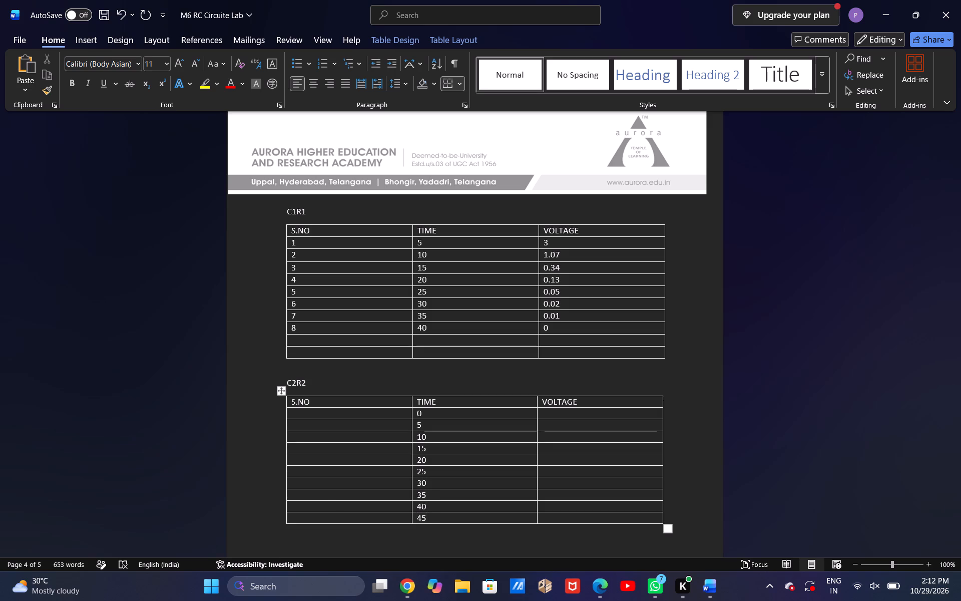
# Add six empty rows at the end of the C2R2 table.
pyautogui.click(559, 419)
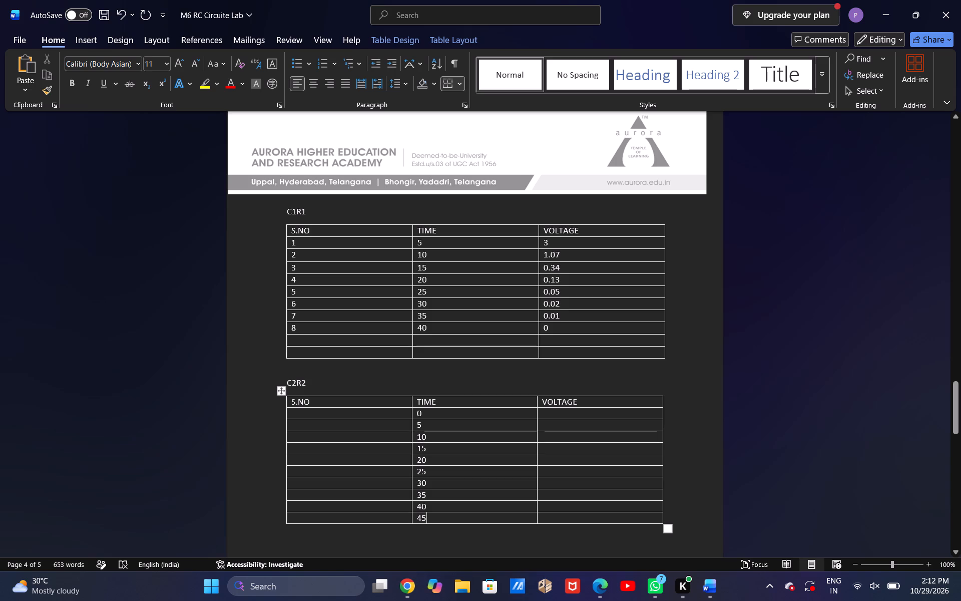
pyautogui.click(555, 415)
pyautogui.tripleClick(281, 523)
pyautogui.click(281, 523)
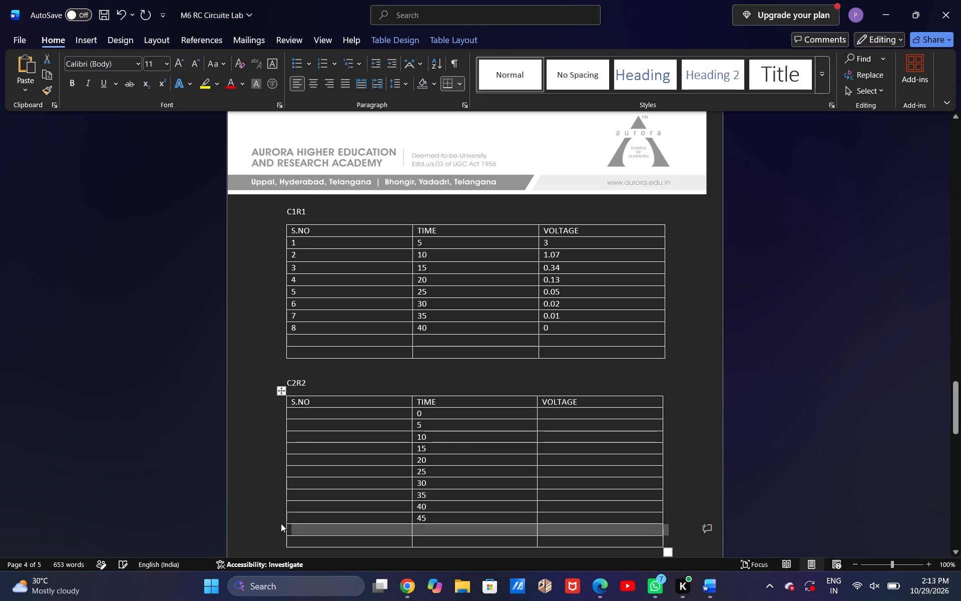
pyautogui.tripleClick(281, 523)
pyautogui.tripleClick(281, 523)
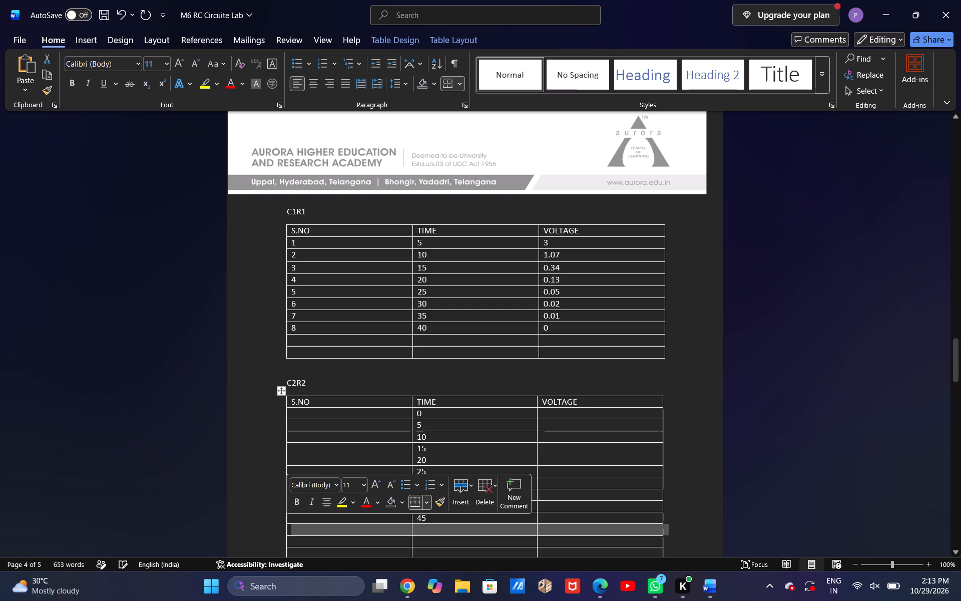
# Fill the VOLTAGE column of the C2R2 table for times 0 to 15 with 9, 3.31, 1.26 and 0.42.
pyautogui.scroll(-3, 715, 419)
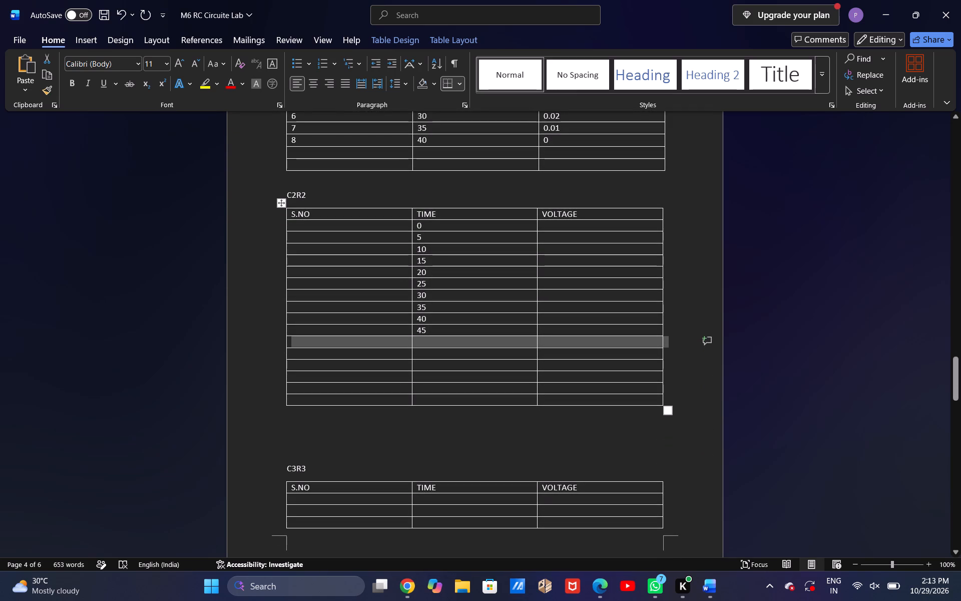
pyautogui.click(585, 229)
pyautogui.press('9')
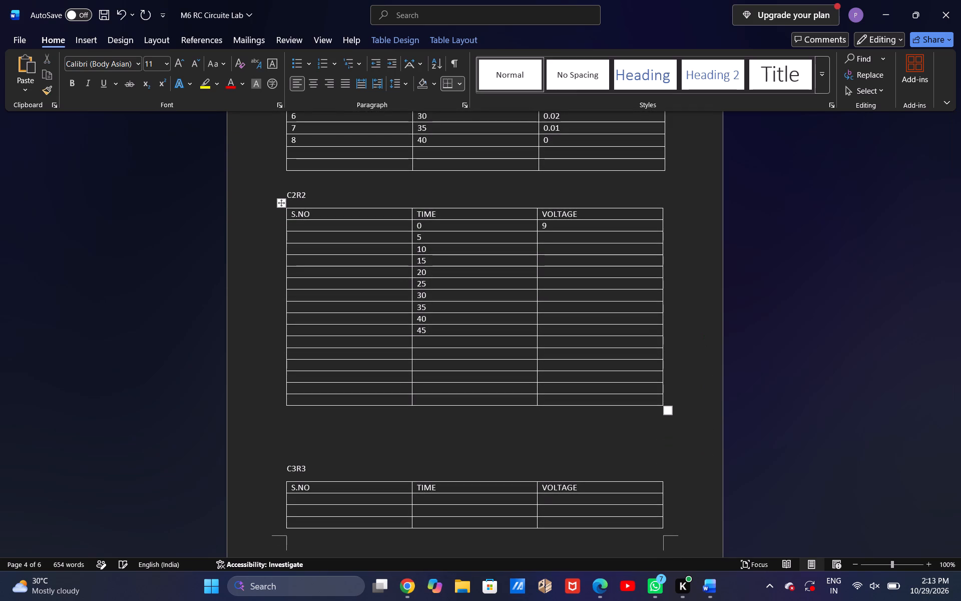
pyautogui.click(581, 236)
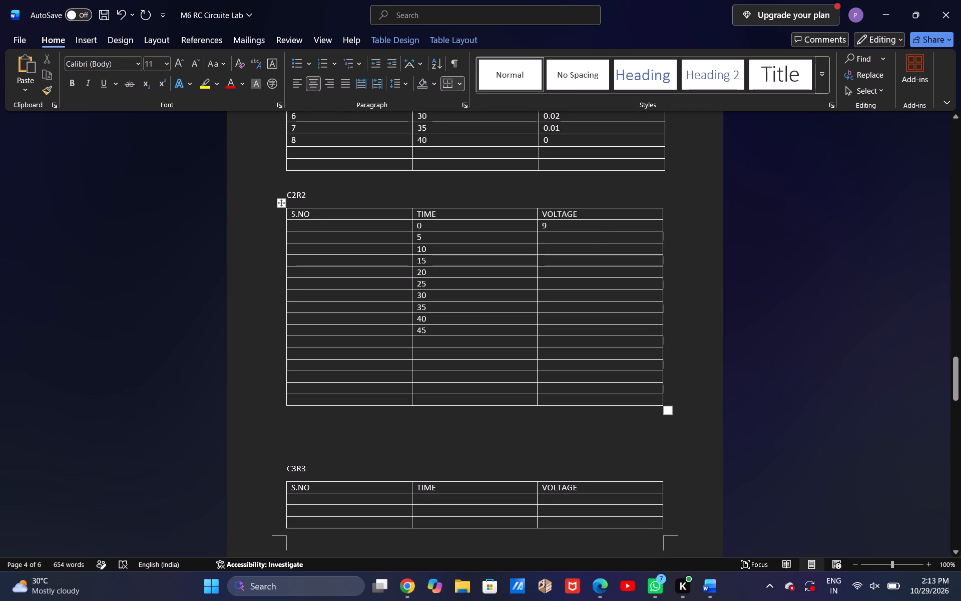
pyautogui.press('Left')
pyautogui.press('Right')
pyautogui.press('Up')
pyautogui.press('Down')
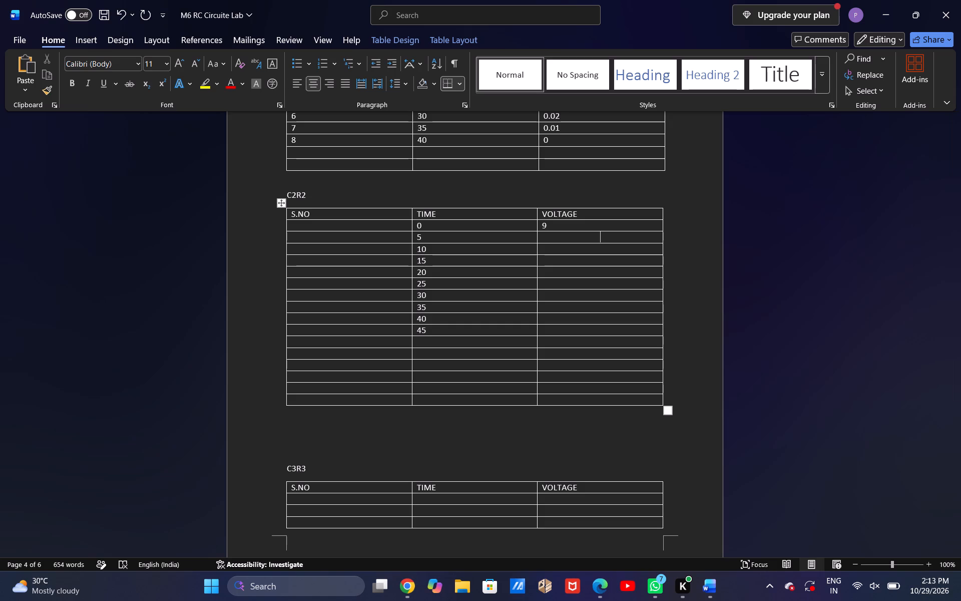
pyautogui.write('3.31')
pyautogui.press('Down')
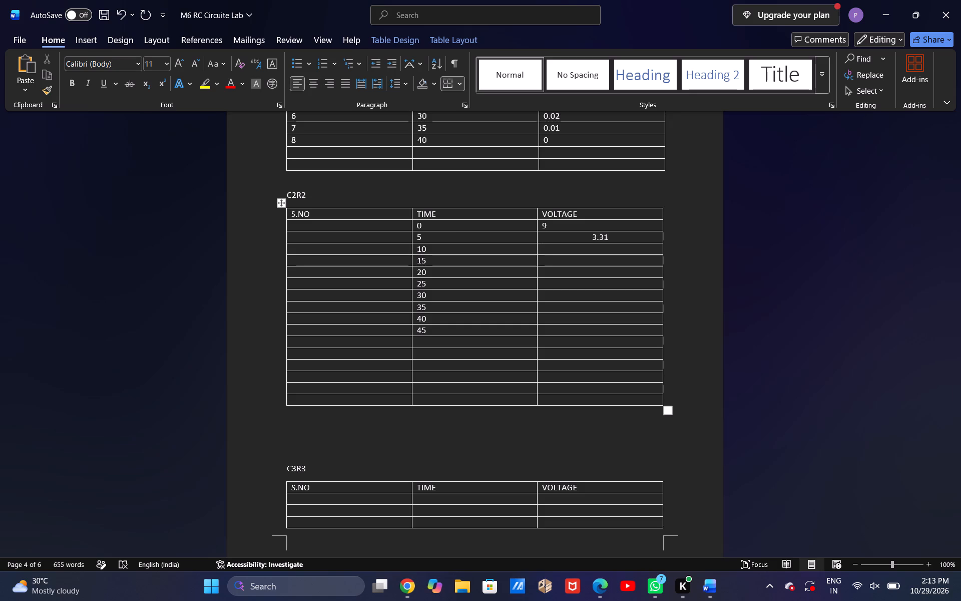
pyautogui.write('1.26')
pyautogui.press('Down')
pyautogui.write('0.42')
pyautogui.press('Down')
# Continue the C2R2 VOLTAGE column for times 20 to 40 with 0.17, 0.07, 0.03, 0.01 and 0.01, leaving time 45 blank.
pyautogui.write('0.17')
pyautogui.press('Down')
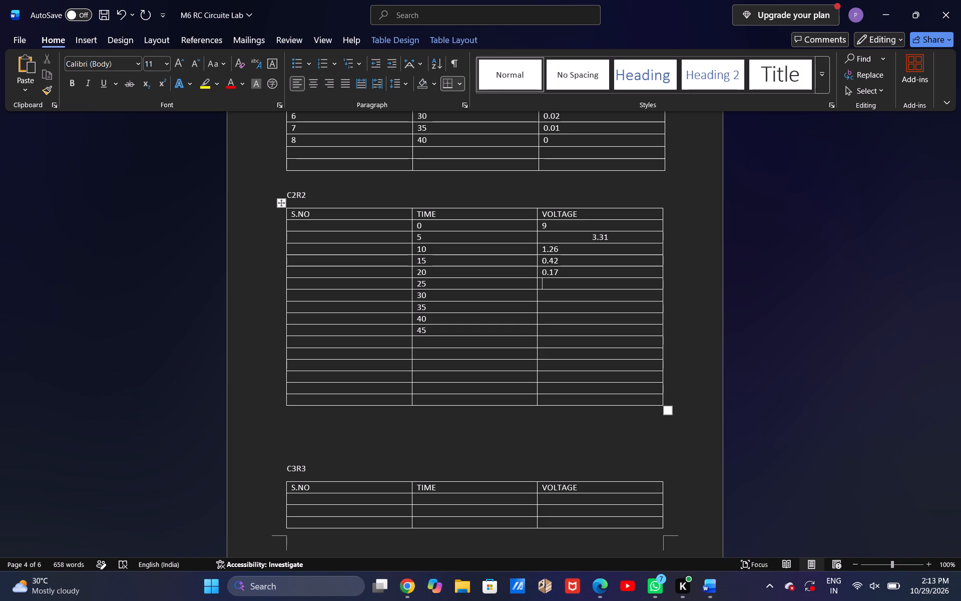
pyautogui.write('0.07')
pyautogui.press('Down')
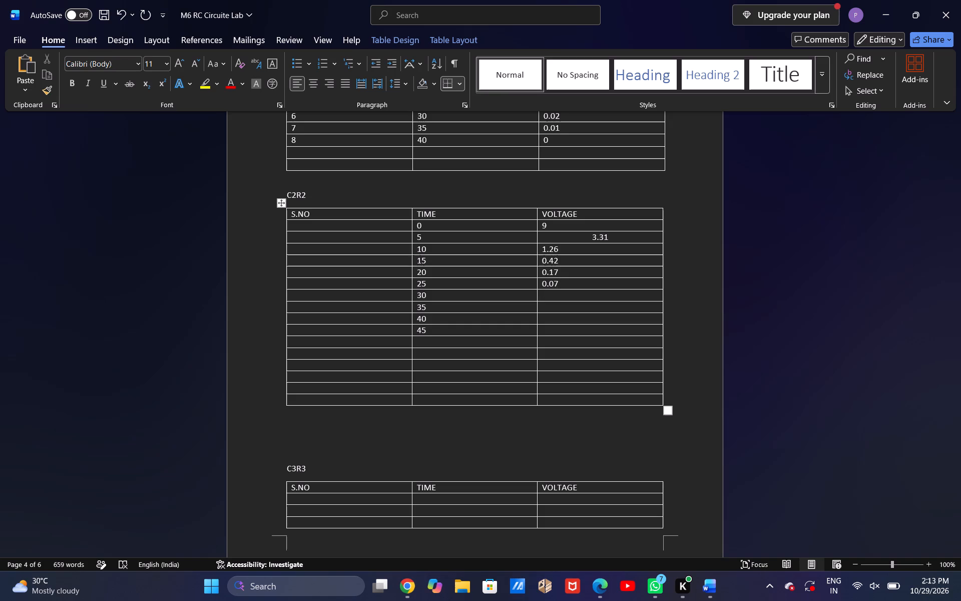
pyautogui.write('0.')
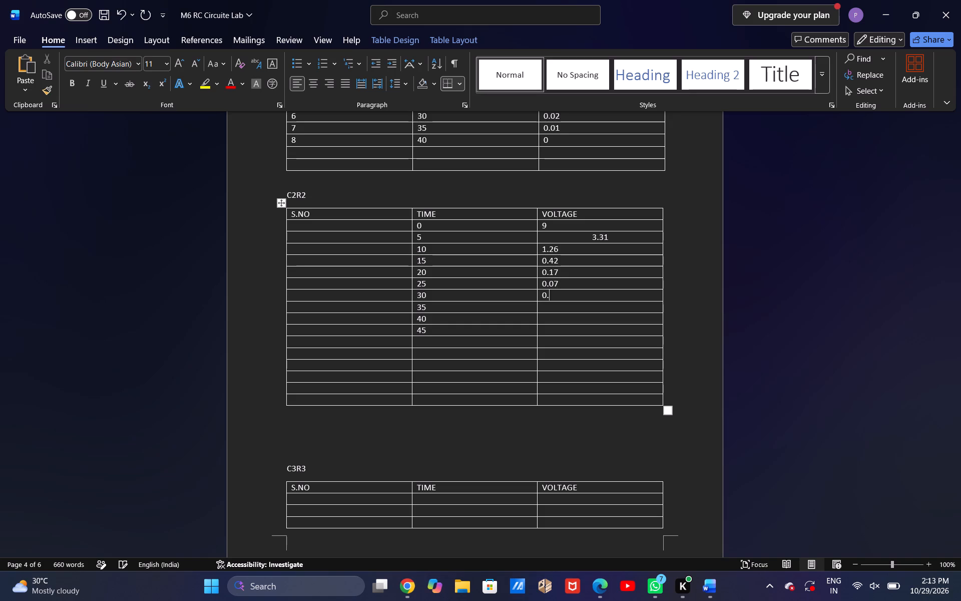
pyautogui.write('03')
pyautogui.press('Down')
pyautogui.write('0.01')
pyautogui.press('Down')
pyautogui.write('0.01')
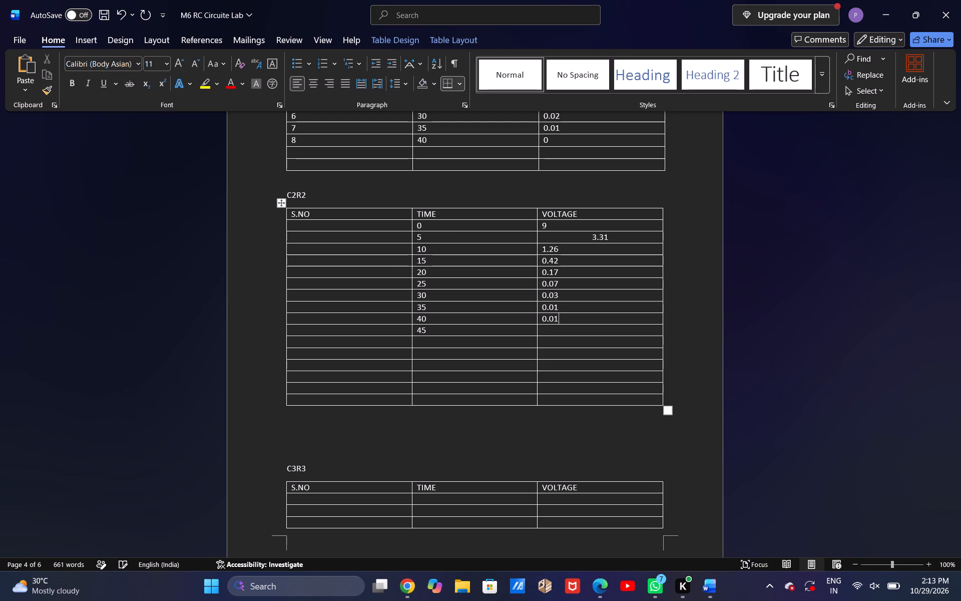
pyautogui.press('Down')
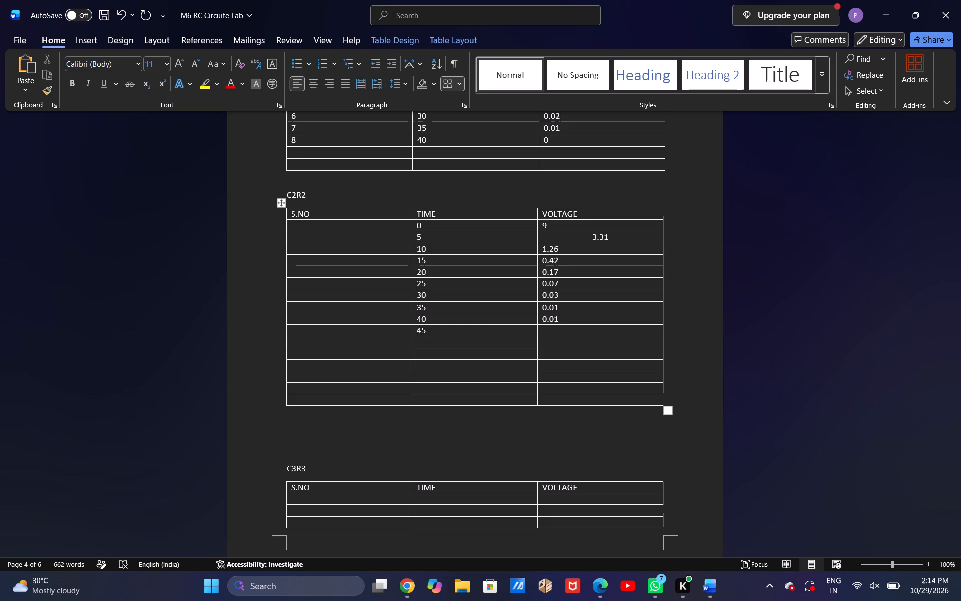
pyautogui.write('0.')
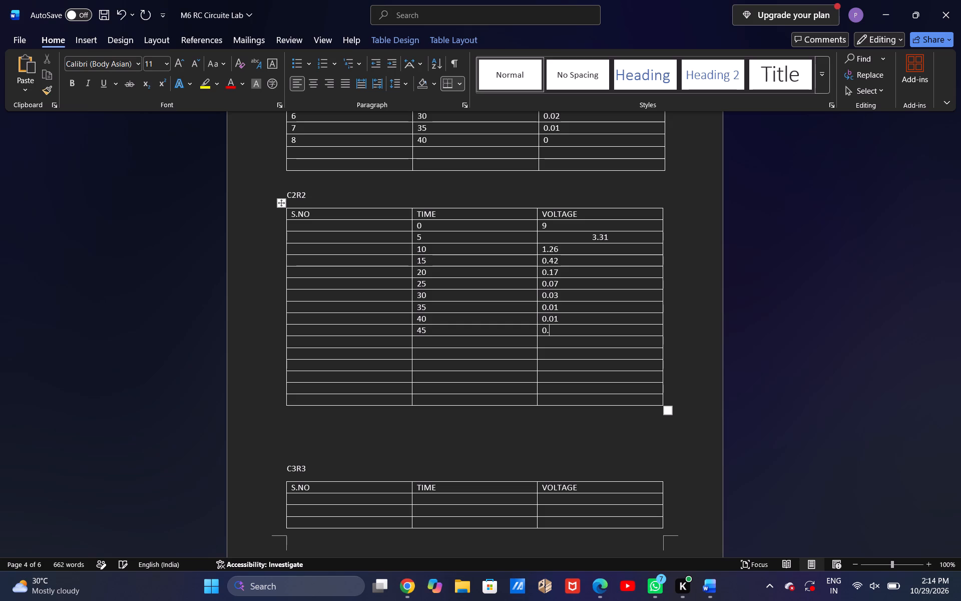
pyautogui.press('BackSpace')
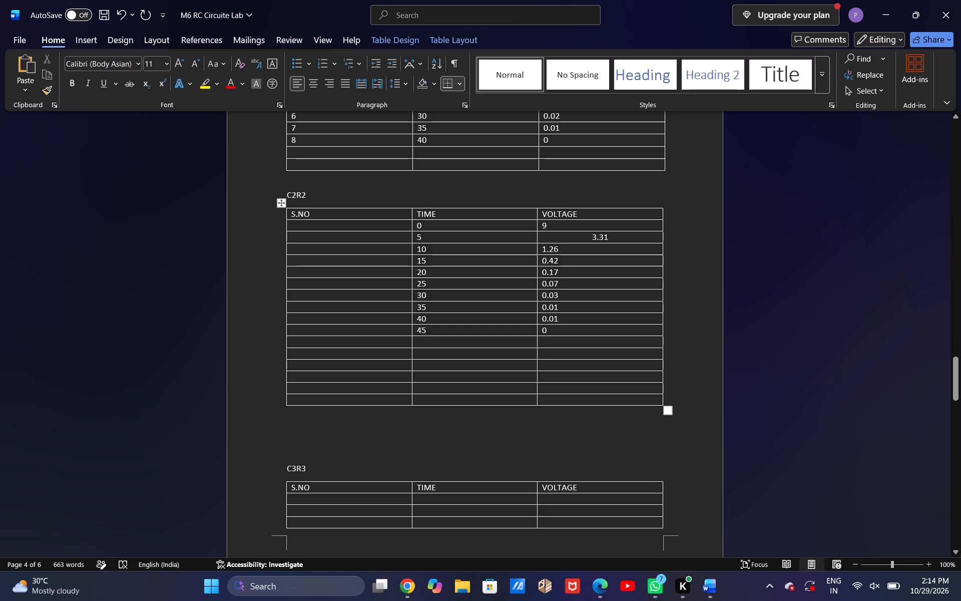
pyautogui.press('BackSpace')
# Left-align the 3.31 entry in the C2R2 VOLTAGE column with the other values.
pyautogui.click(612, 236)
pyautogui.press('Left')
pyautogui.press('Left')
pyautogui.press('Left')
pyautogui.press('Left')
pyautogui.press('Left')
pyautogui.click(571, 241)
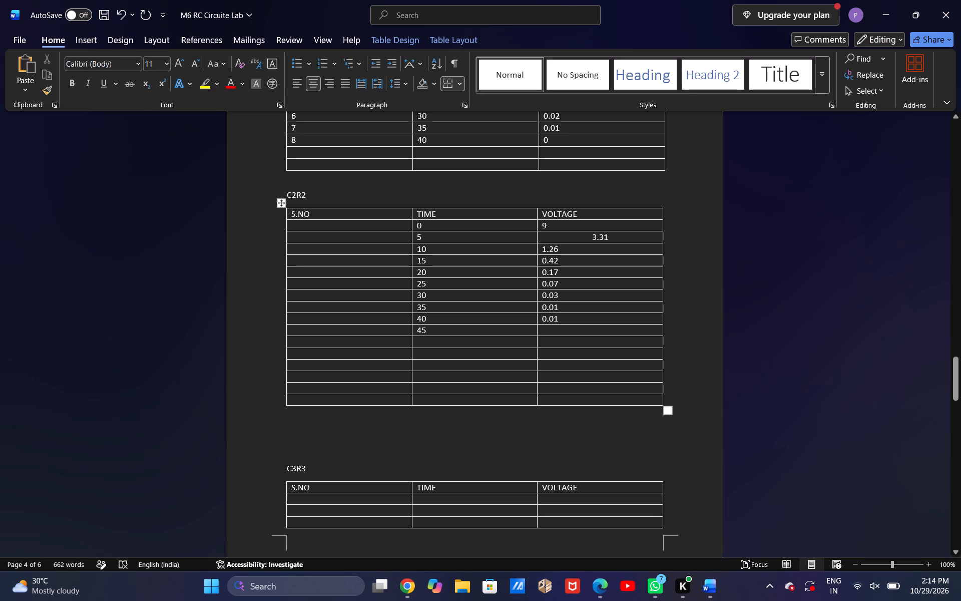
pyautogui.press('BackSpace')
# Insert three empty rows near the end of the C3R3 table.
pyautogui.scroll(-4, 494, 431)
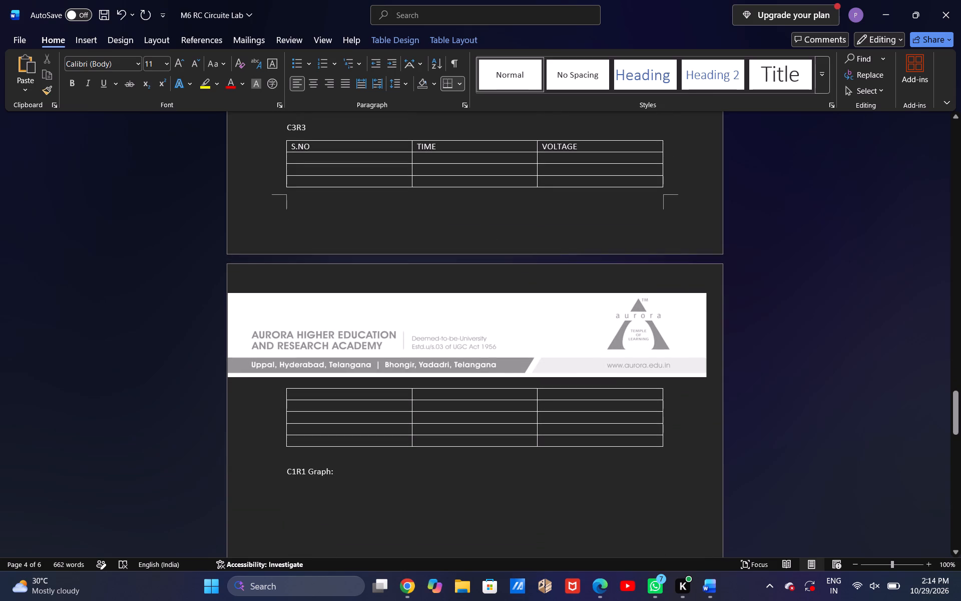
pyautogui.click(286, 447)
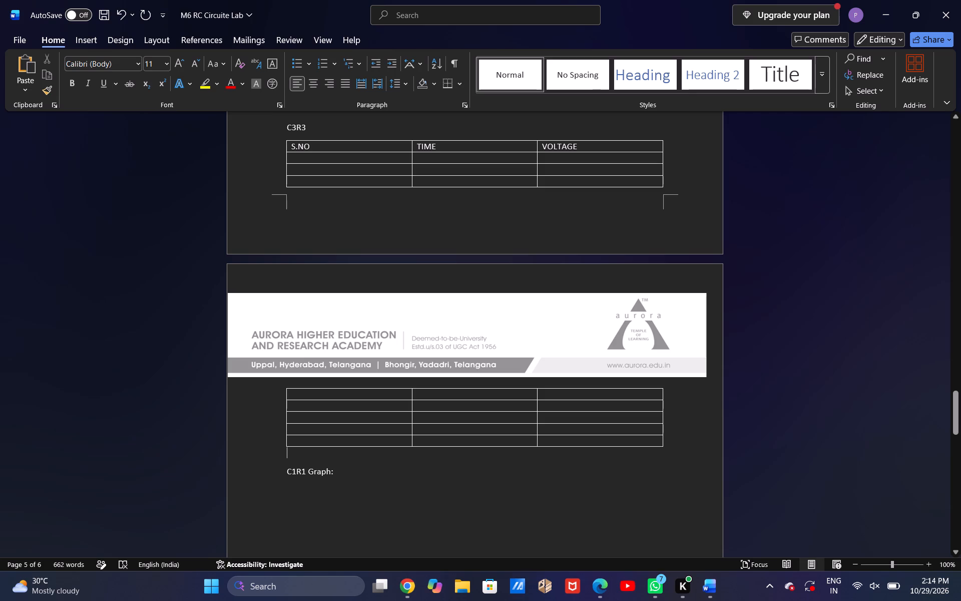
pyautogui.click(285, 438)
pyautogui.click(293, 441)
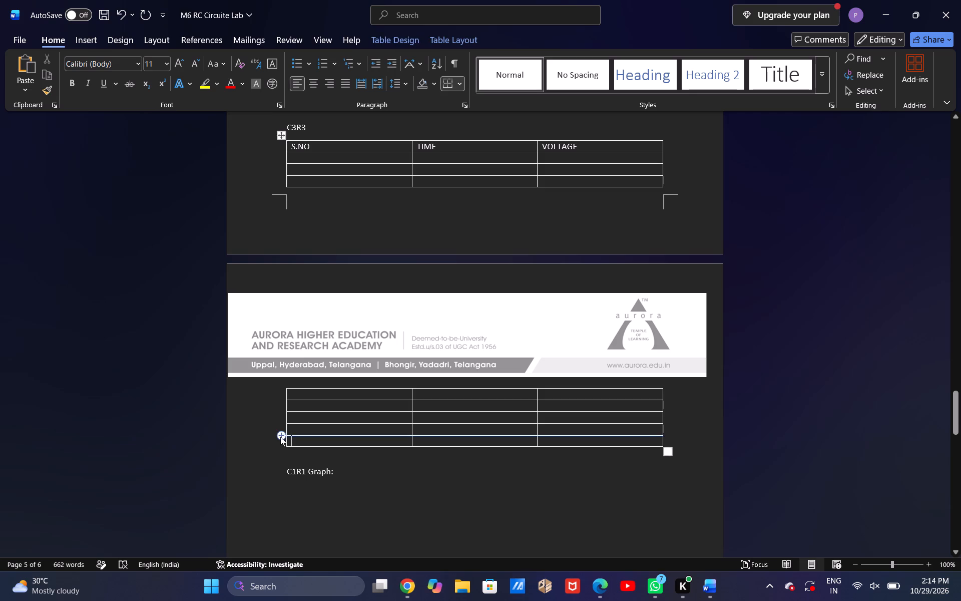
pyautogui.tripleClick(282, 433)
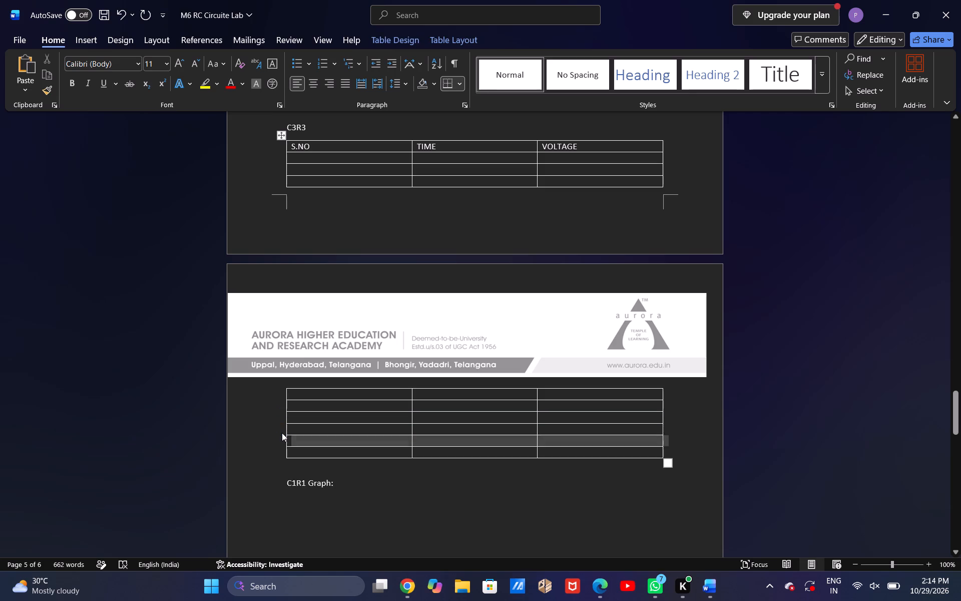
pyautogui.doubleClick(282, 433)
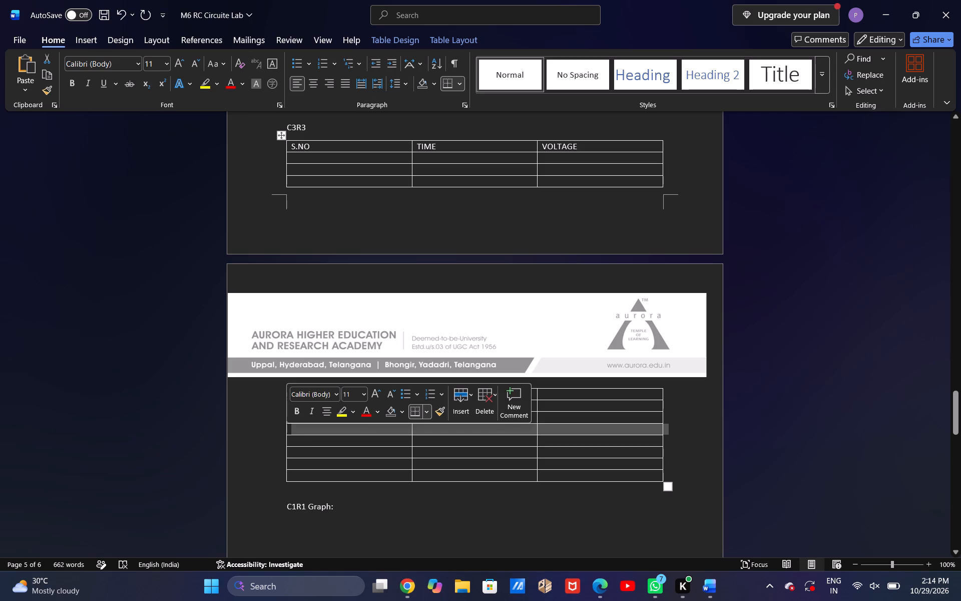
# Fill the TIME column of the C3R3 table with 0, 5, 10, 15, 20 and 25.
pyautogui.click(478, 158)
pyautogui.press('0')
pyautogui.press('Down')
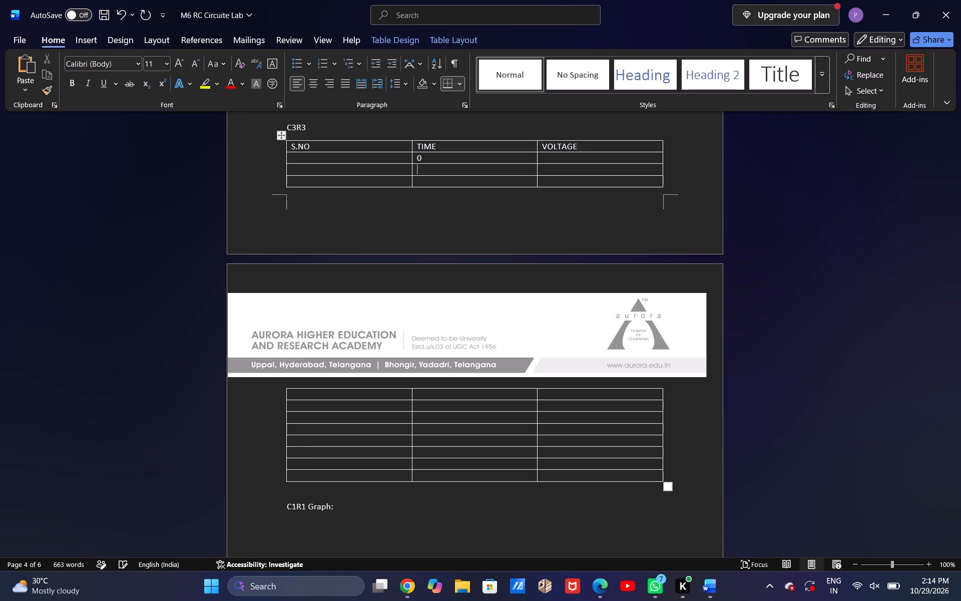
pyautogui.press('5')
pyautogui.press('Down')
pyautogui.write('10')
pyautogui.press('Down')
pyautogui.write('15')
pyautogui.press('Down')
pyautogui.write('20')
pyautogui.press('Down')
pyautogui.write('25')
# Continue the C3R3 TIME column after 25 with 30, 35, 40, 45 and 50.
pyautogui.press('Down')
pyautogui.write('30')
pyautogui.press('Down')
pyautogui.write('35')
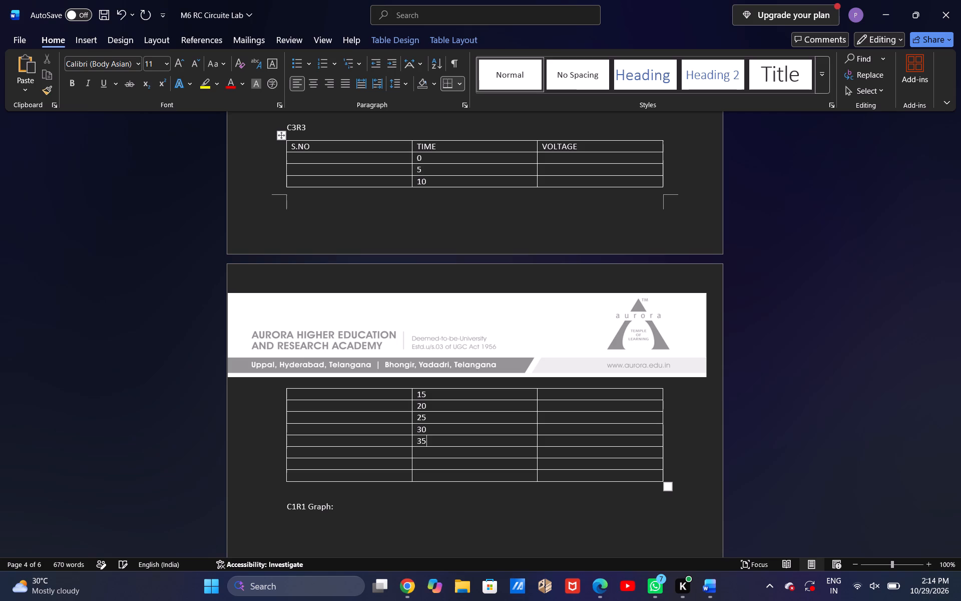
pyautogui.press('Down')
pyautogui.write('40')
pyautogui.press('Down')
pyautogui.write('45')
pyautogui.press('Down')
pyautogui.write('50')
# Add two empty rows at the end of the C3R3 table, below the 50 row.
pyautogui.click(569, 159)
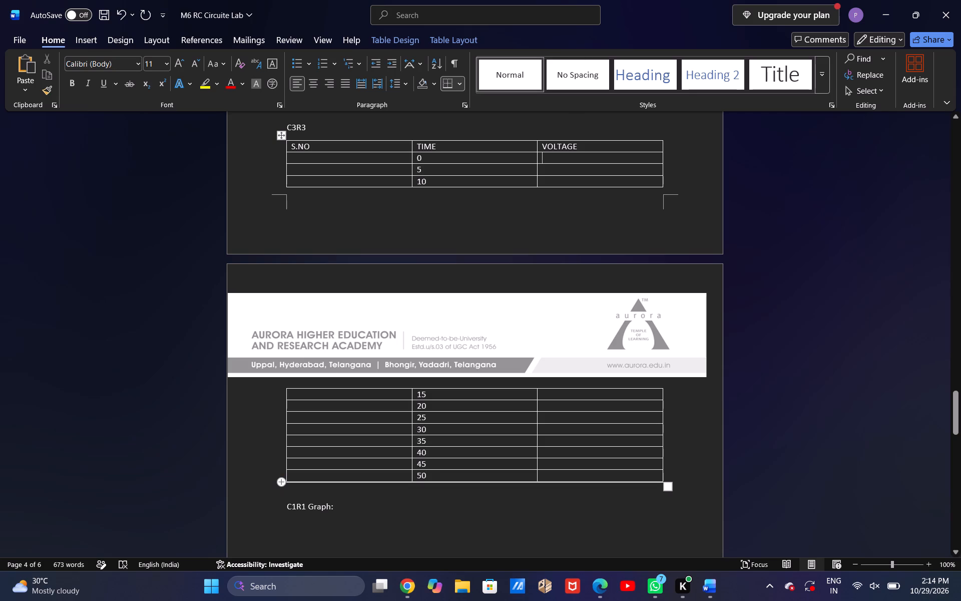
pyautogui.doubleClick(280, 485)
pyautogui.click(280, 485)
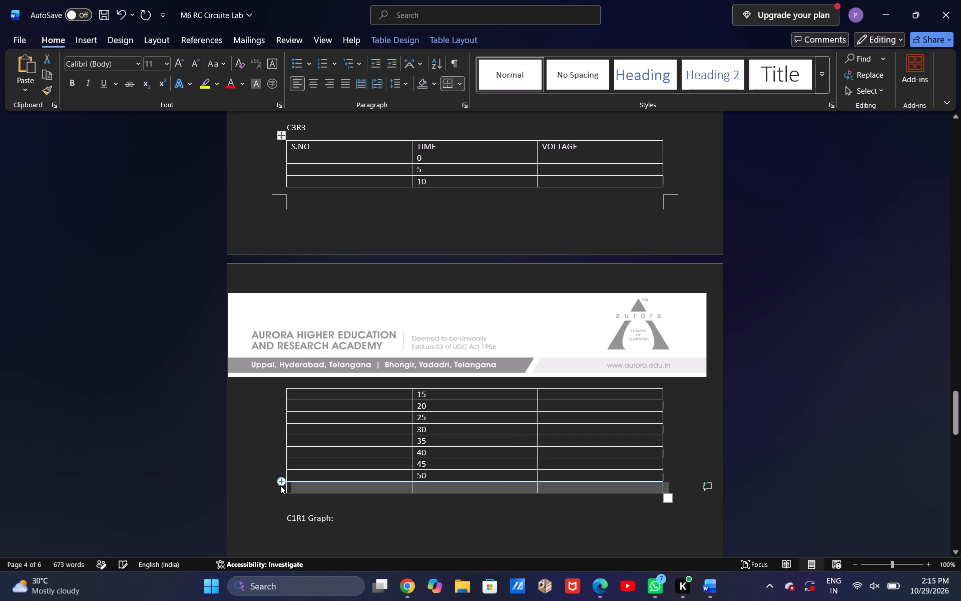
# Fill the C3R3 VOLTAGE column for times 0 to 20 with 9, 6.68, 4.86, 3.58 and 2.64.
pyautogui.click(602, 159)
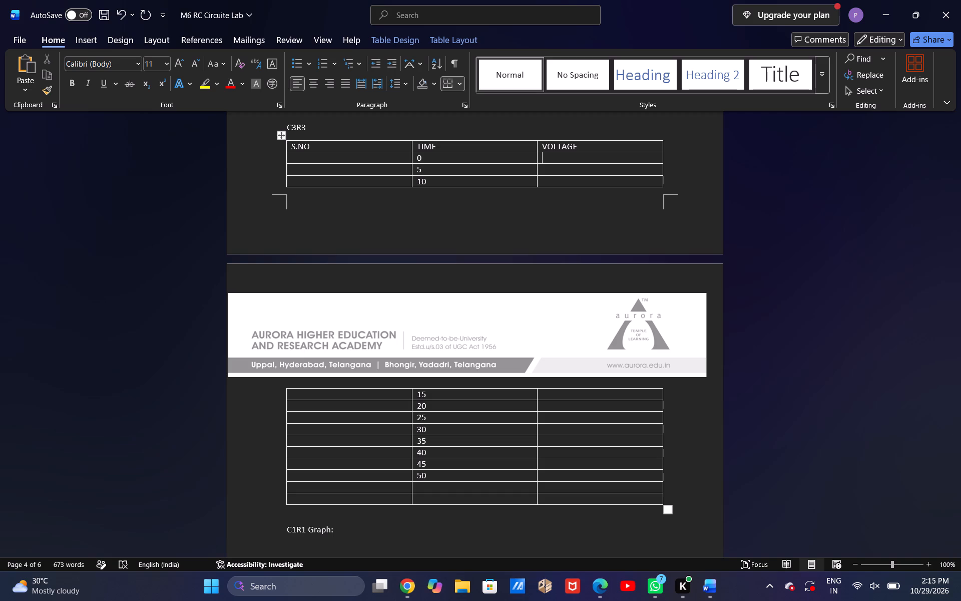
pyautogui.press('9')
pyautogui.press('Down')
pyautogui.write('6.68')
pyautogui.press('Down')
pyautogui.write('4.')
pyautogui.write('86')
pyautogui.press('Down')
pyautogui.write('3.58')
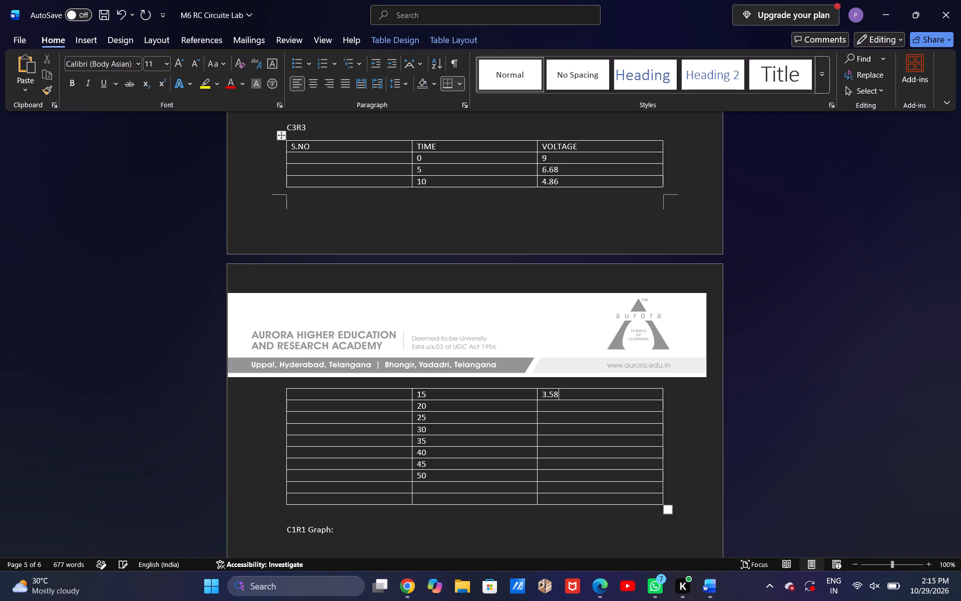
pyautogui.press('Down')
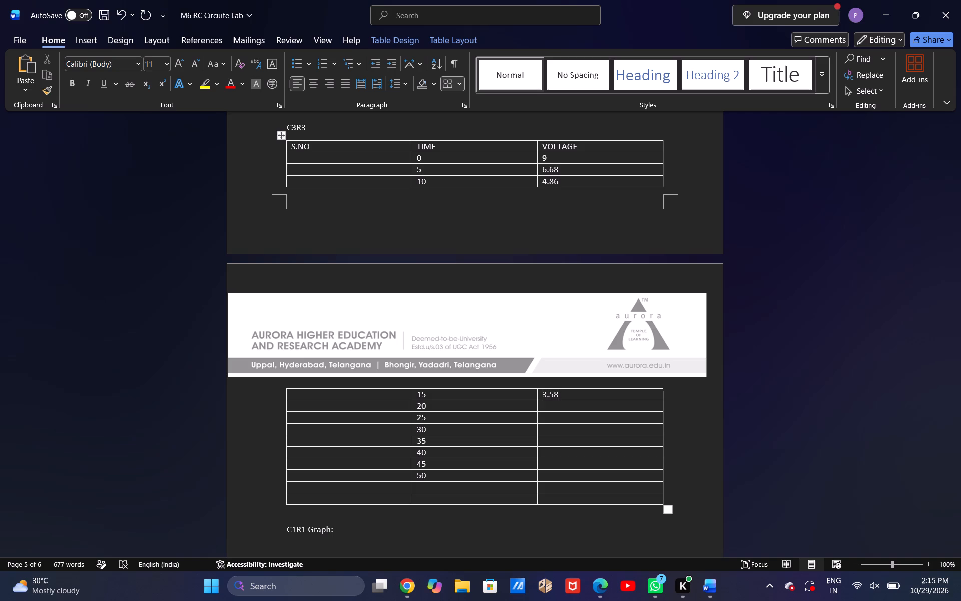
pyautogui.write('2.')
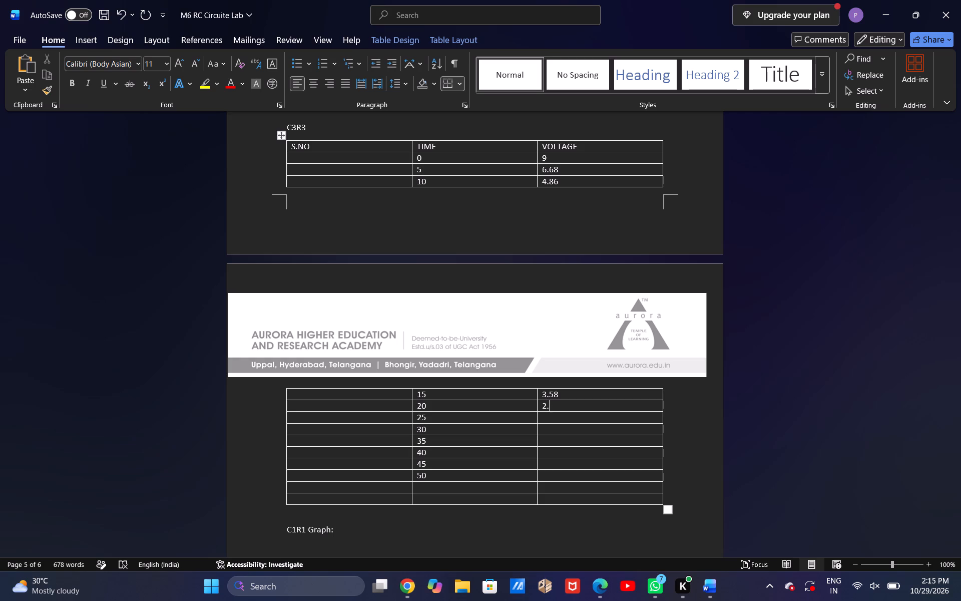
pyautogui.write('64')
pyautogui.press('Down')
# Continue the C3R3 VOLTAGE column for times 25 to 50 with 1.88, 1.39, 0.99, 0.74, 0.53 and 0.45.
pyautogui.write('1.88')
pyautogui.press('Down')
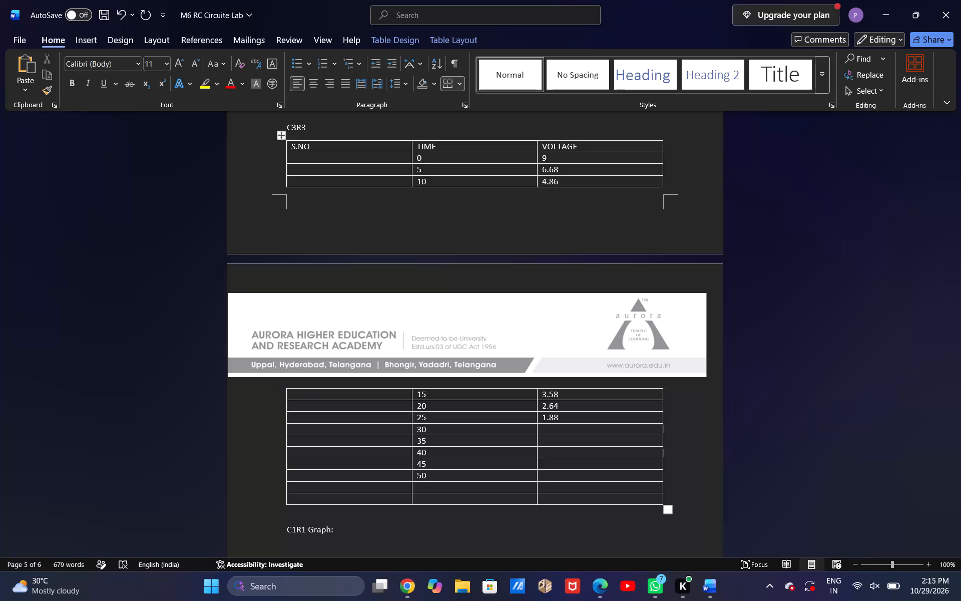
pyautogui.write('1.39')
pyautogui.press('Down')
pyautogui.write('0.99')
pyautogui.press('Down')
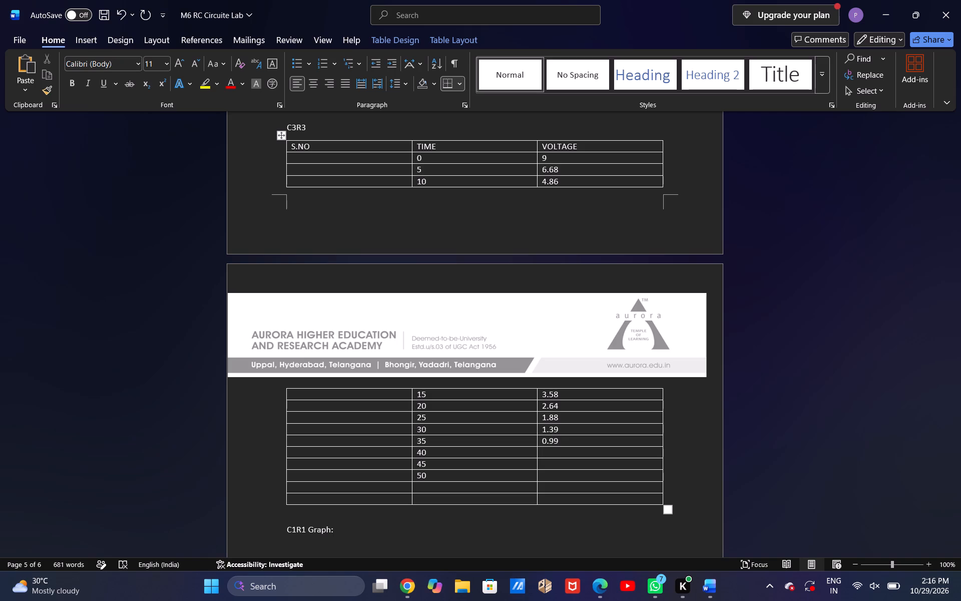
pyautogui.write('0.74')
pyautogui.press('Down')
pyautogui.write('0.')
pyautogui.write('53')
pyautogui.press('Down')
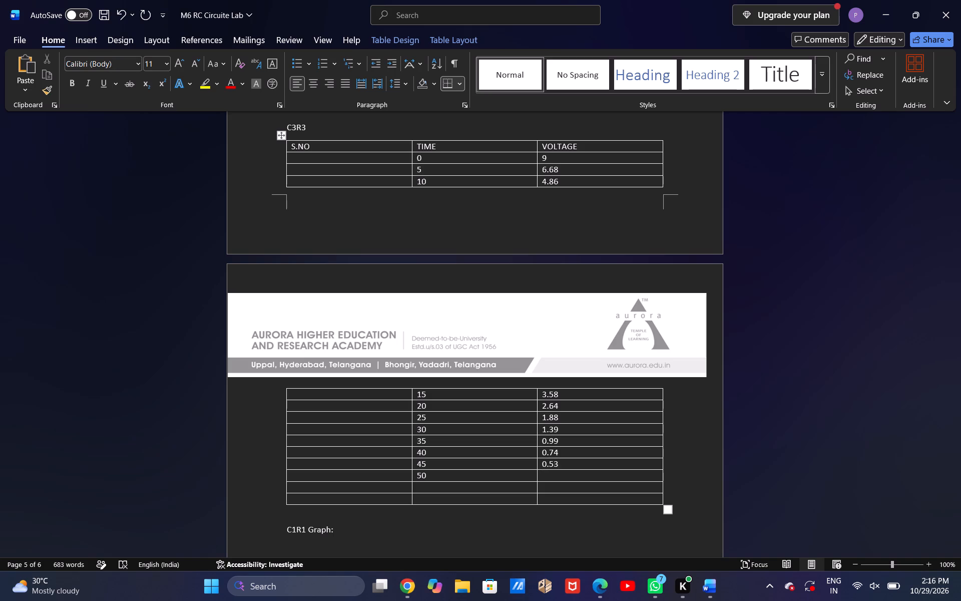
pyautogui.write('0.45')
pyautogui.press('Down')
# Continue the C3R3 VOLTAGE column below 0.45 with 0.30, 0.22 and 0.16, adding two rows at the table's end.
pyautogui.write('0.30')
pyautogui.press('Down')
pyautogui.write('0.22')
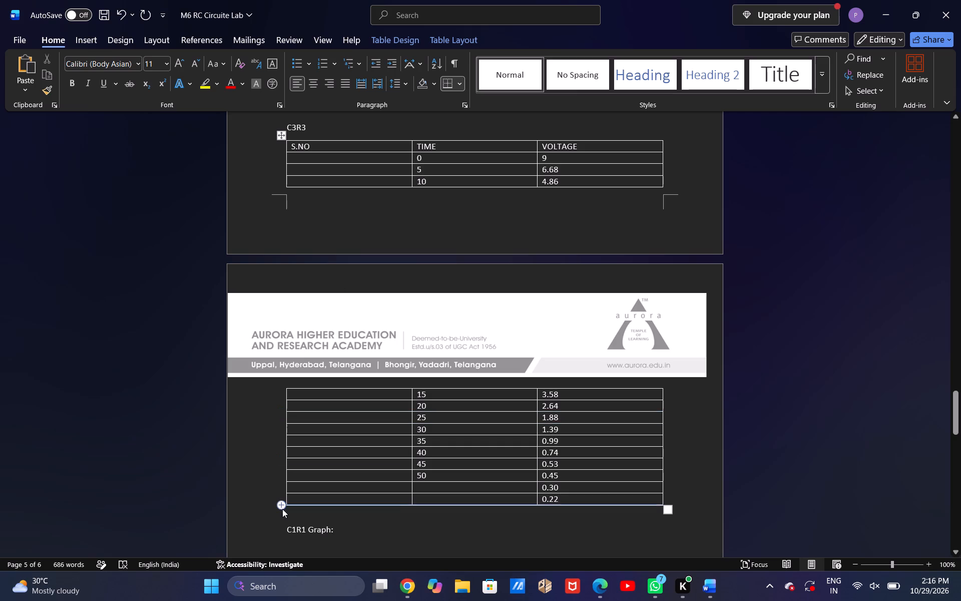
pyautogui.tripleClick(281, 507)
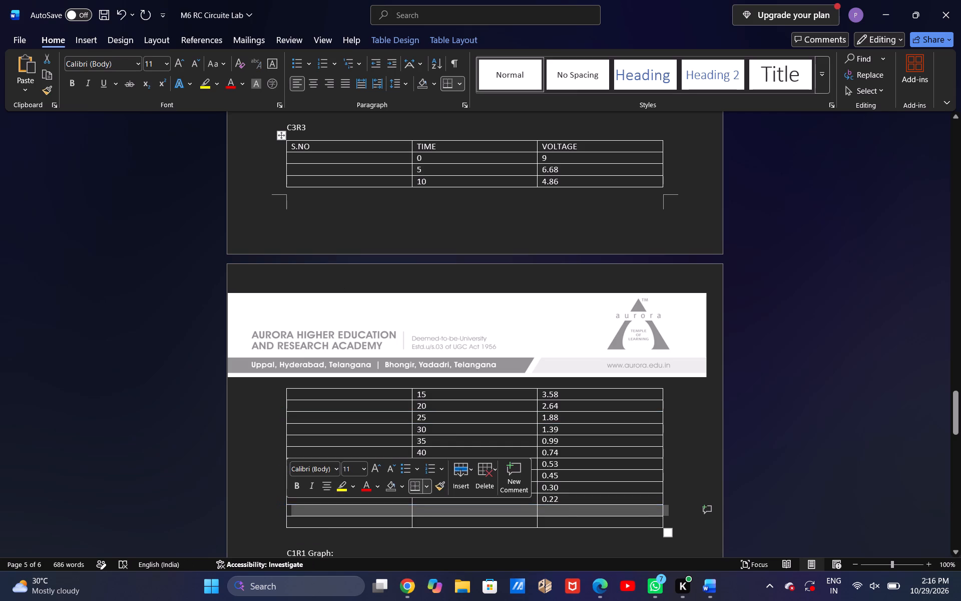
pyautogui.click(562, 511)
pyautogui.write('0.16')
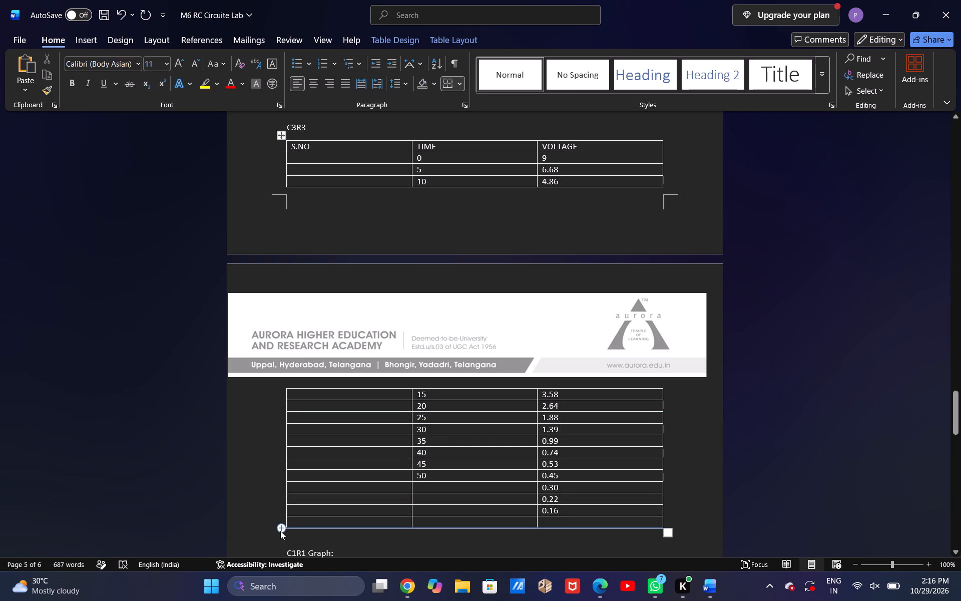
# Add three rows at the end of the C3R3 table and continue the VOLTAGE column with 0.12, 0.09, 0.07 and 0.05.
pyautogui.tripleClick(280, 531)
pyautogui.tripleClick(280, 531)
pyautogui.click(280, 531)
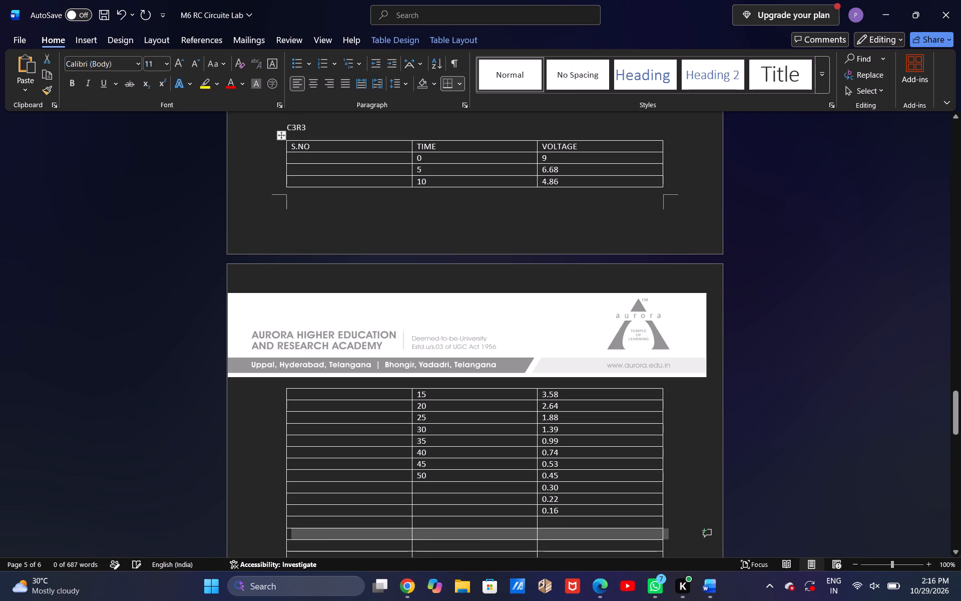
pyautogui.click(572, 528)
pyautogui.click(558, 522)
pyautogui.write('0.12')
pyautogui.press('Down')
pyautogui.write('0.09')
pyautogui.press('Down')
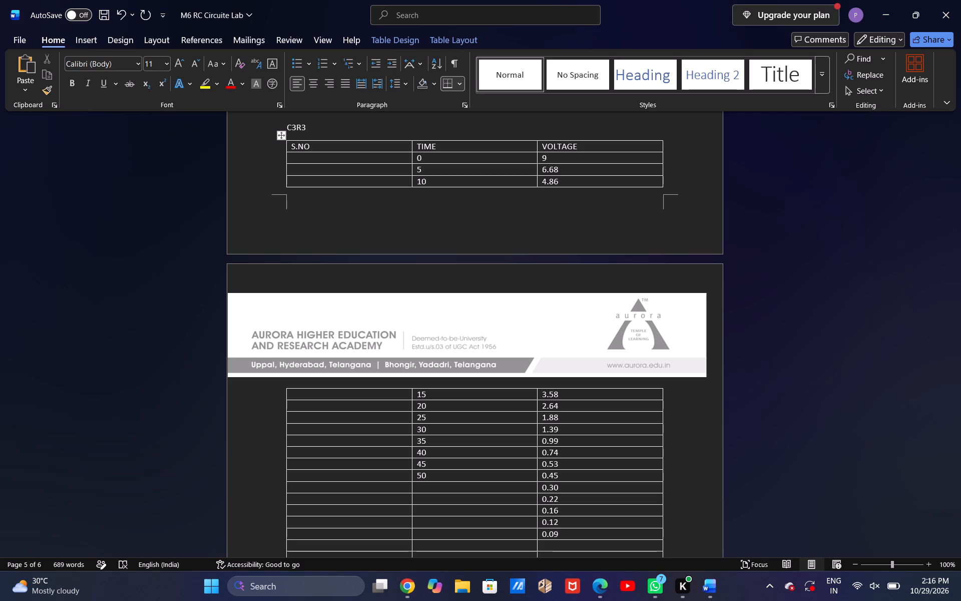
pyautogui.write('0.07')
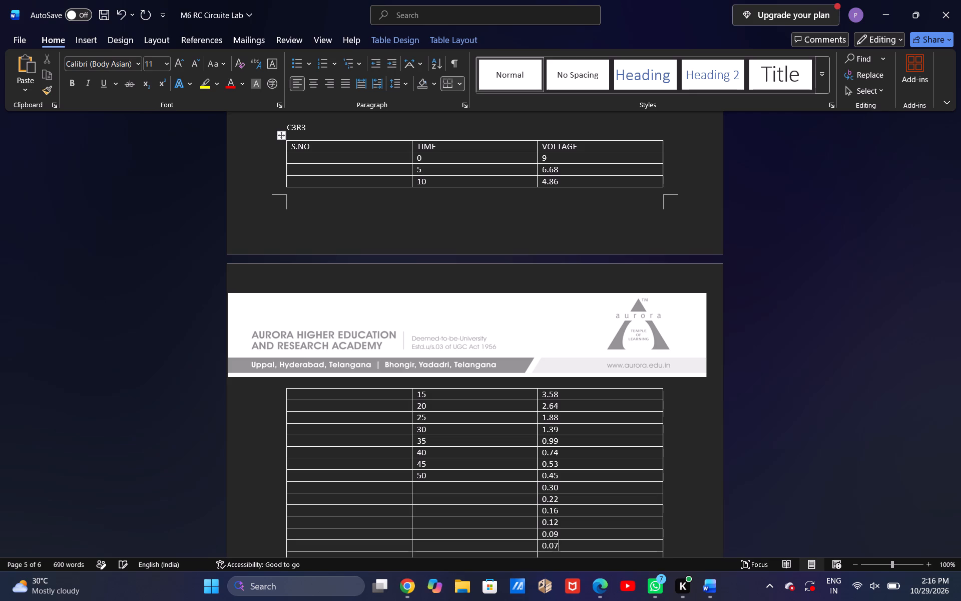
pyautogui.scroll(-2, 558, 522)
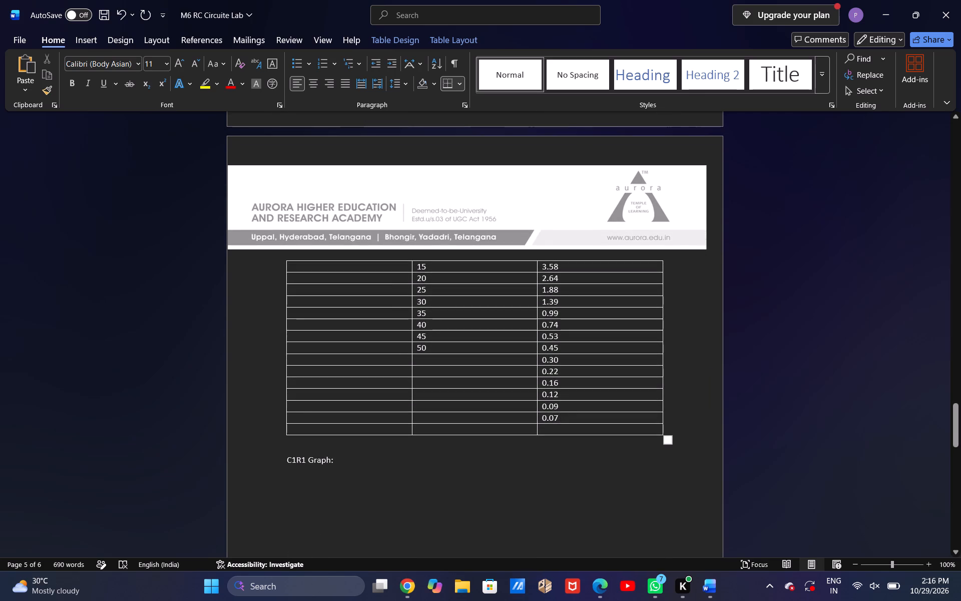
pyautogui.press('Down')
pyautogui.write('0.05')
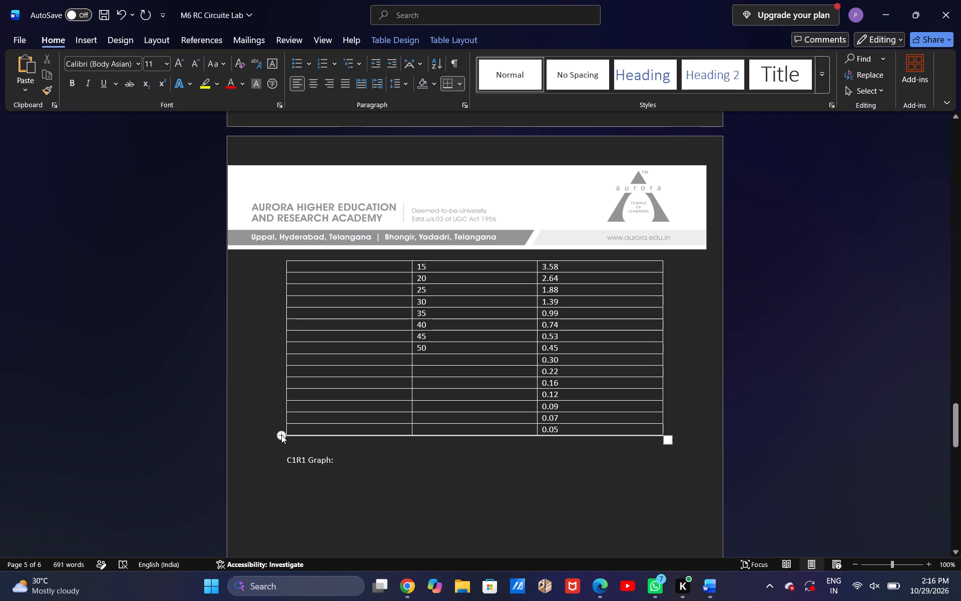
# Add three more rows below 0.05 in the C3R3 table and enter voltages 0.04, 0.03 and 0.02 in them.
pyautogui.tripleClick(278, 434)
pyautogui.tripleClick(278, 434)
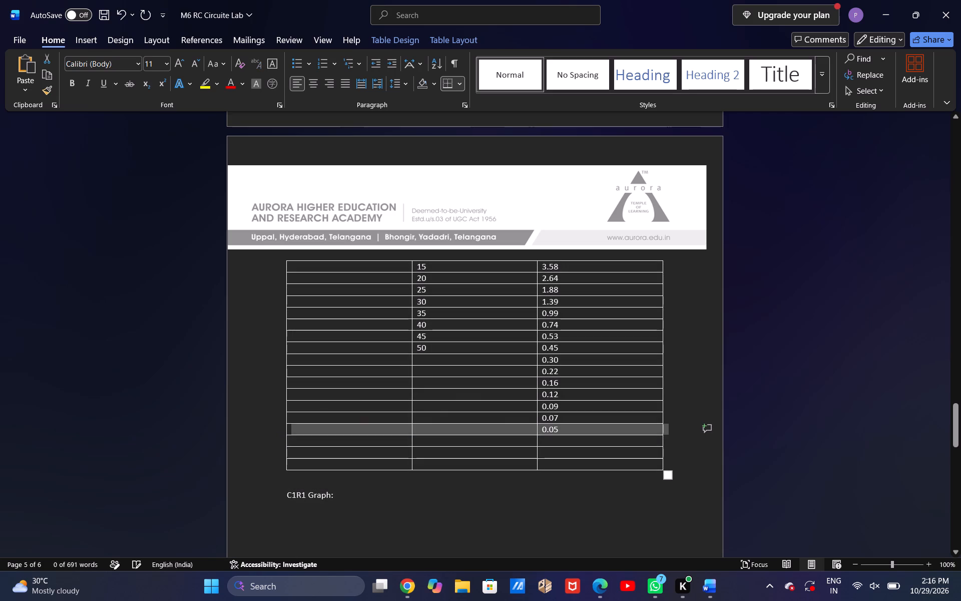
pyautogui.click(554, 442)
pyautogui.write('0.04')
pyautogui.press('Down')
pyautogui.write('0.03')
pyautogui.press('BackSpace')
pyautogui.press('BackSpace')
pyautogui.press('BackSpace')
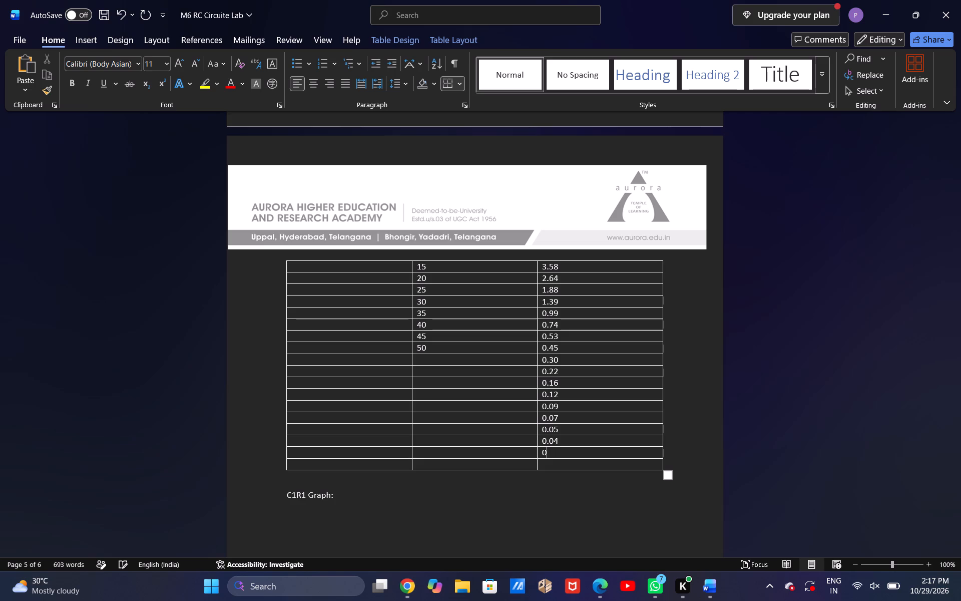
pyautogui.write('03')
pyautogui.press('BackSpace')
pyautogui.press('BackSpace')
pyautogui.write('.03')
pyautogui.press('Down')
pyautogui.write('0.02')
# Add six empty rows at the end of the C3R3 table, below the 0.02 row.
pyautogui.tripleClick(284, 470)
pyautogui.tripleClick(284, 470)
pyautogui.tripleClick(284, 470)
pyautogui.doubleClick(284, 470)
pyautogui.moveTo(284, 470); pyautogui.dragTo(558, 473)
# Fill the six empty VOLTAGE cells at the end of the C3R3 table with 0.02, followed by 0.01 five times.
pyautogui.click(558, 473)
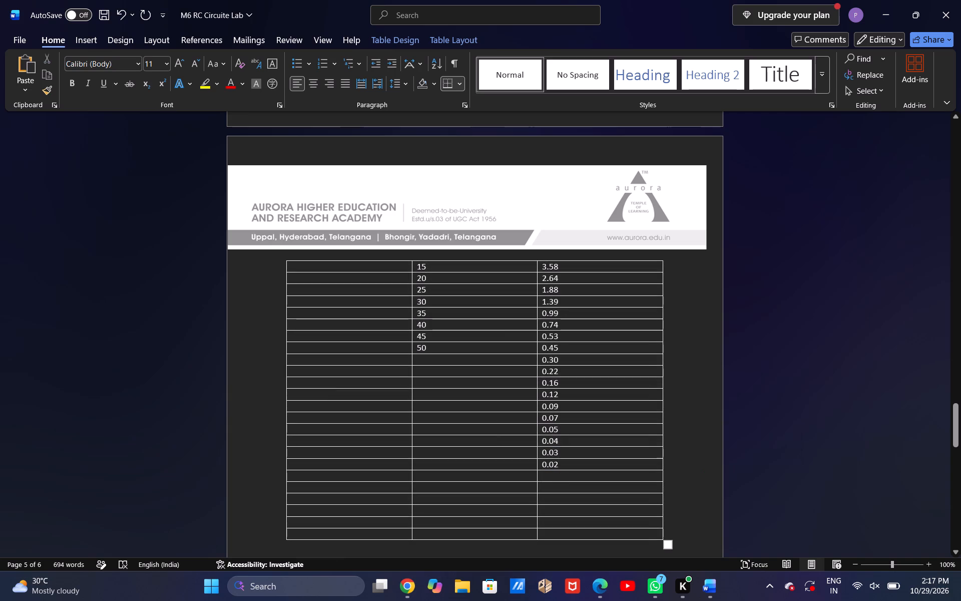
pyautogui.write('0.02')
pyautogui.press('Down')
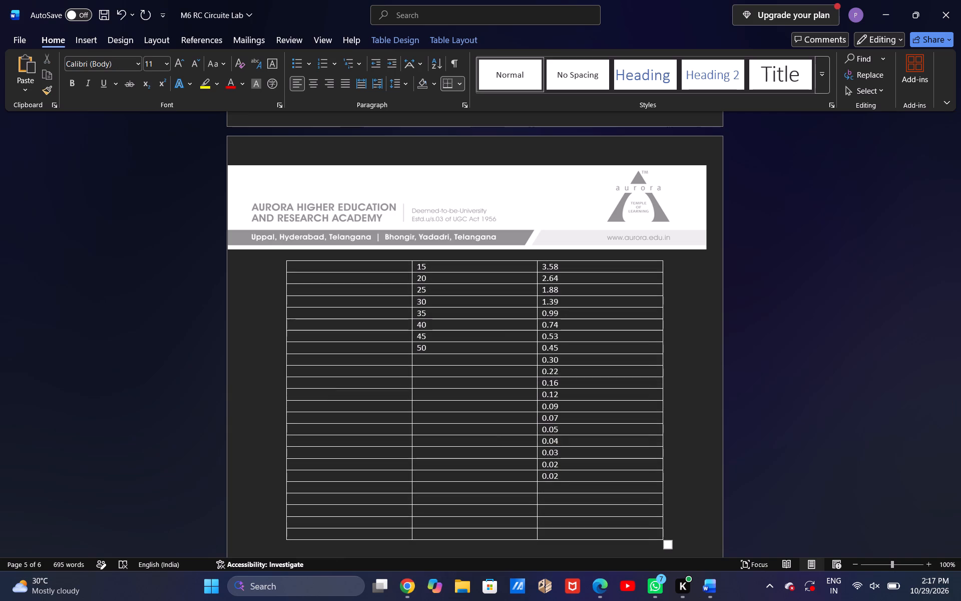
pyautogui.write('0.02')
pyautogui.press('BackSpace')
pyautogui.press('1')
pyautogui.press('Down')
pyautogui.write('0.01')
pyautogui.press('Down')
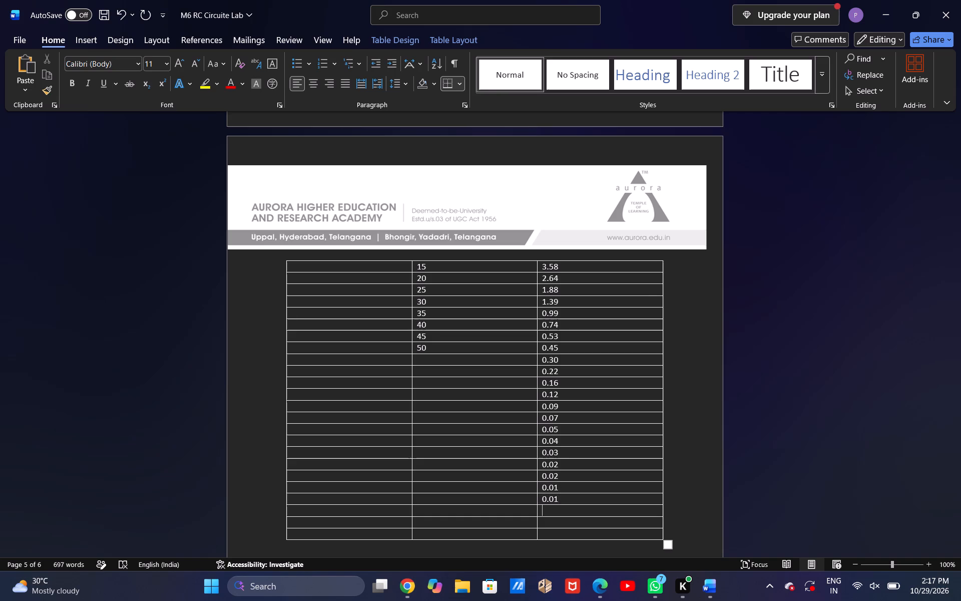
pyautogui.write('0.01')
pyautogui.press('Down')
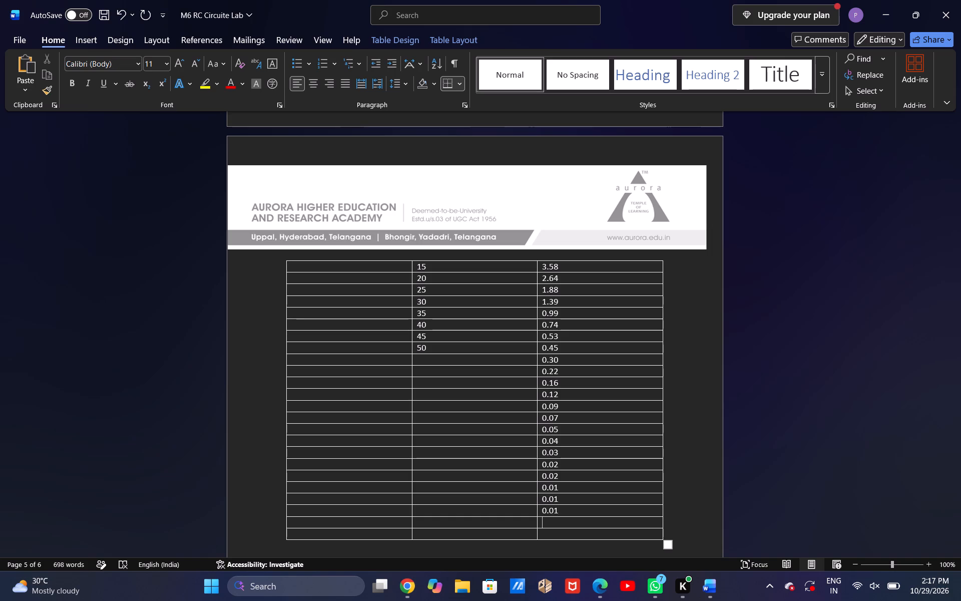
pyautogui.write('0.01')
pyautogui.press('Down')
pyautogui.write('0.01')
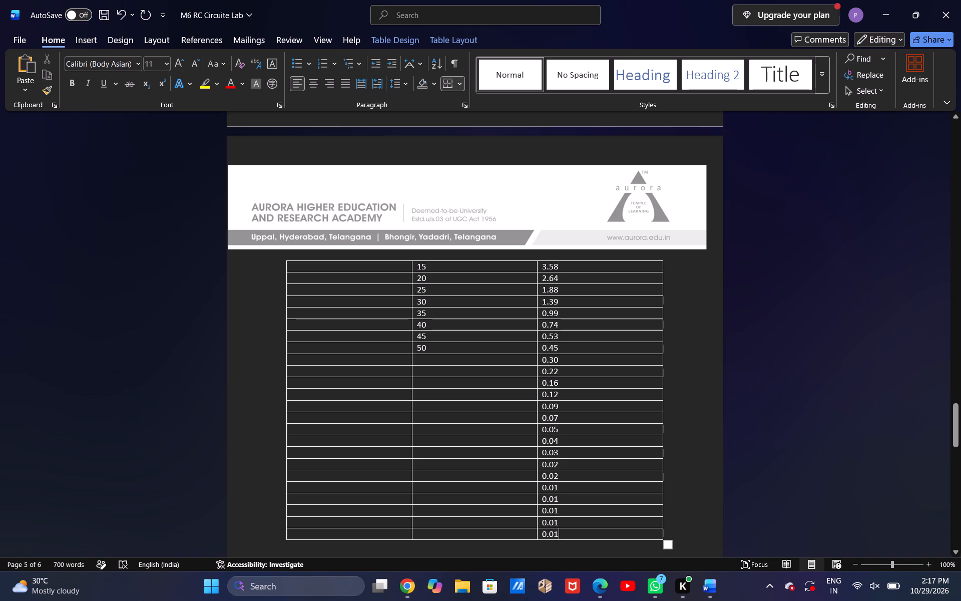
# Add four rows at the end of the C3R3 table and enter voltages 0.01 and 0 in the first two.
pyautogui.tripleClick(280, 540)
pyautogui.tripleClick(280, 540)
pyautogui.click(280, 540)
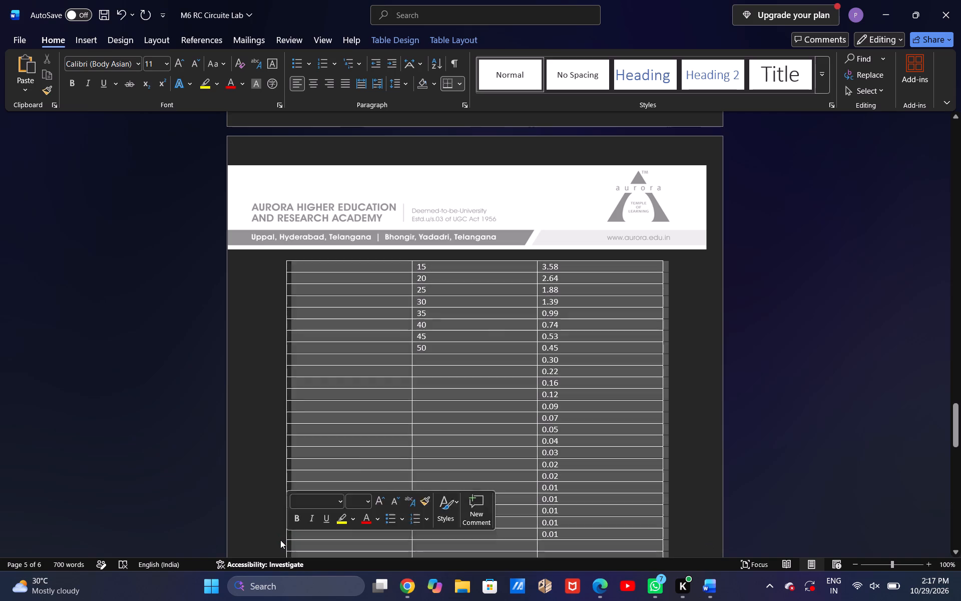
pyautogui.scroll(-3, 485, 514)
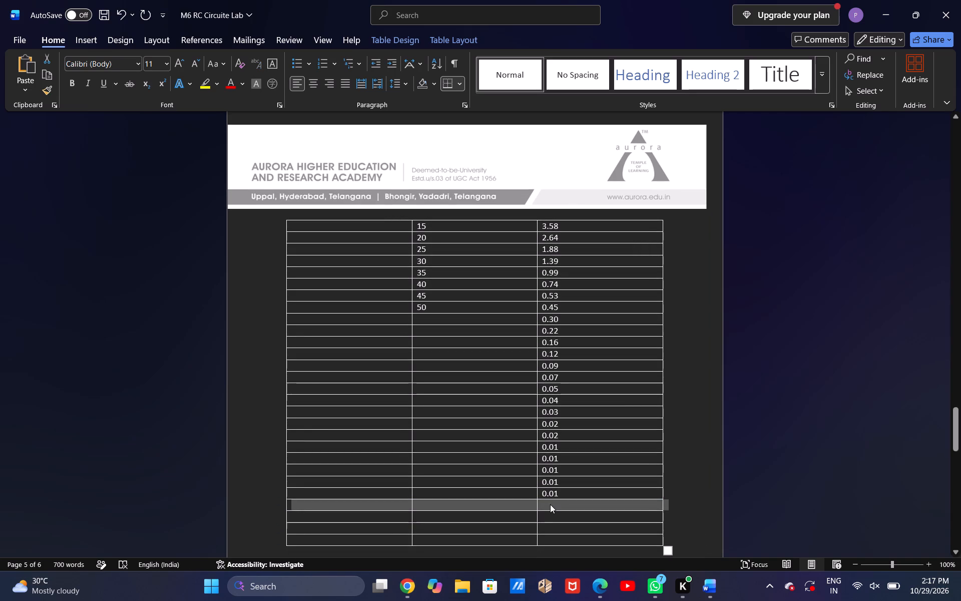
pyautogui.click(550, 504)
pyautogui.write('0.01')
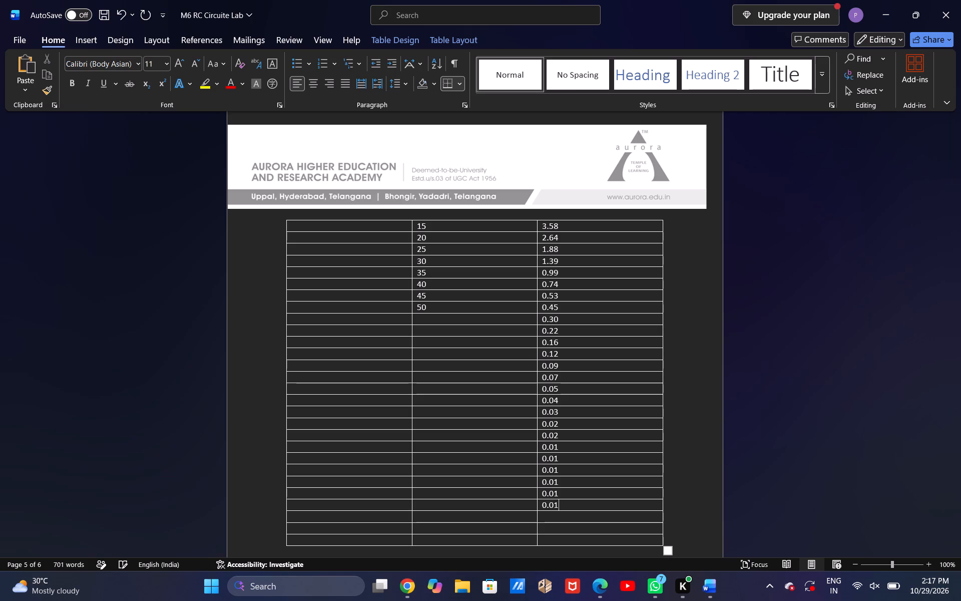
pyautogui.press('Down')
pyautogui.press('0')
# Continue the C3R3 TIME column below 50 with 55, 60, 65, 70, 75 and 80.
pyautogui.click(437, 323)
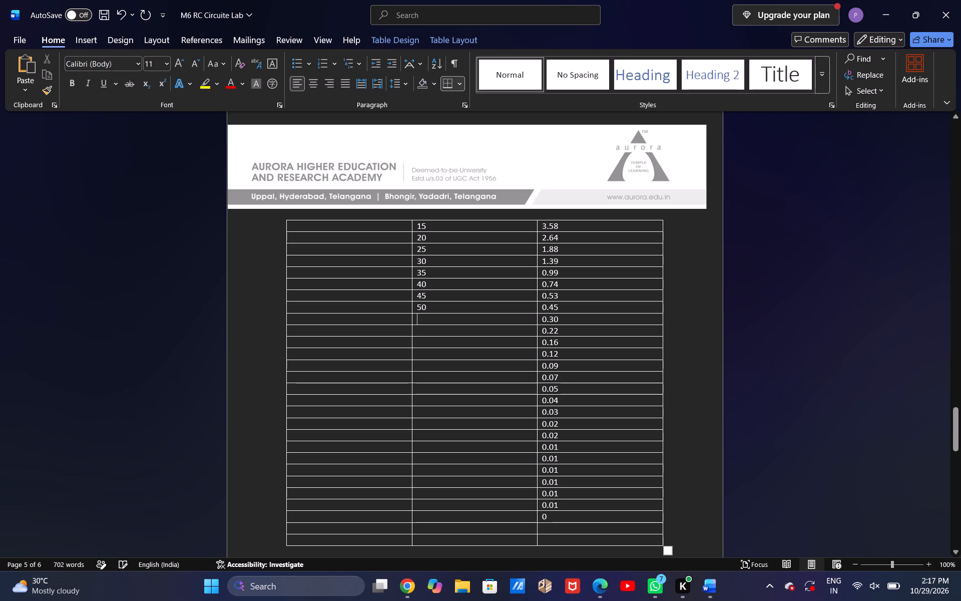
pyautogui.write('55')
pyautogui.press('Down')
pyautogui.write('60')
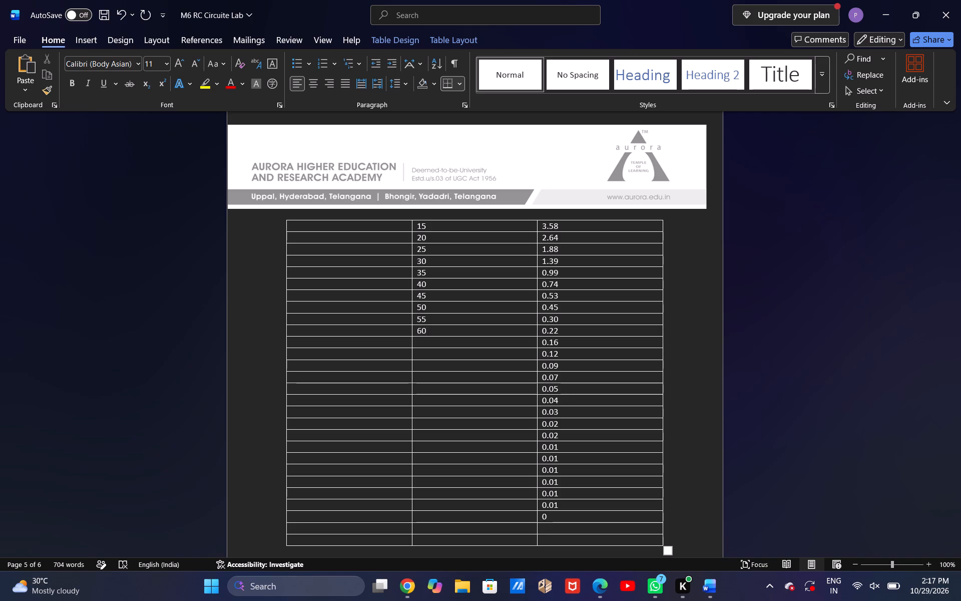
pyautogui.press('Down')
pyautogui.write('65')
pyautogui.press('Down')
pyautogui.write('70')
pyautogui.press('Down')
pyautogui.write('75')
pyautogui.press('Down')
pyautogui.write('80')
# Continue the C3R3 TIME column below 80 with 85, 90, 95, 100, 105 and 110.
pyautogui.press('Down')
pyautogui.write('85')
pyautogui.press('Down')
pyautogui.write('90')
pyautogui.press('Down')
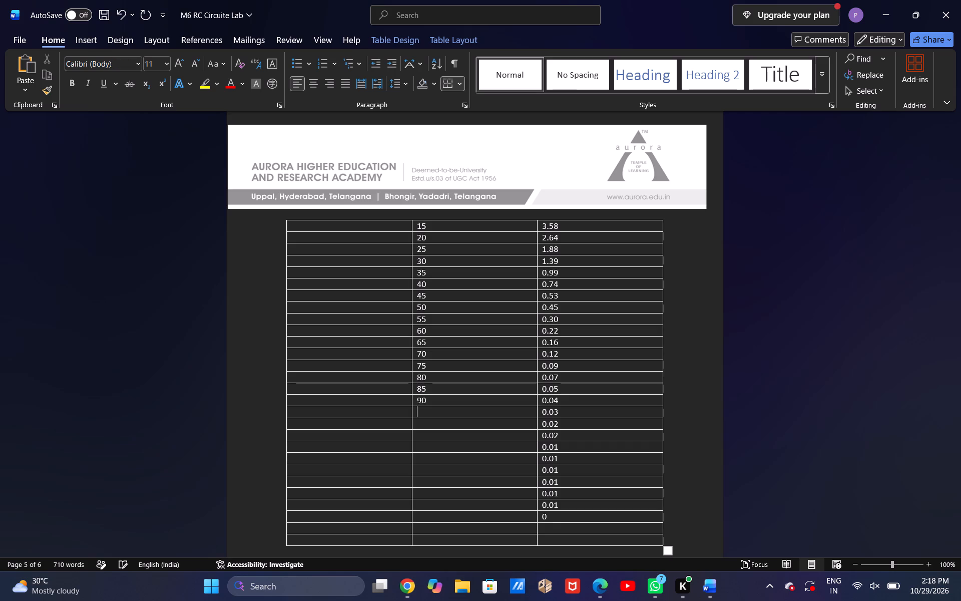
pyautogui.write('95')
pyautogui.press('Down')
pyautogui.write('100')
pyautogui.press('Down')
pyautogui.write('105')
pyautogui.press('Down')
pyautogui.write('110')
# Continue the C3R3 TIME column below 110 with 115, 120, 125, 130, 135 and 140.
pyautogui.press('Down')
pyautogui.write('11')
pyautogui.press('5')
pyautogui.press('Down')
pyautogui.write('120')
pyautogui.press('Down')
pyautogui.write('125')
pyautogui.press('Down')
pyautogui.write('13')
pyautogui.press('0')
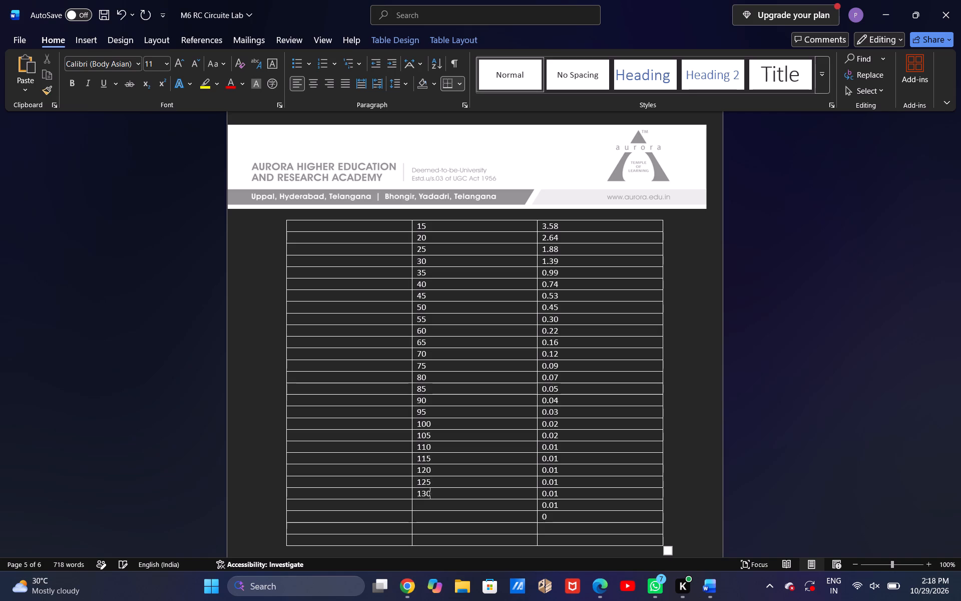
pyautogui.press('Down')
pyautogui.write('13')
pyautogui.press('5')
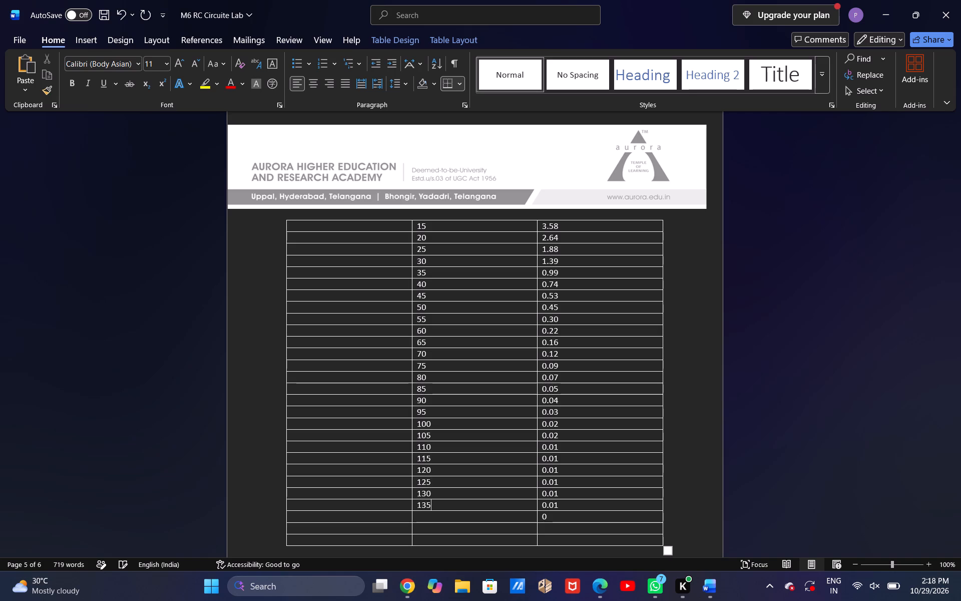
pyautogui.press('Down')
pyautogui.press('Up')
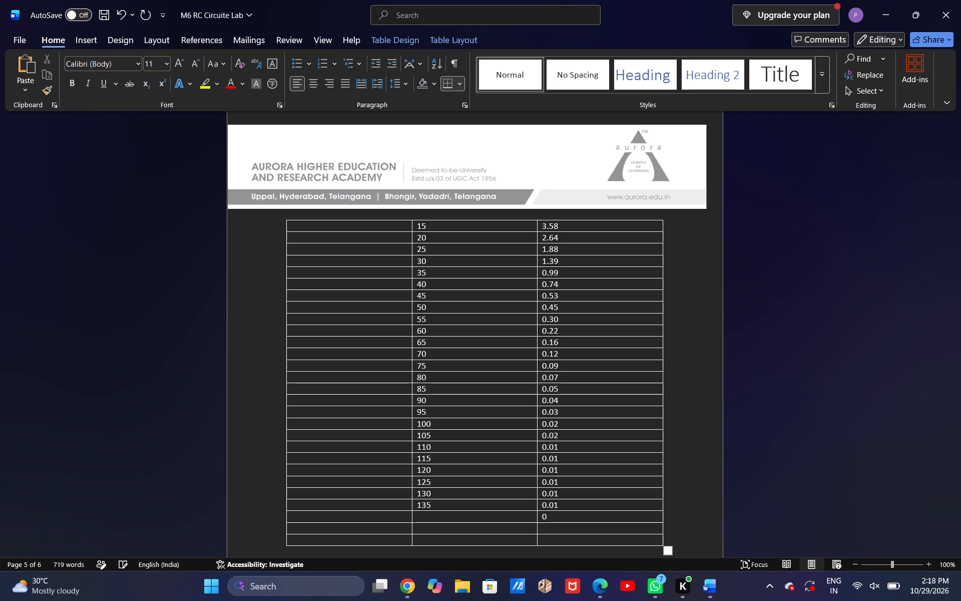
pyautogui.press('Down')
pyautogui.write('140')
# Copy the TIME and VOLTAGE values of the C1R1 table, from the 5 row through the 40 row, without headers.
pyautogui.scroll(-1, 437, 323)
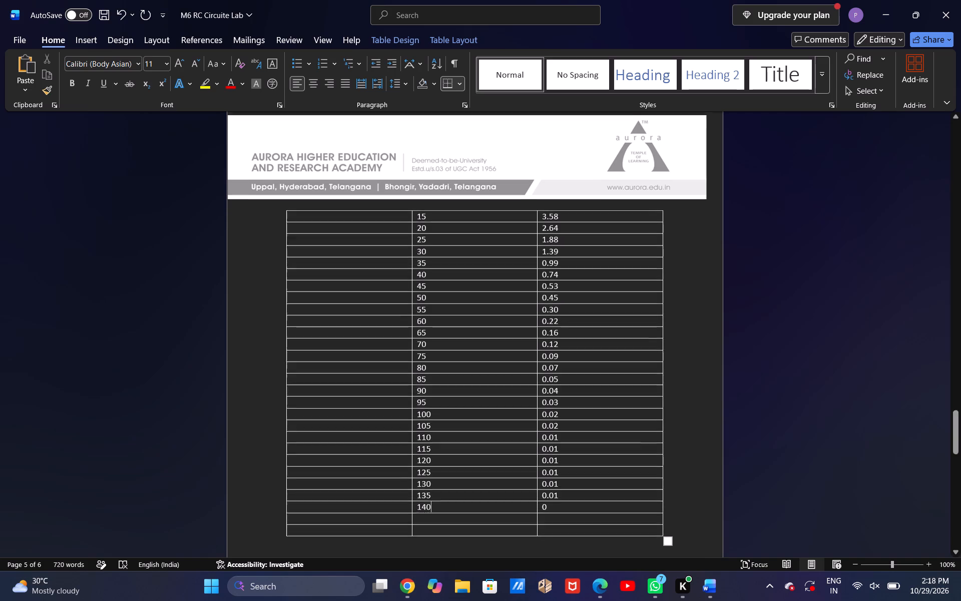
pyautogui.scroll(-1, 437, 323)
pyautogui.scroll(2, 437, 323)
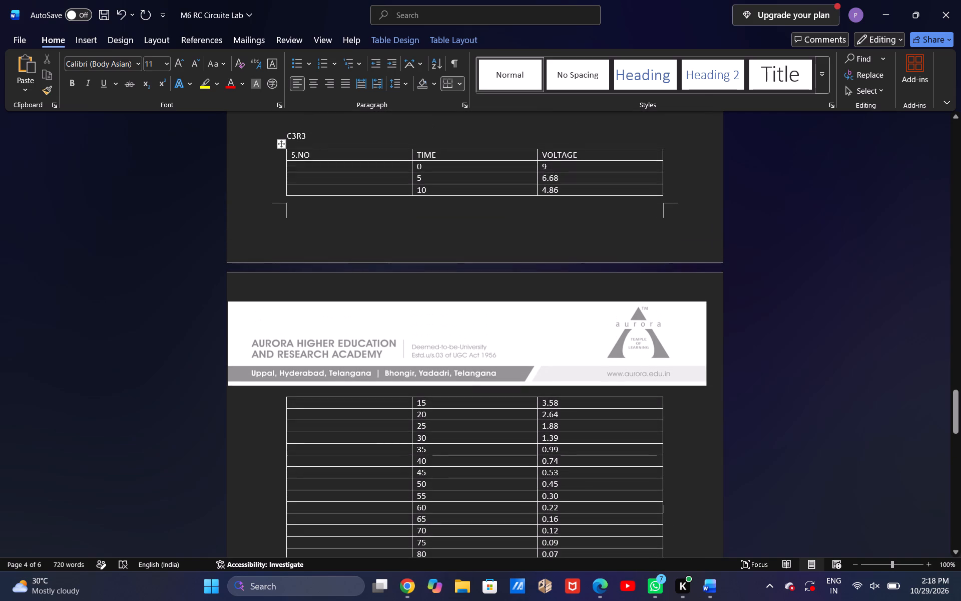
pyautogui.scroll(15, 437, 323)
pyautogui.scroll(-2, 437, 323)
pyautogui.scroll(20, 437, 323)
pyautogui.scroll(7, 437, 323)
pyautogui.scroll(-3, 437, 323)
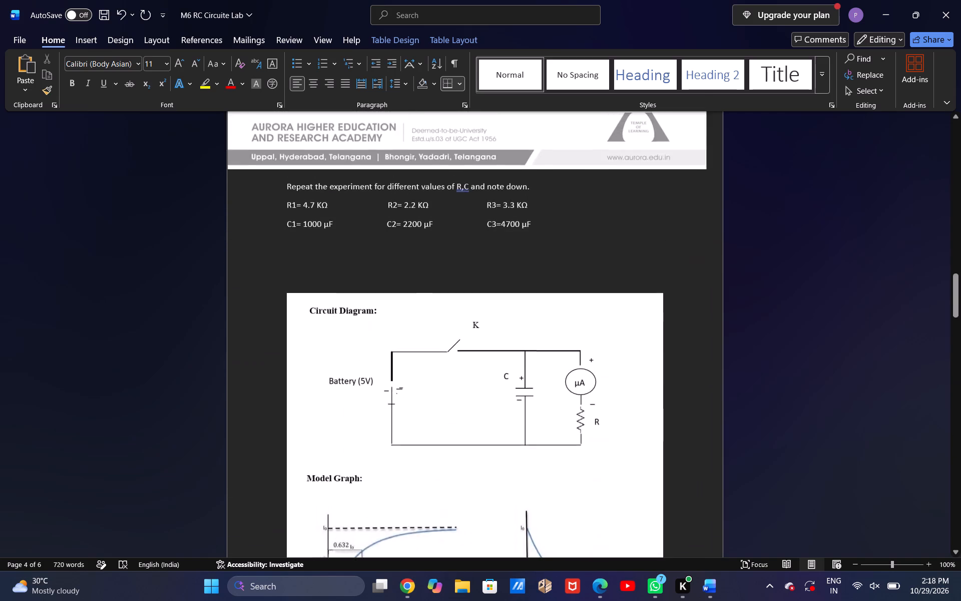
pyautogui.scroll(-4, 437, 323)
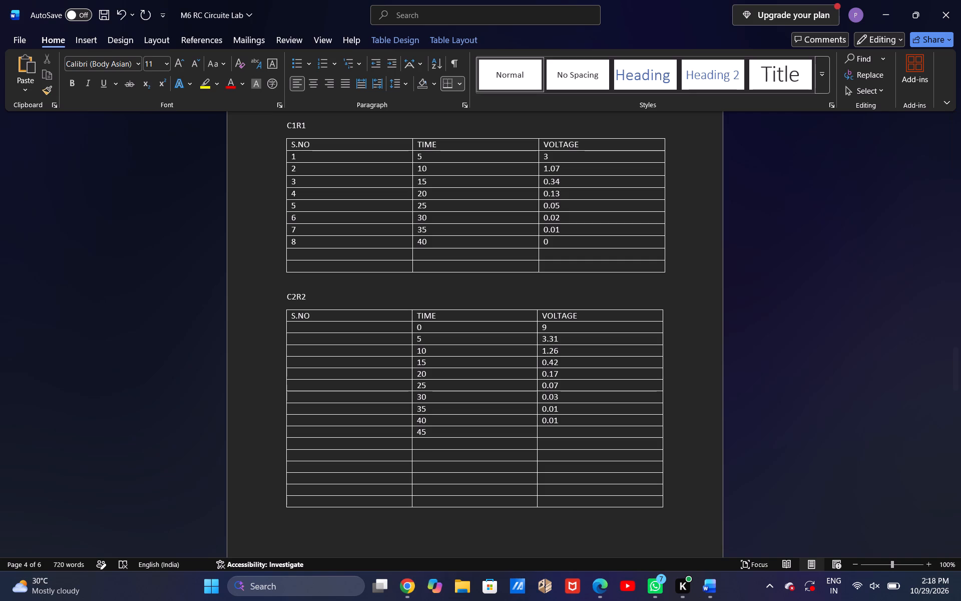
pyautogui.click(402, 156)
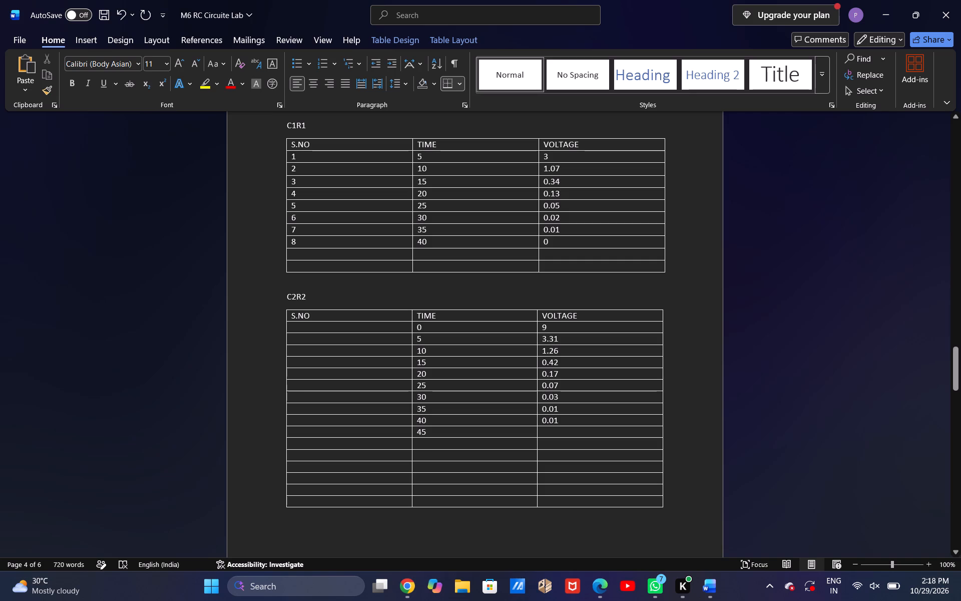
pyautogui.moveTo(251, 135); pyautogui.dragTo(578, 236)
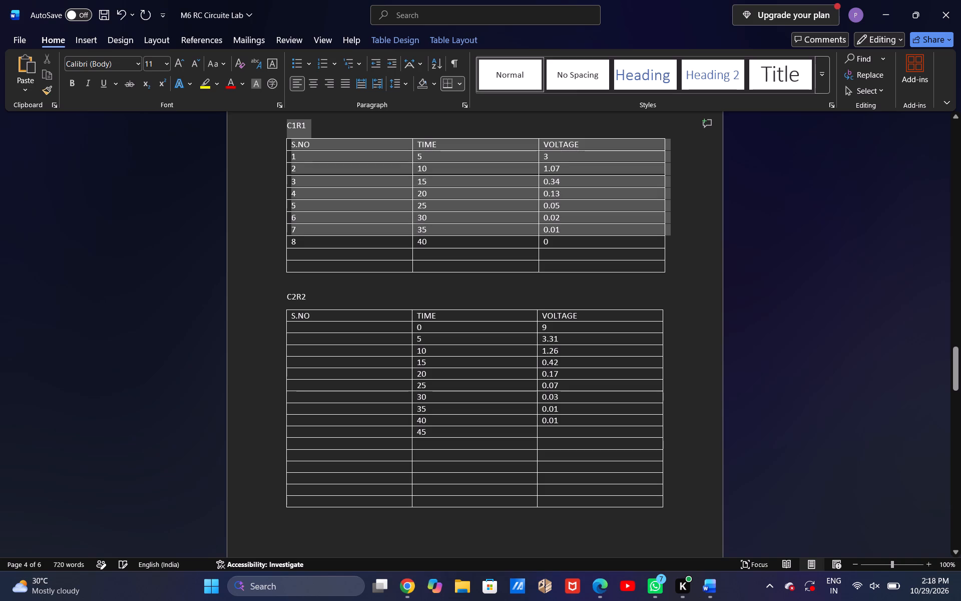
pyautogui.moveTo(578, 236); pyautogui.dragTo(545, 218)
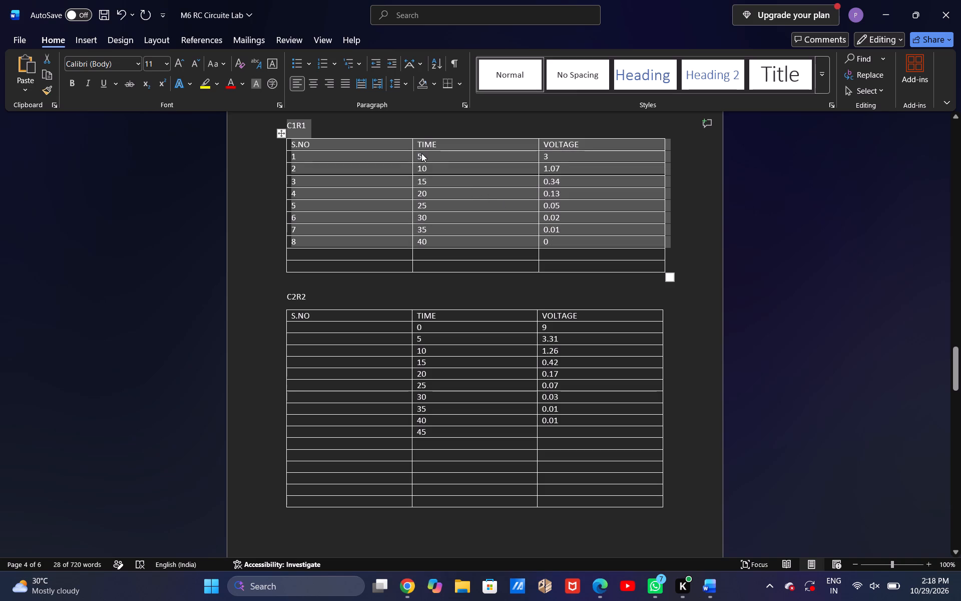
pyautogui.click(416, 155)
pyautogui.moveTo(416, 155); pyautogui.dragTo(610, 227)
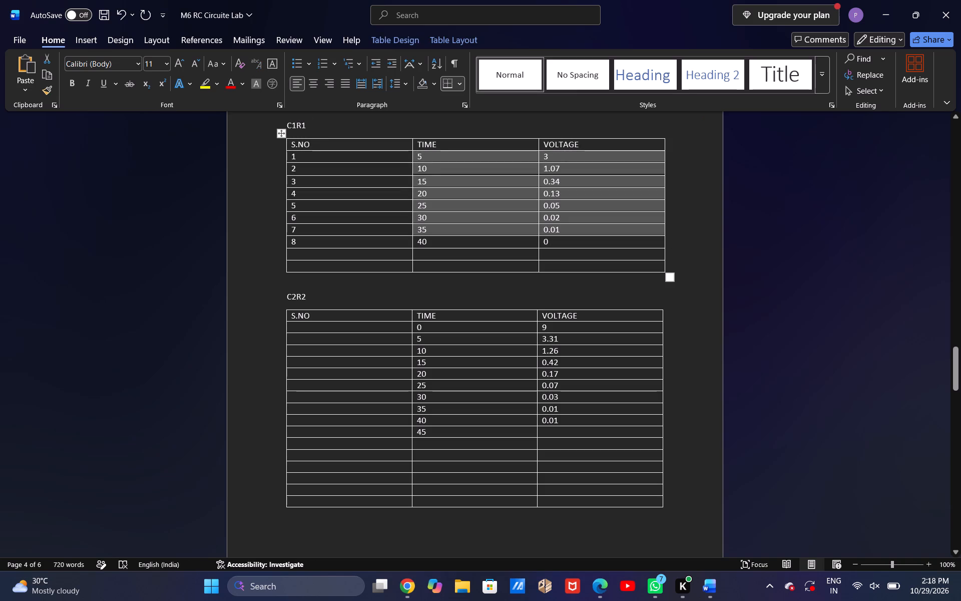
pyautogui.moveTo(610, 227); pyautogui.dragTo(613, 246)
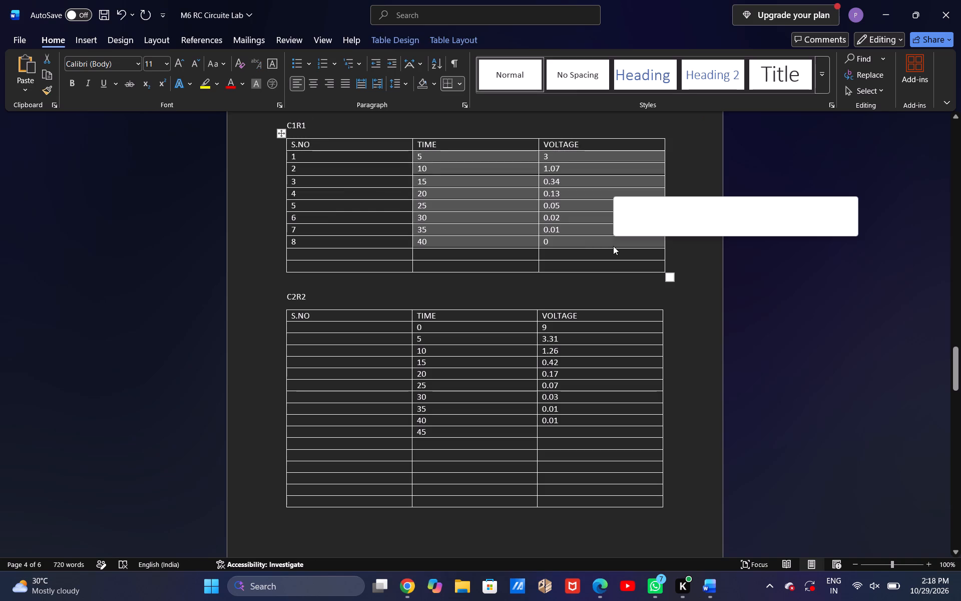
pyautogui.hotkey('ctrl', 'c')
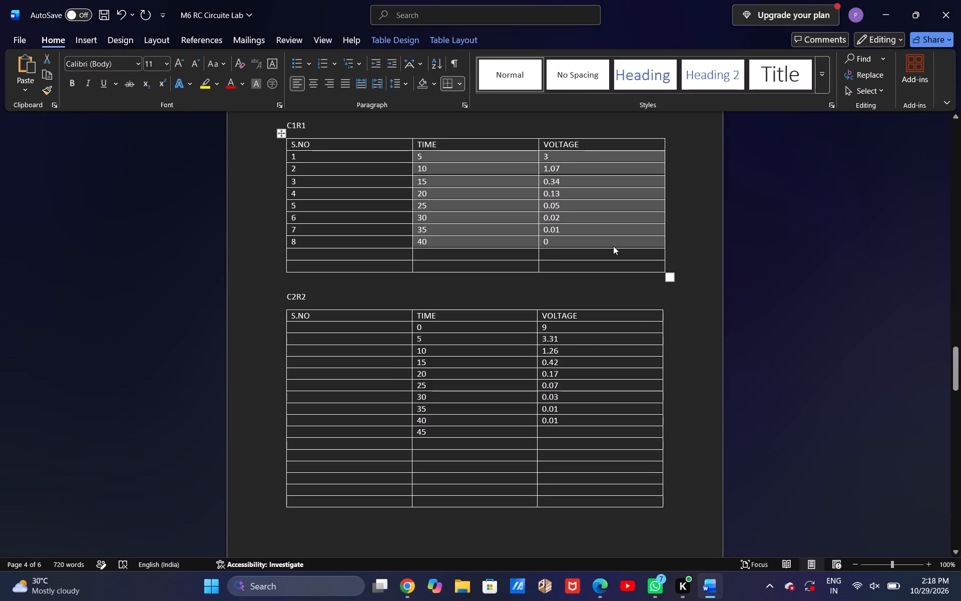
# Switch to Excel and create a blank workbook, with its window maximized.
pyautogui.scroll(-1, 371, 273)
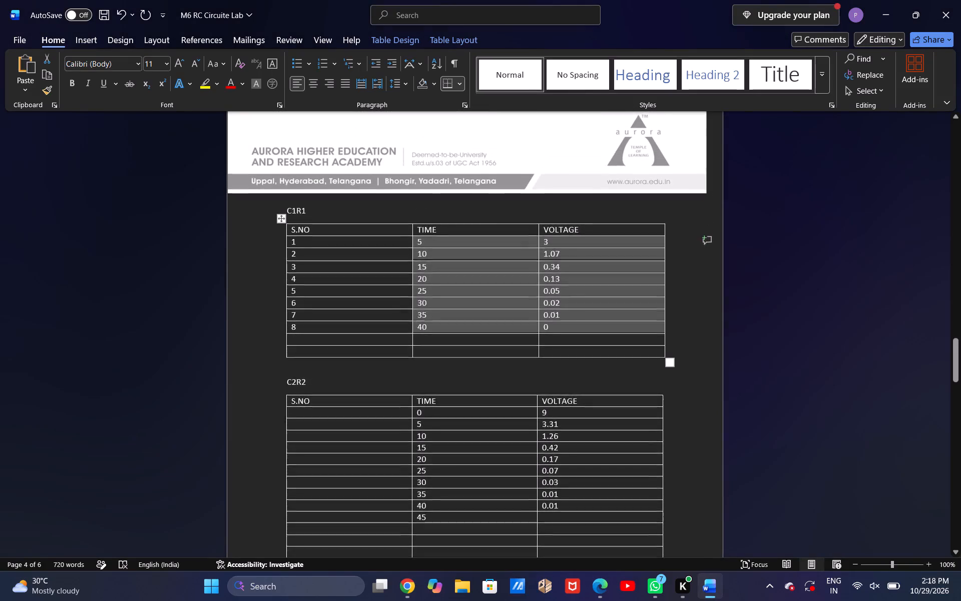
pyautogui.scroll(-1, 371, 273)
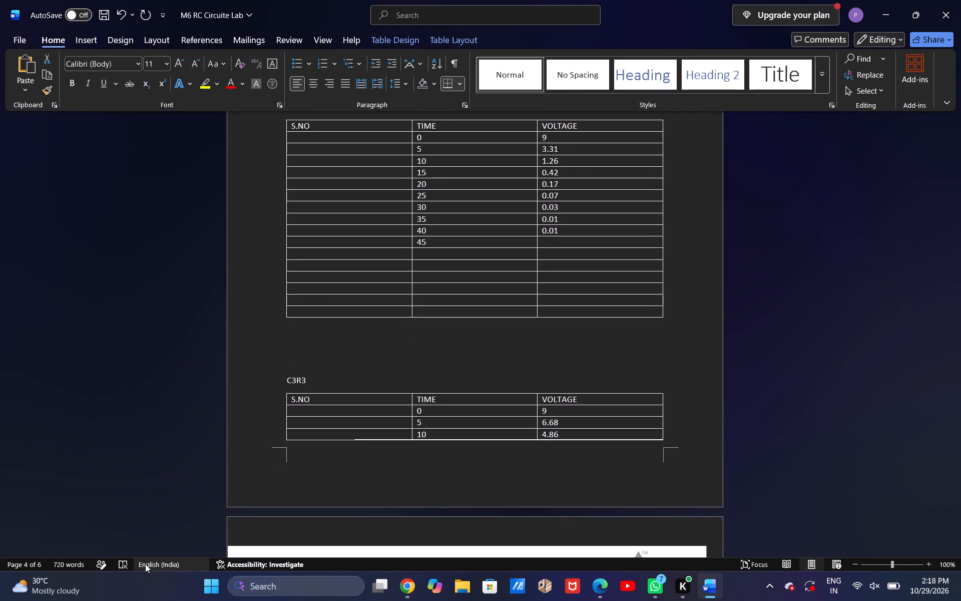
pyautogui.click(284, 587)
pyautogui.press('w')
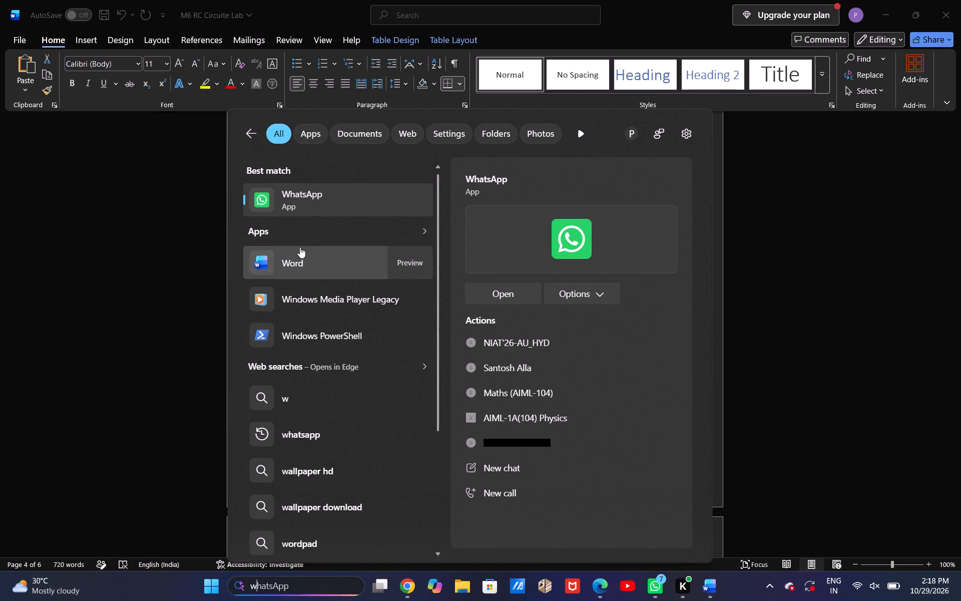
pyautogui.press('BackSpace')
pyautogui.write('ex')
pyautogui.click(326, 199)
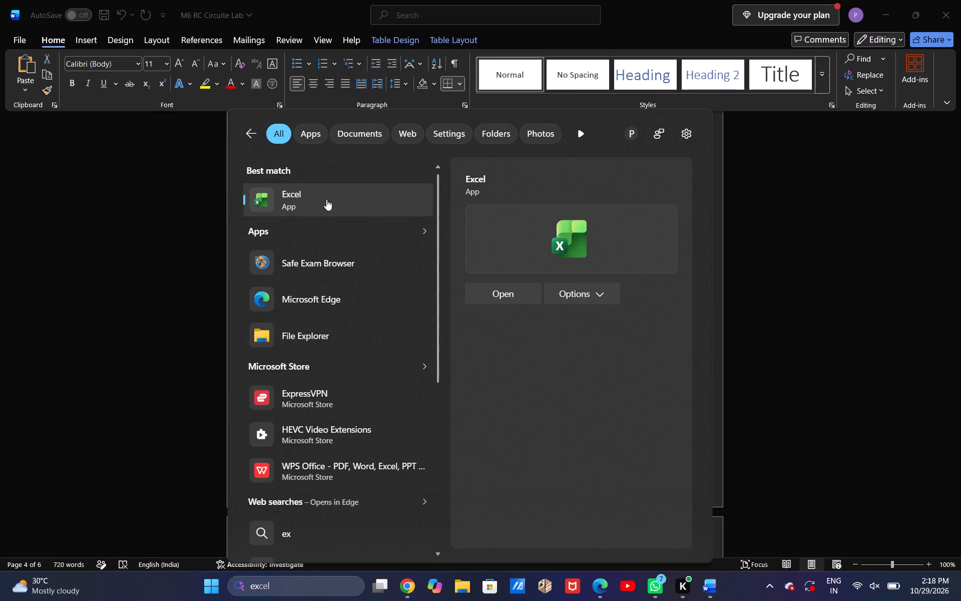
pyautogui.doubleClick(292, 195)
pyautogui.click(521, 285)
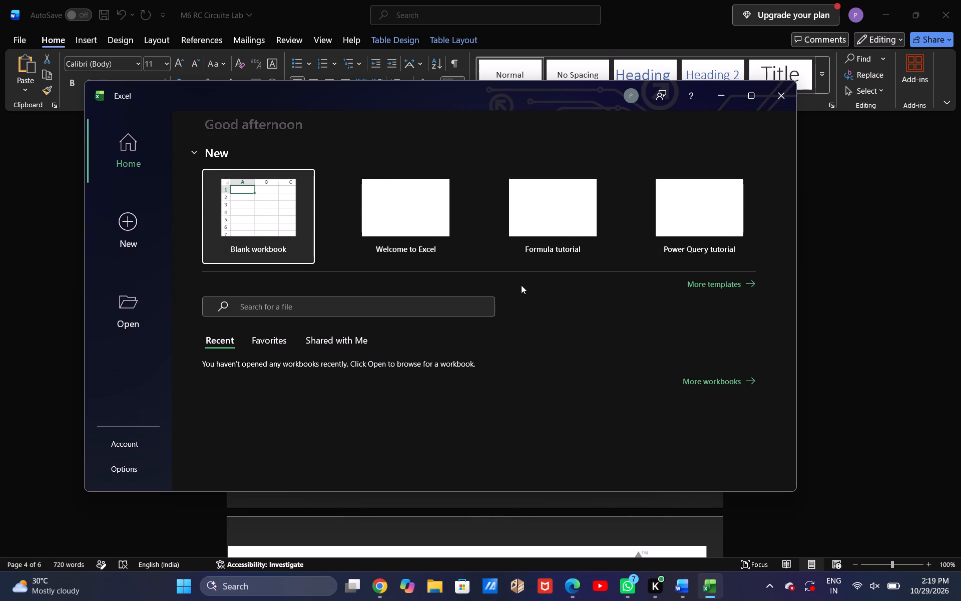
pyautogui.click(286, 192)
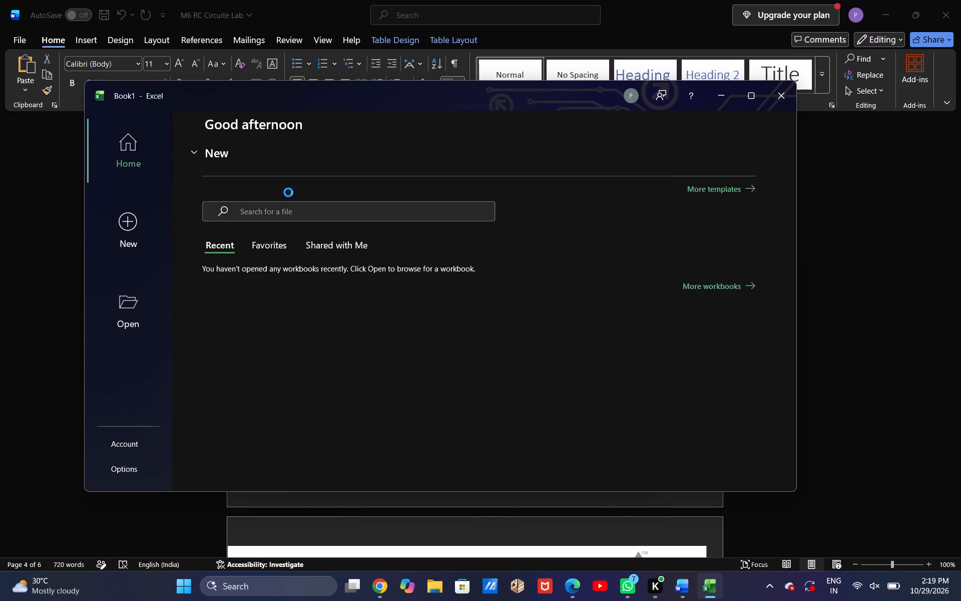
pyautogui.click(763, 94)
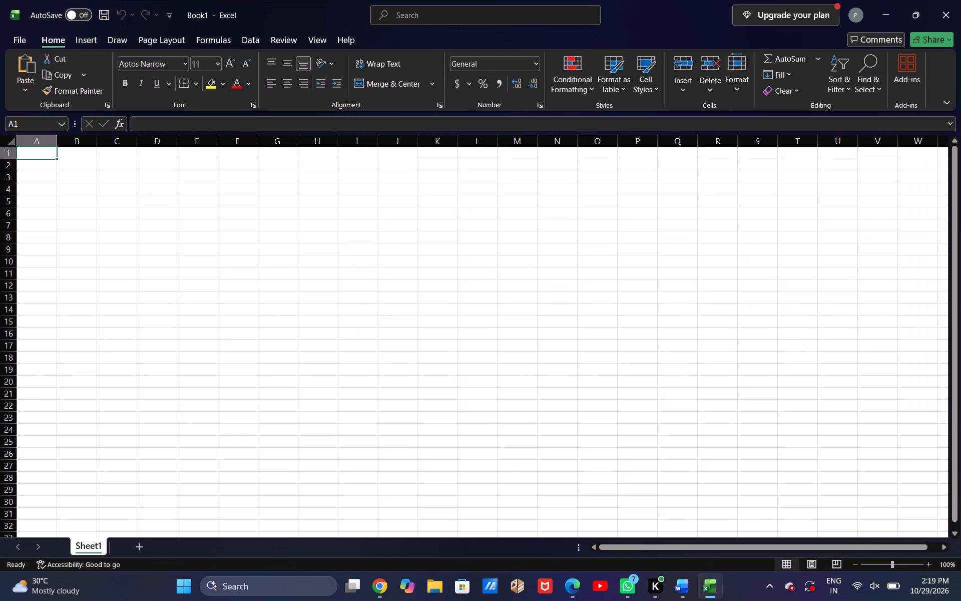
# Paste the copied C1R1 TIME and VOLTAGE values into Sheet1, starting at cell A1.
pyautogui.hotkey('ctrl', 'v')
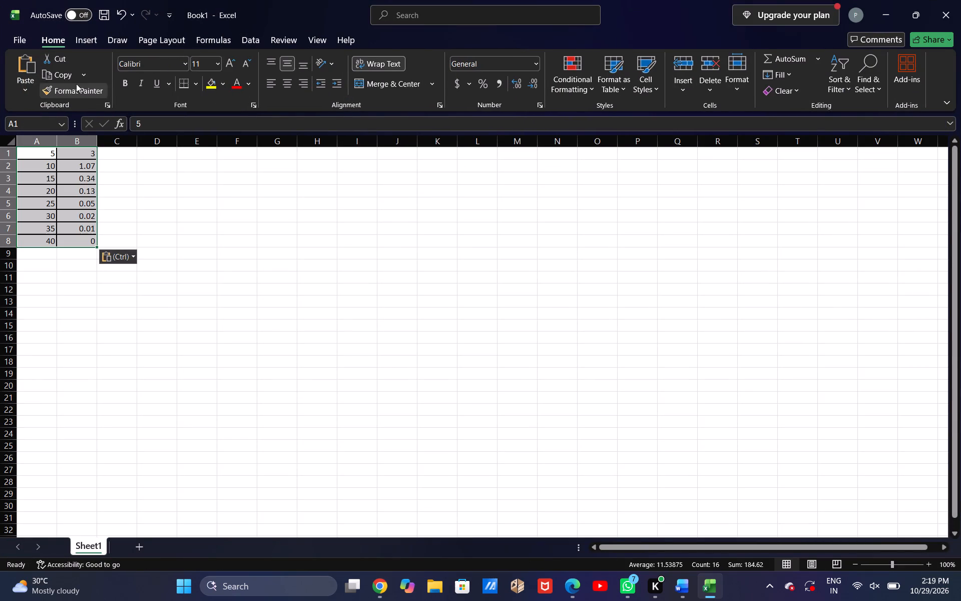
# Open the scatter chart choices for the pasted TIME and VOLTAGE values in A1:B8.
pyautogui.click(89, 36)
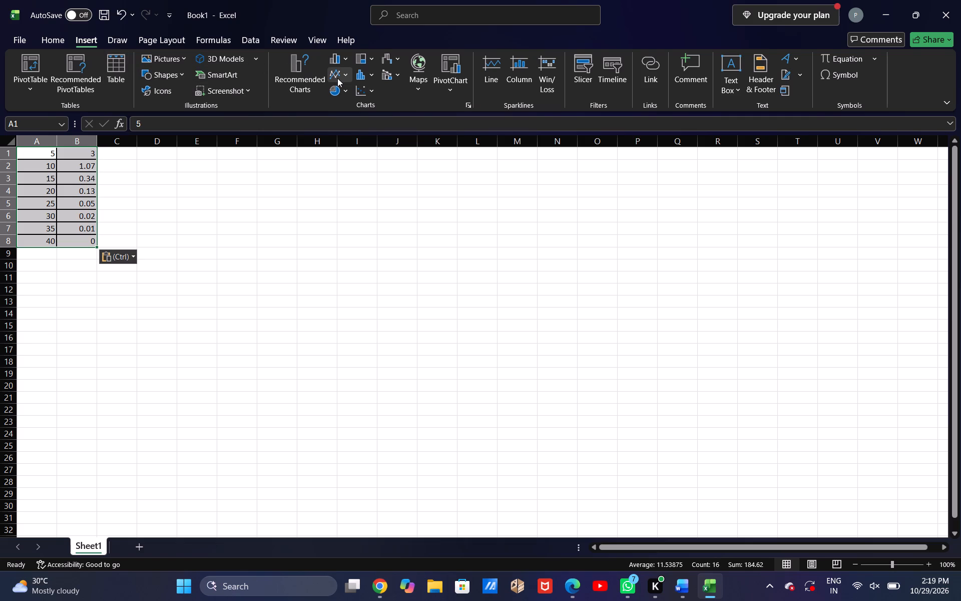
pyautogui.click(374, 91)
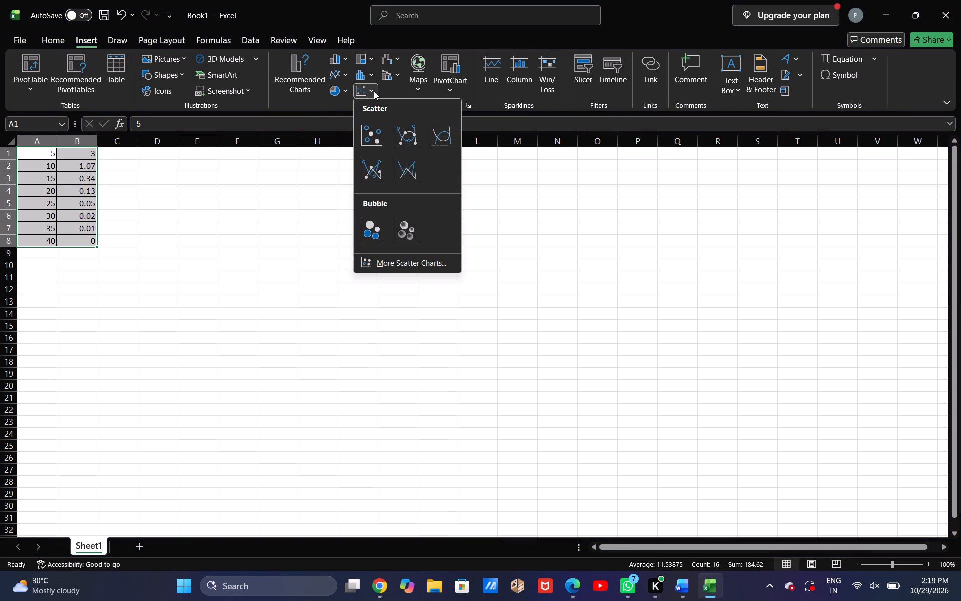
# In Excel, insert a scatter chart with straight lines and markers from the C1R1 data in A1:B8.
pyautogui.click(365, 162)
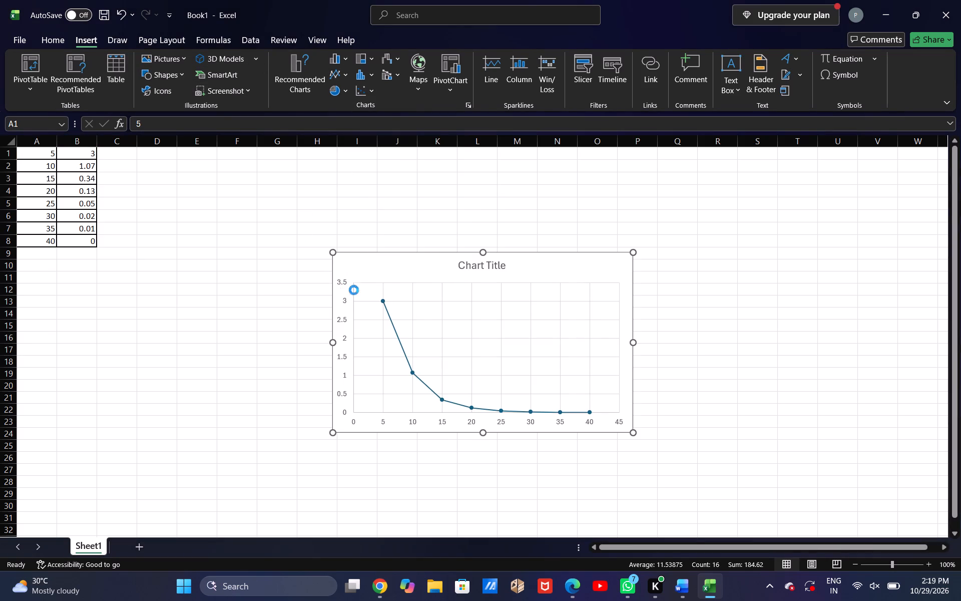
pyautogui.rightClick(395, 306)
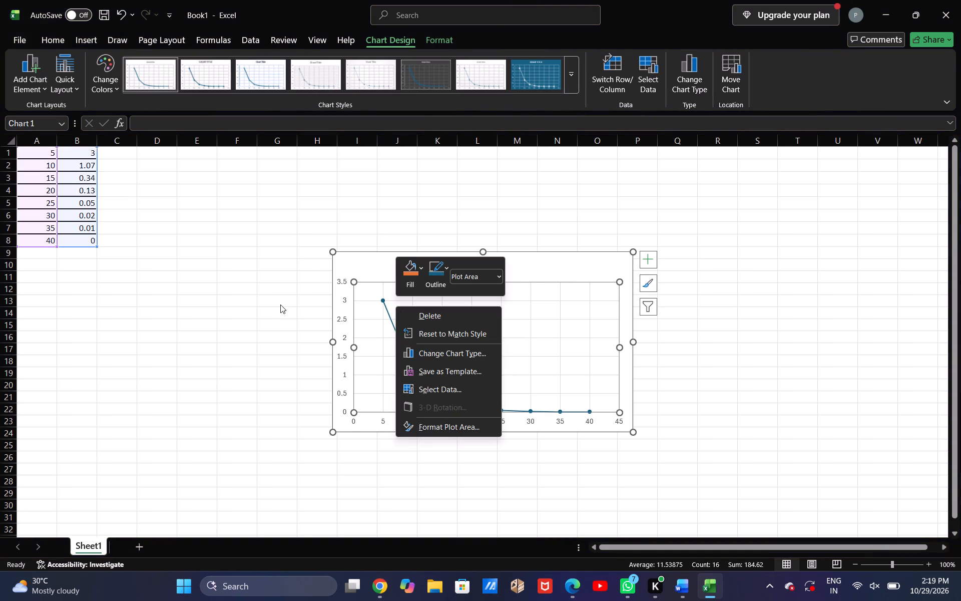
pyautogui.click(280, 305)
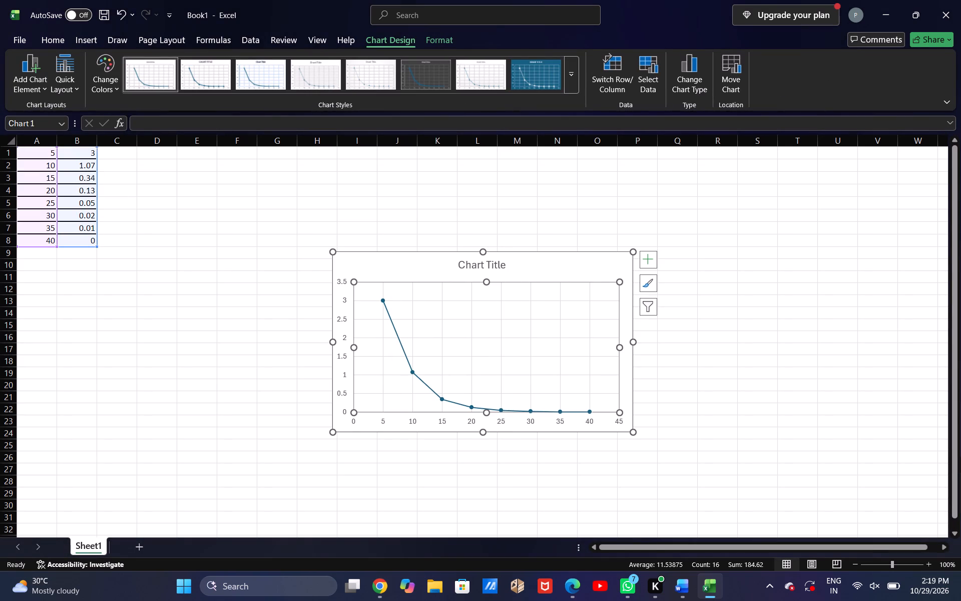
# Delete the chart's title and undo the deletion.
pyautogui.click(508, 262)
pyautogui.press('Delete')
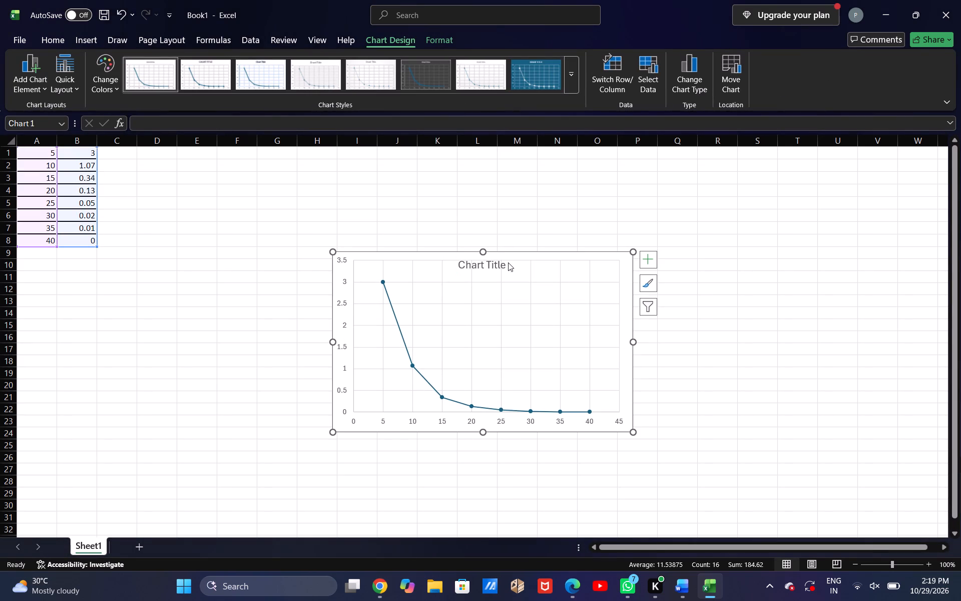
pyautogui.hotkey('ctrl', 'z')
# Clear the placeholder text from the C1R1 chart's title.
pyautogui.keyDown('ctrl'); pyautogui.click(508, 262); pyautogui.keyUp('ctrl')
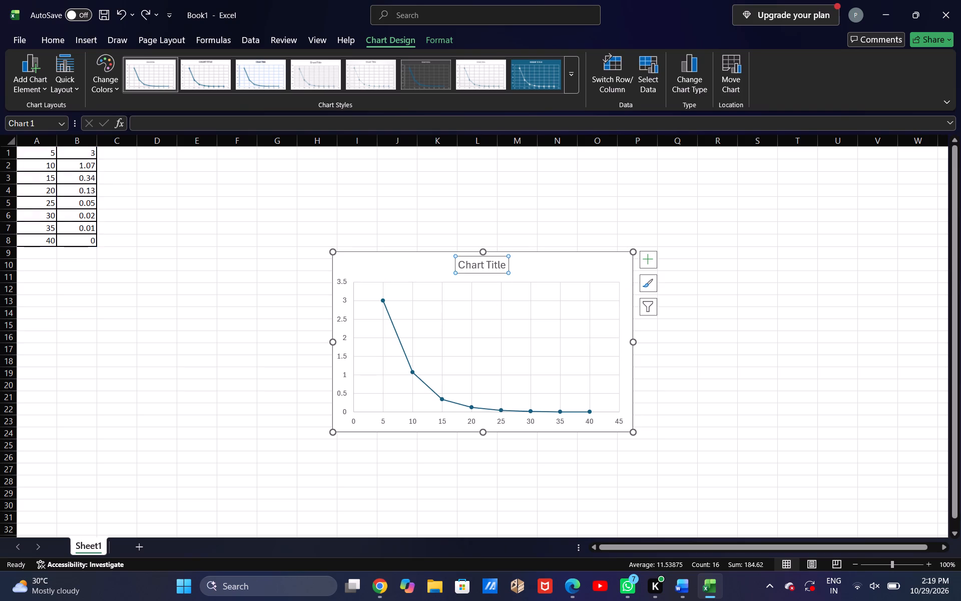
pyautogui.click(505, 269)
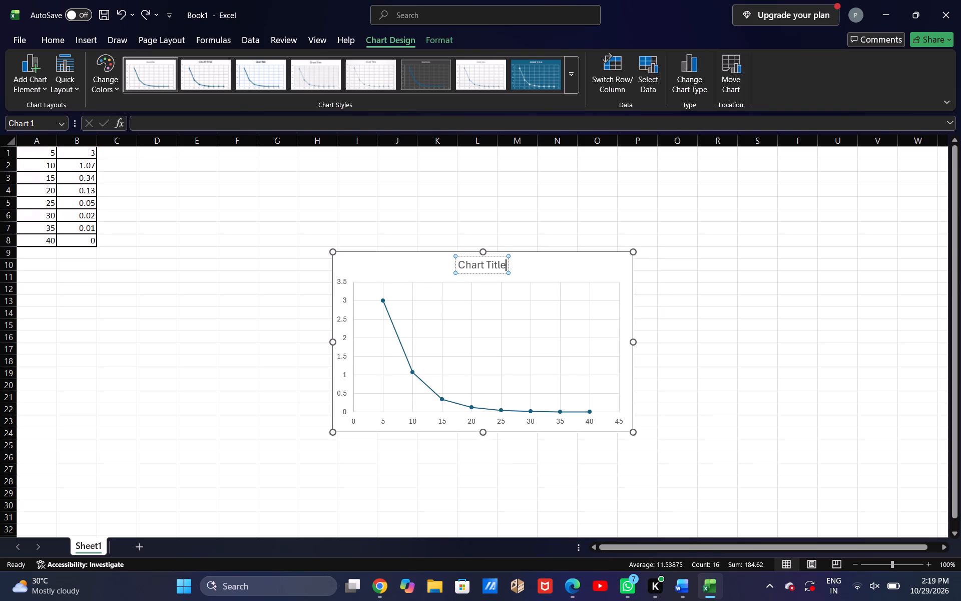
pyautogui.press('BackSpace')
pyautogui.press('BackSpace')
pyautogui.press('BackSpace')
pyautogui.press('BackSpace')
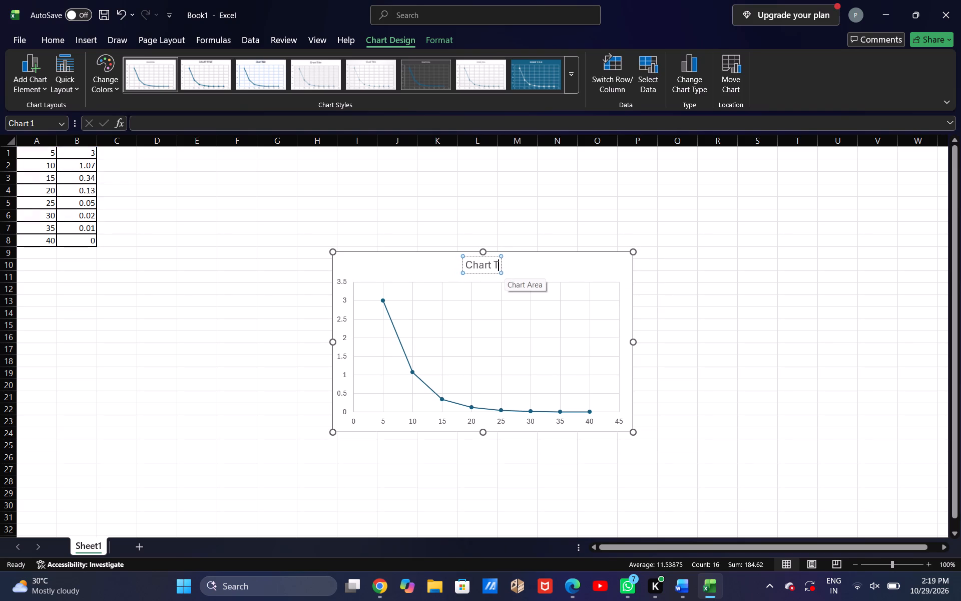
pyautogui.press('BackSpace')
pyautogui.press('BackSpace')
pyautogui.press('BackSpace')
pyautogui.press('BackSpace')
pyautogui.press('BackSpace')
pyautogui.press('BackSpace')
pyautogui.press('BackSpace')
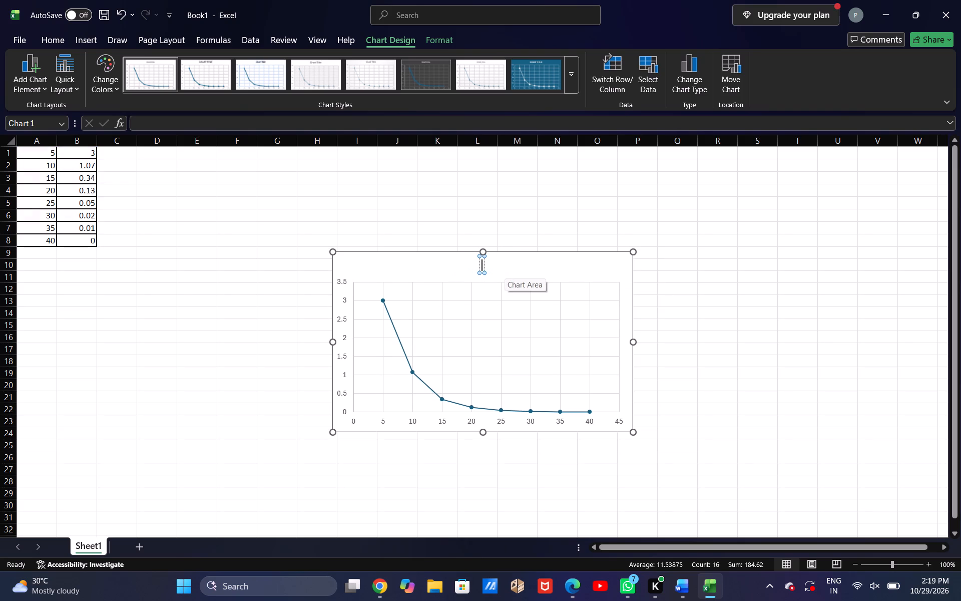
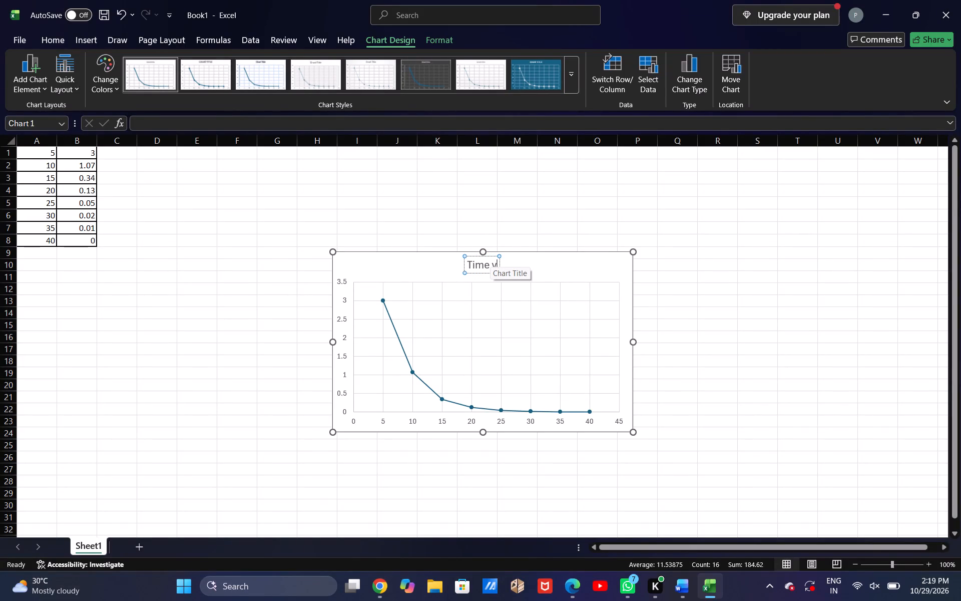
# Complete the chart's title text as "Time vs Voltage".
pyautogui.press('s')
pyautogui.press('space')
pyautogui.write('tage')
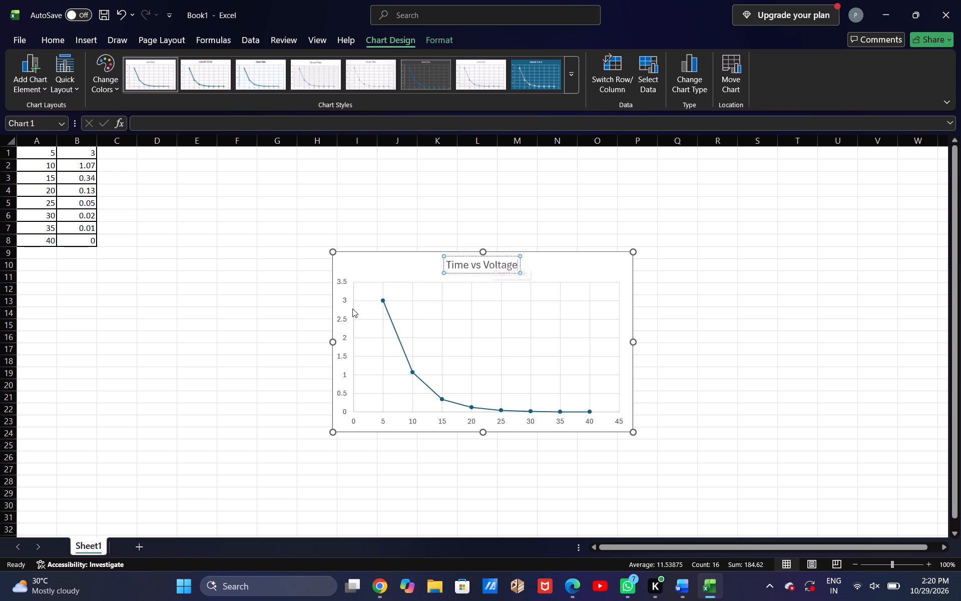
# Widen the Time vs Voltage chart slightly by extending its side toward the data columns.
pyautogui.moveTo(332, 339); pyautogui.dragTo(317, 338)
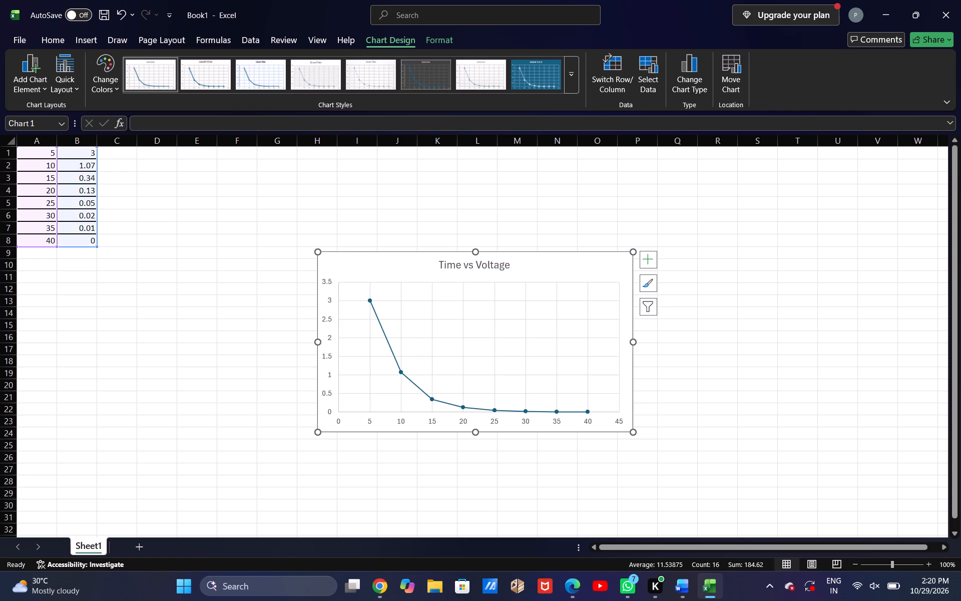
# Add axis titles to the Time vs Voltage chart.
pyautogui.click(650, 264)
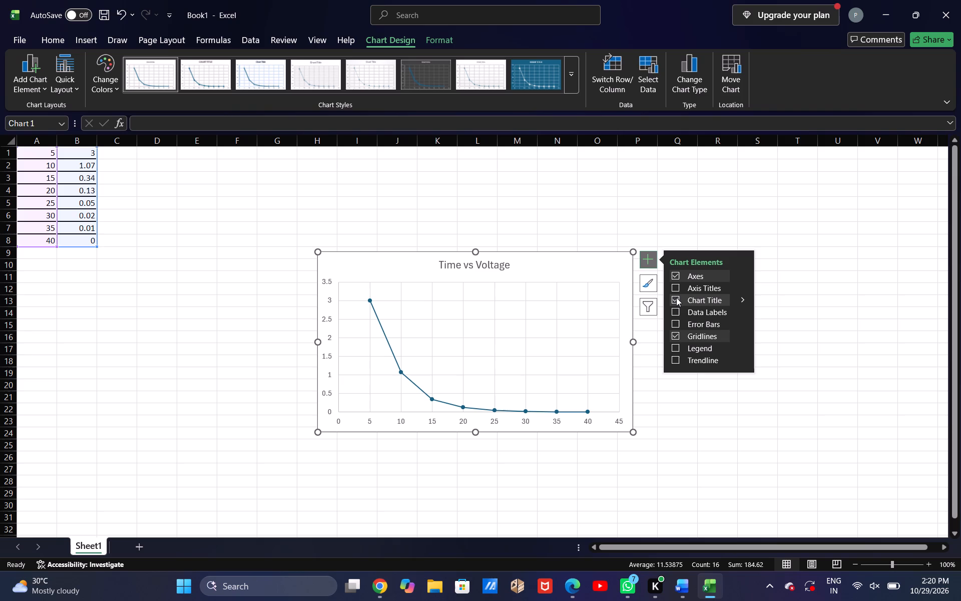
pyautogui.click(683, 292)
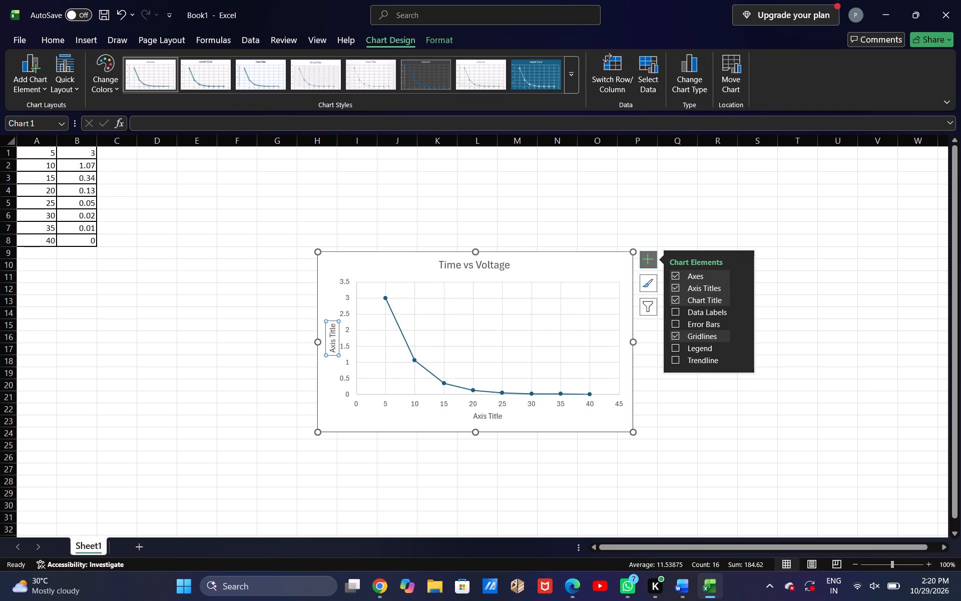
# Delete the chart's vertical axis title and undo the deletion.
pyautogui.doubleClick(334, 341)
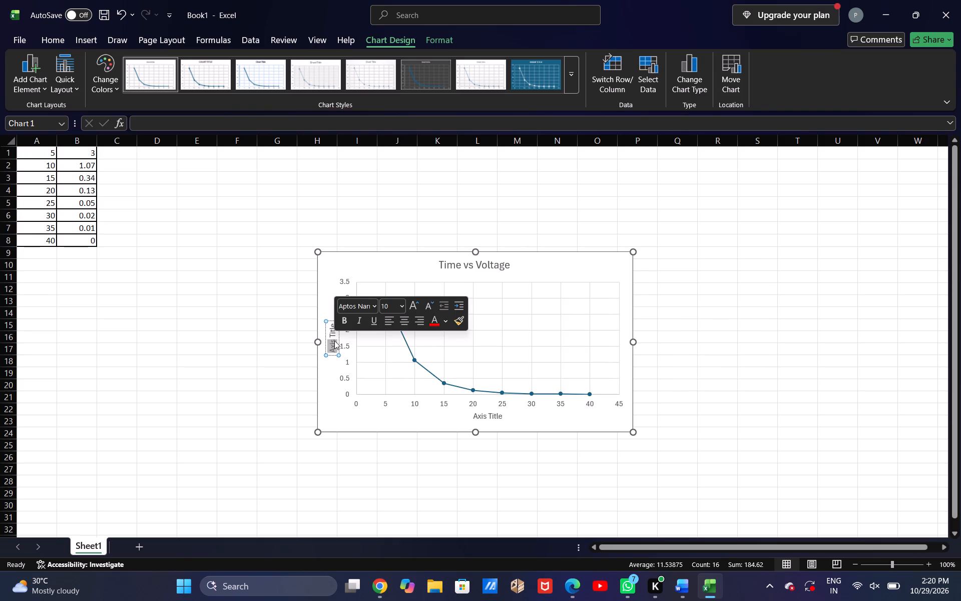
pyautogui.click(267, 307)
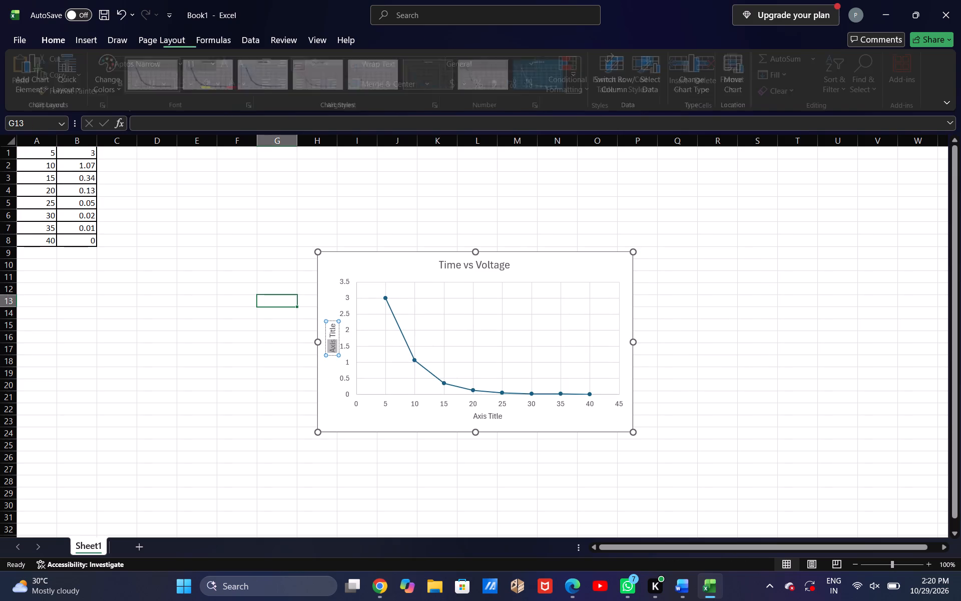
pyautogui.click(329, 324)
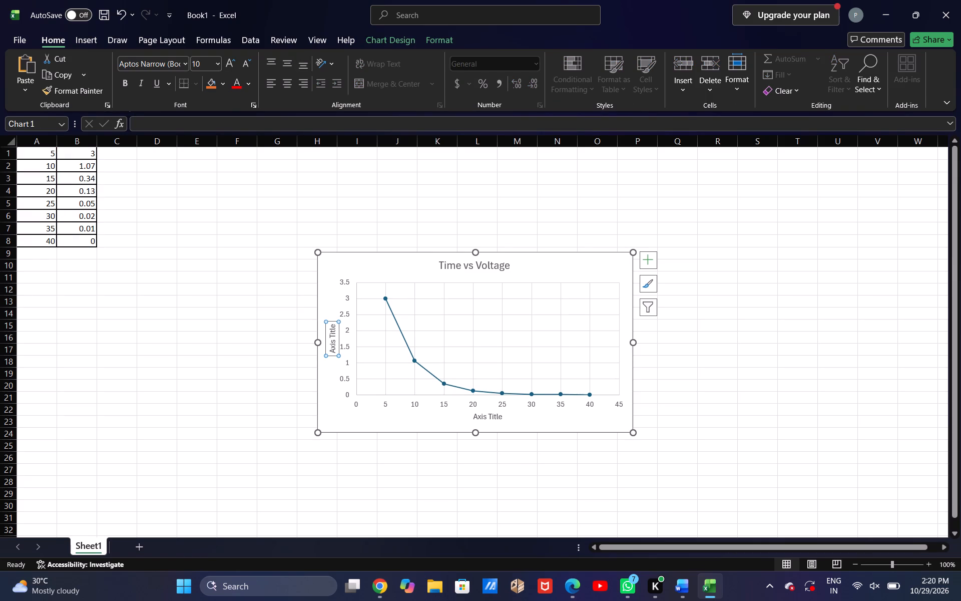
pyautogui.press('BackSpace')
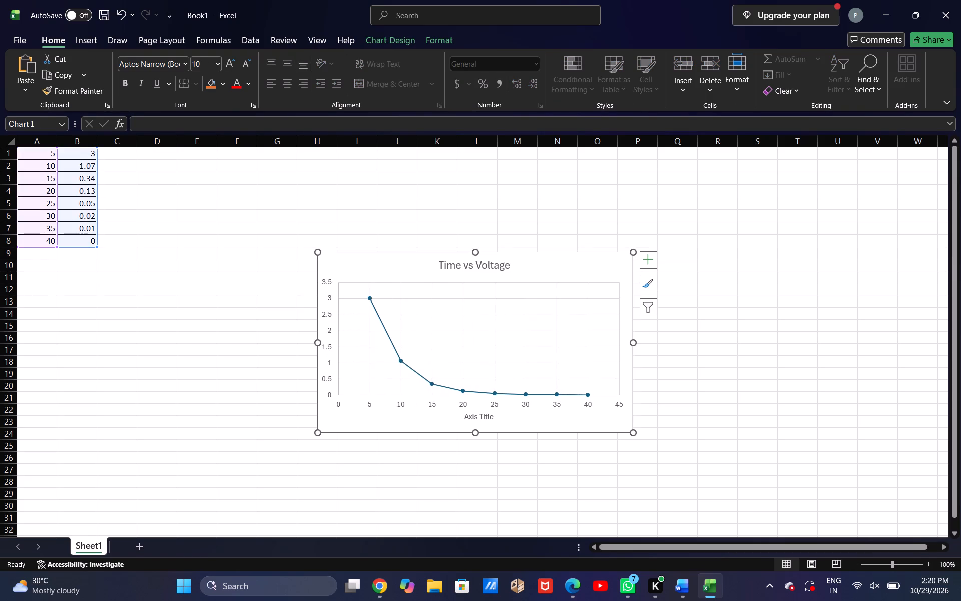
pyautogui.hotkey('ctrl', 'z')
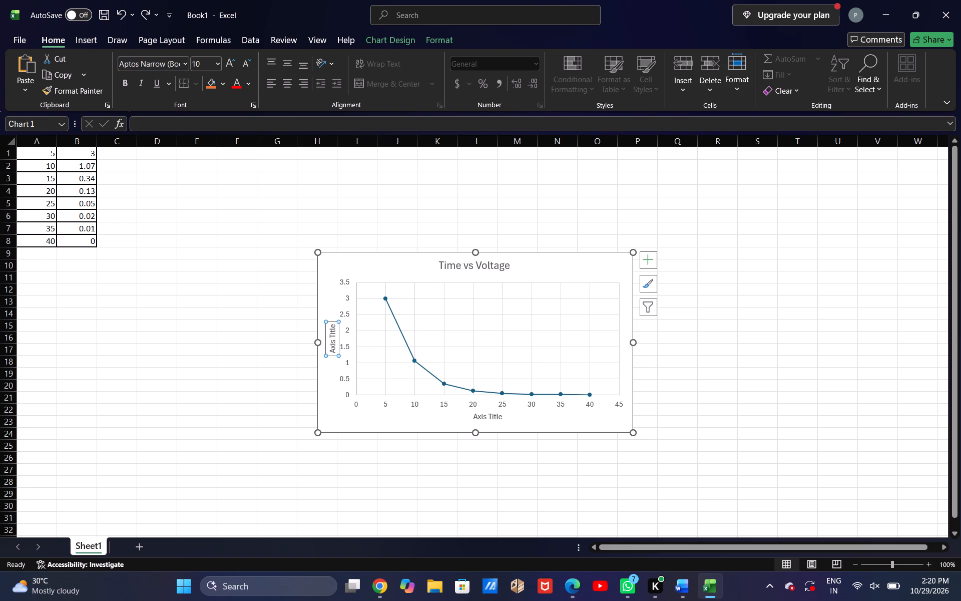
# Replace the vertical axis title's placeholder text with "Voltage".
pyautogui.tripleClick(327, 329)
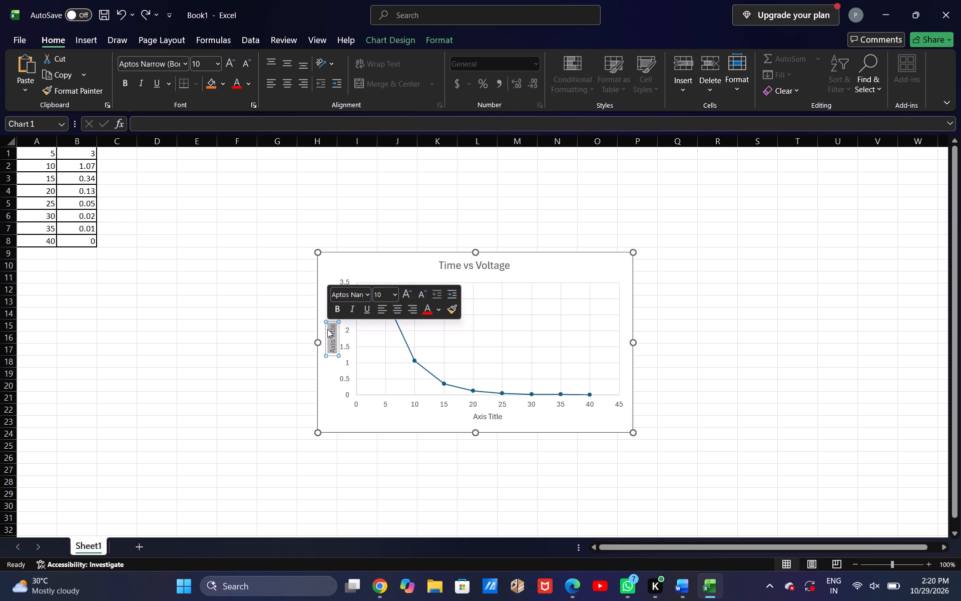
pyautogui.press('BackSpace')
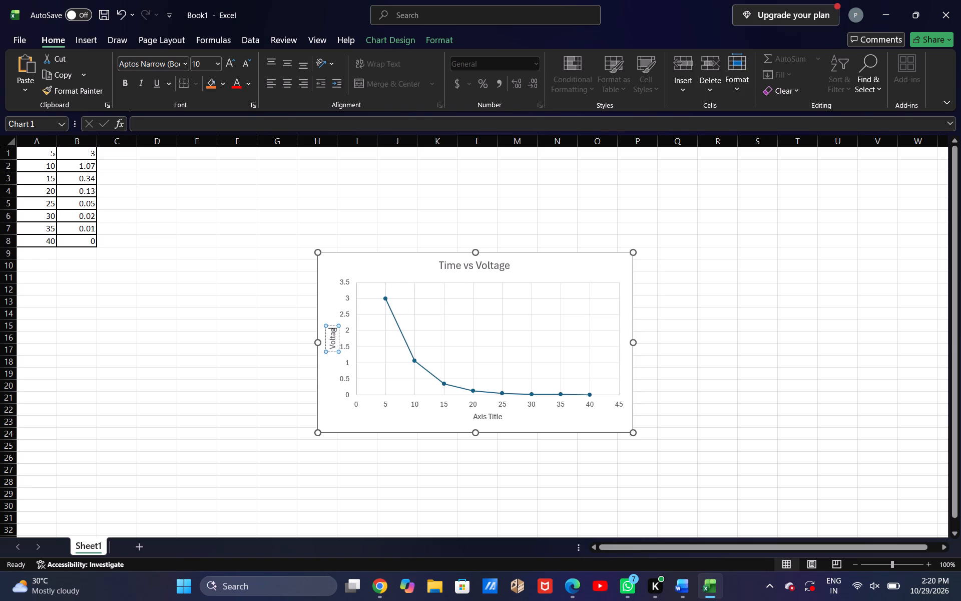
# Replace the horizontal axis title's placeholder text with "Time".
pyautogui.click(476, 417)
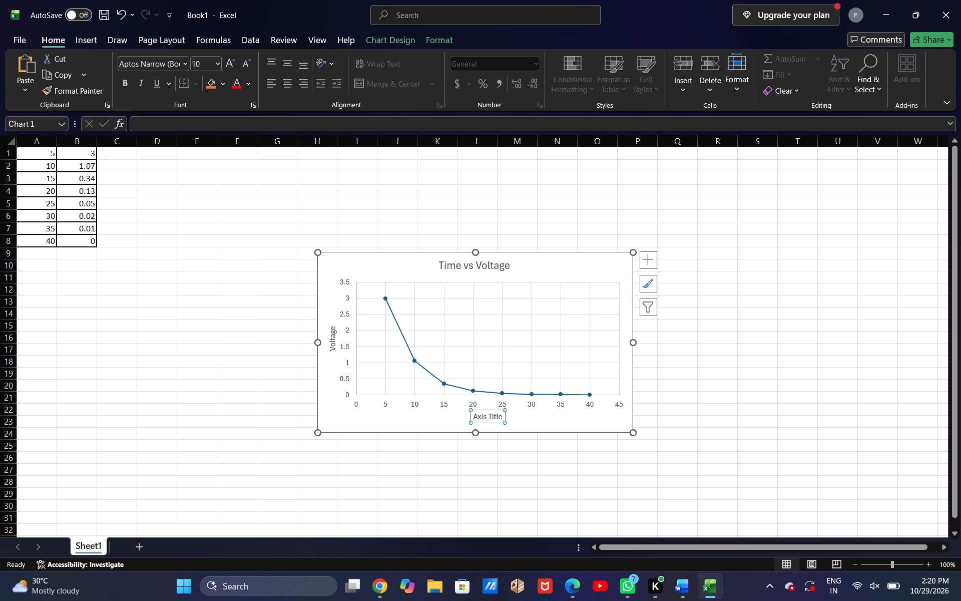
pyautogui.doubleClick(484, 419)
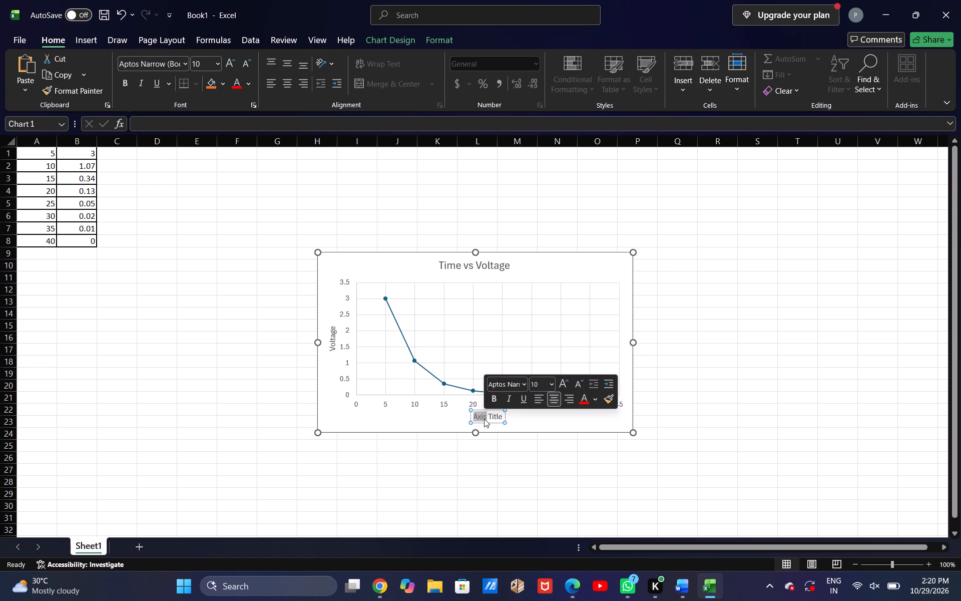
pyautogui.press('BackSpace')
pyautogui.press('Delete')
pyautogui.press('Delete')
pyautogui.press('Delete')
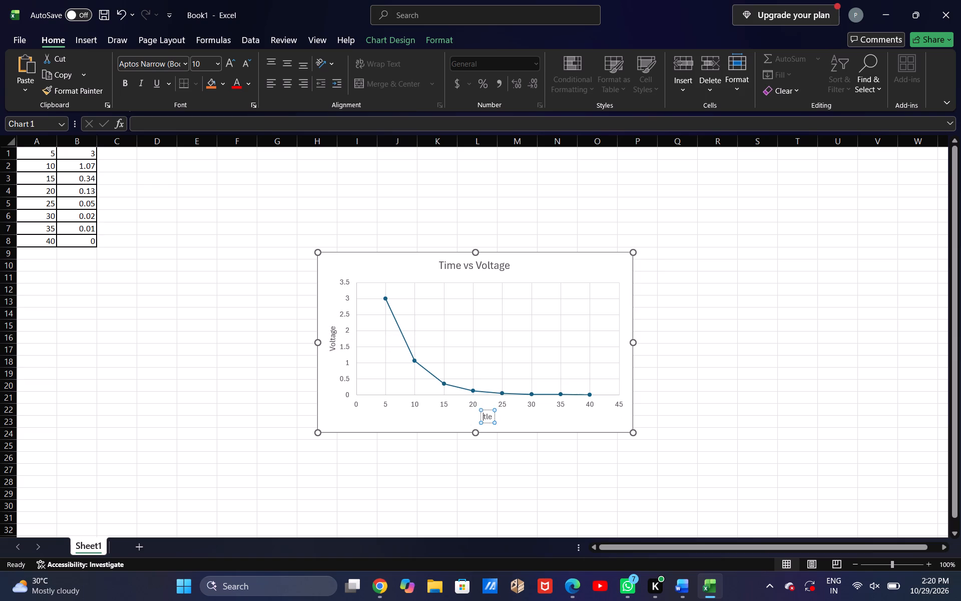
pyautogui.press('Delete')
pyautogui.press('Delete')
pyautogui.press('Delete')
pyautogui.write('ime')
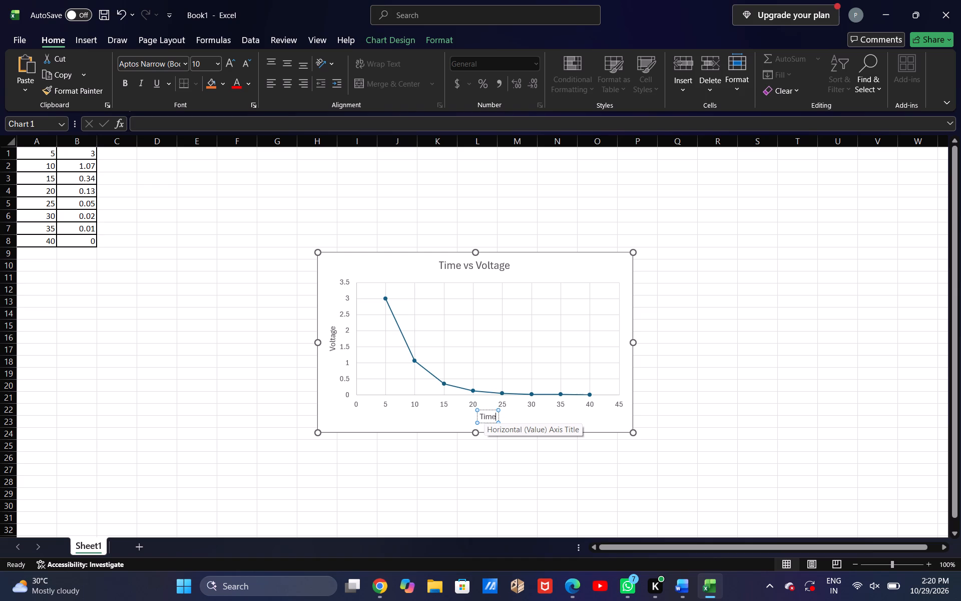
pyautogui.click(253, 339)
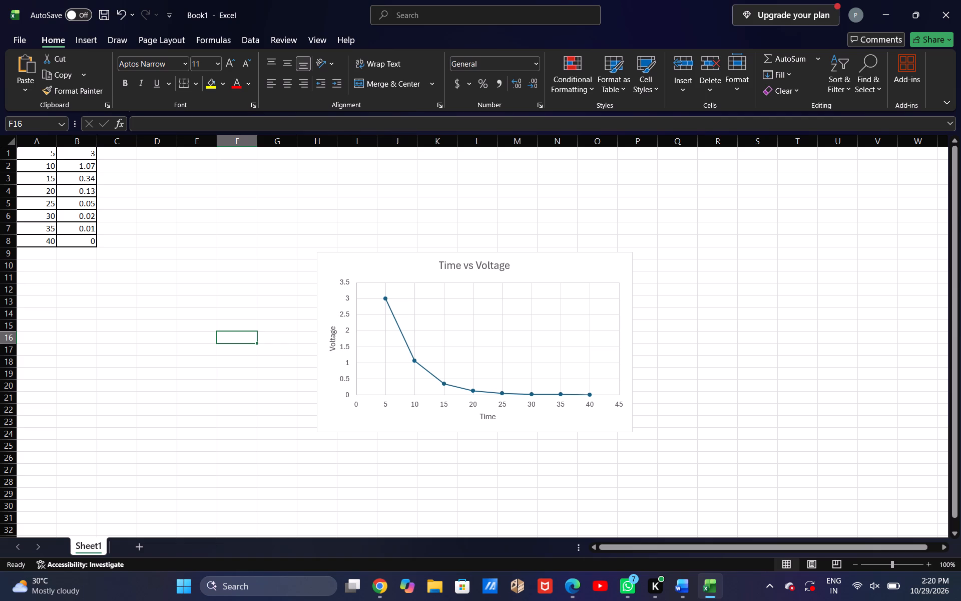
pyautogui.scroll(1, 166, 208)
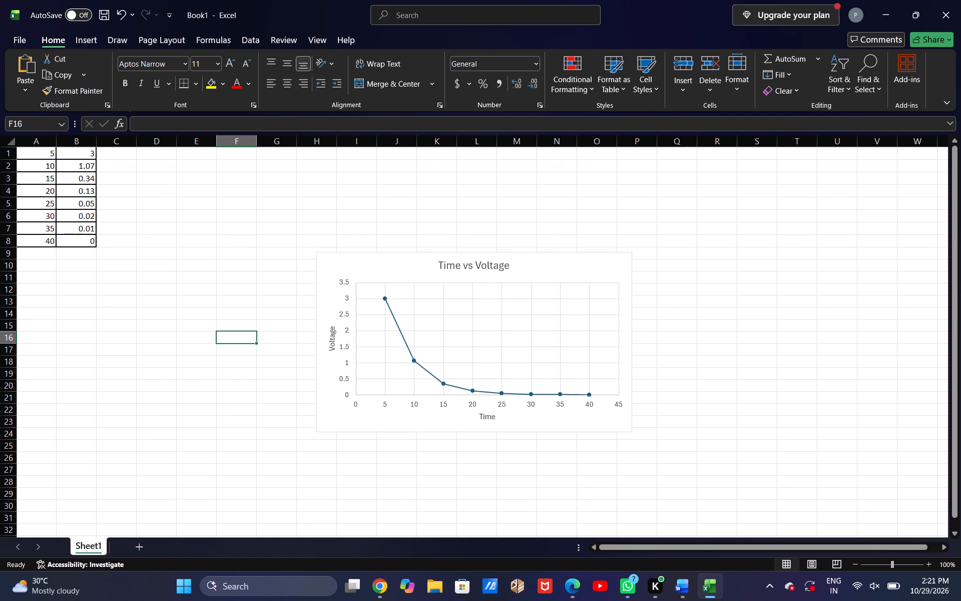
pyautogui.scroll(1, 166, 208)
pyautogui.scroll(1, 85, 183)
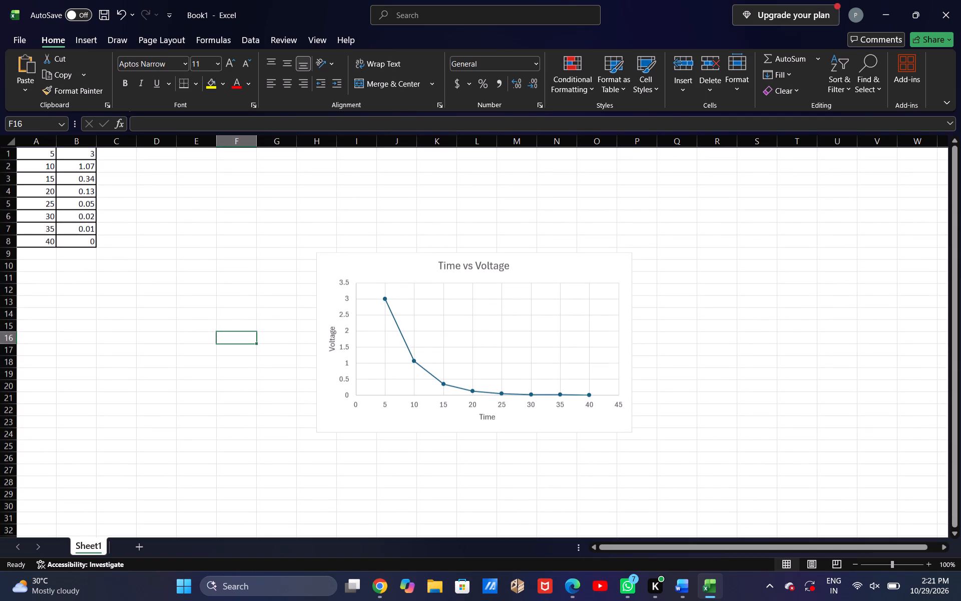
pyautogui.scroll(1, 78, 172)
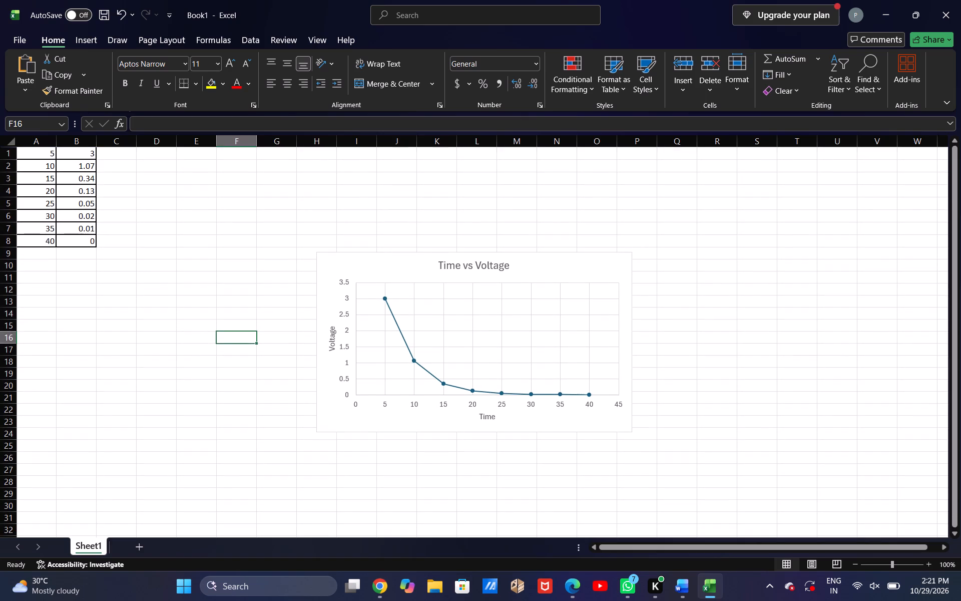
# Copy the C1R1 time and voltage data in A1:B8.
pyautogui.click(44, 156)
pyautogui.moveTo(44, 156); pyautogui.dragTo(94, 240)
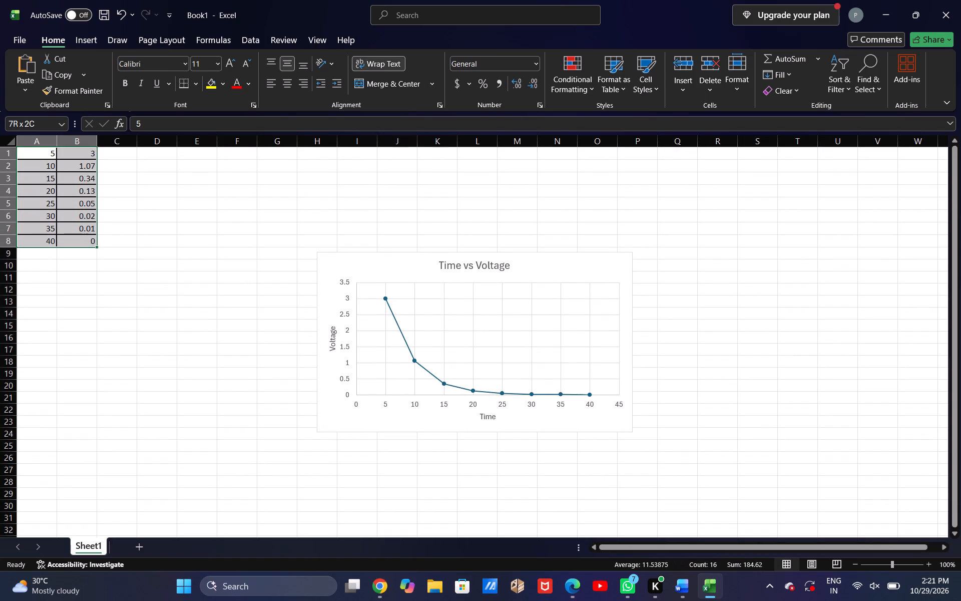
pyautogui.moveTo(94, 240); pyautogui.dragTo(94, 243)
pyautogui.hotkey('ctrl', 'c')
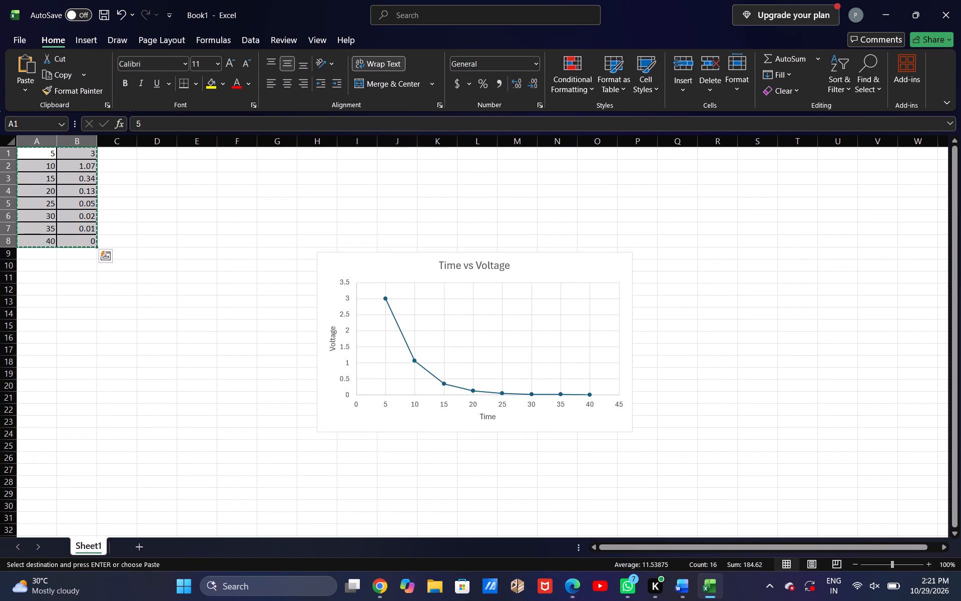
pyautogui.hotkey('ctrl', 'c')
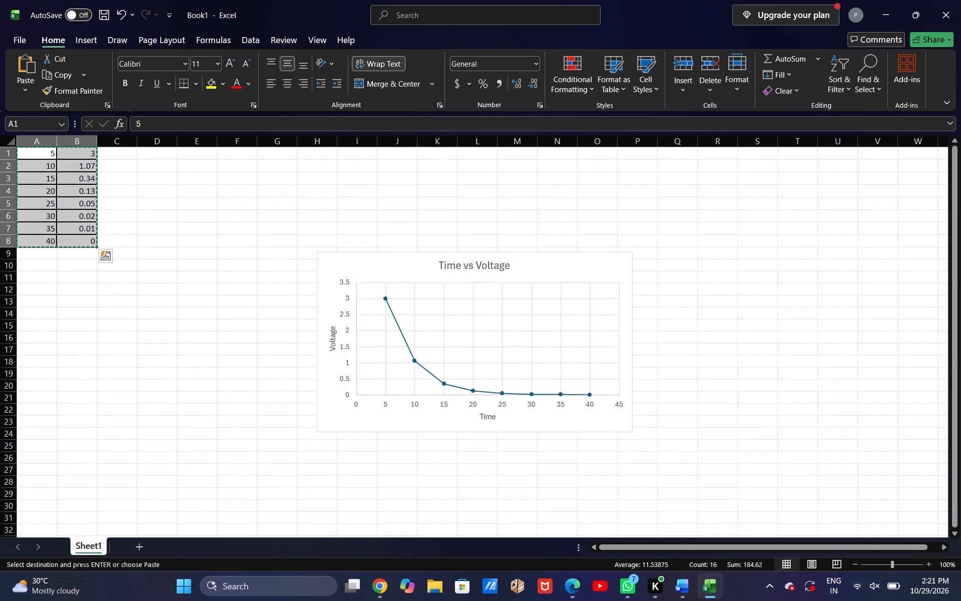
pyautogui.click(87, 269)
pyautogui.click(64, 214)
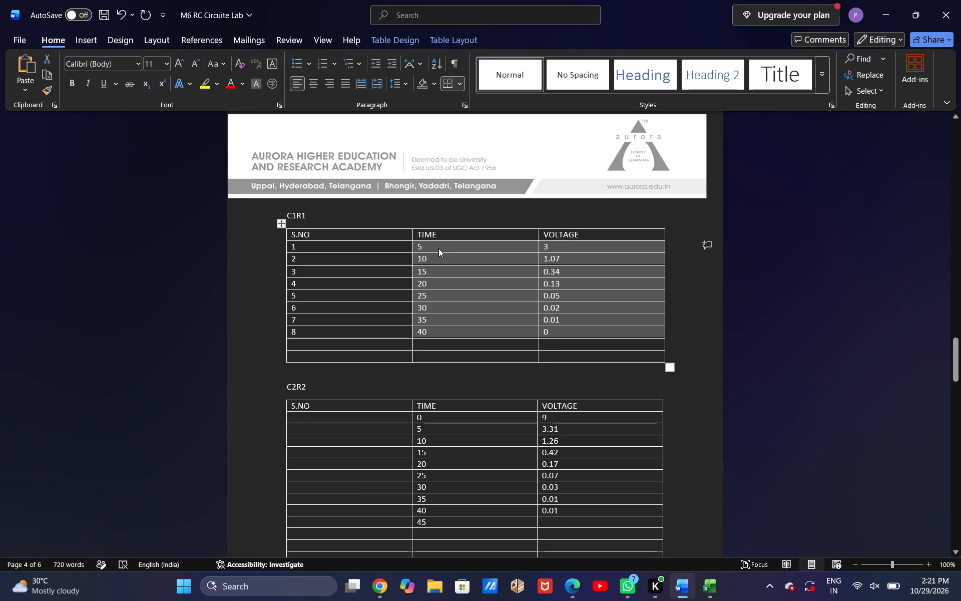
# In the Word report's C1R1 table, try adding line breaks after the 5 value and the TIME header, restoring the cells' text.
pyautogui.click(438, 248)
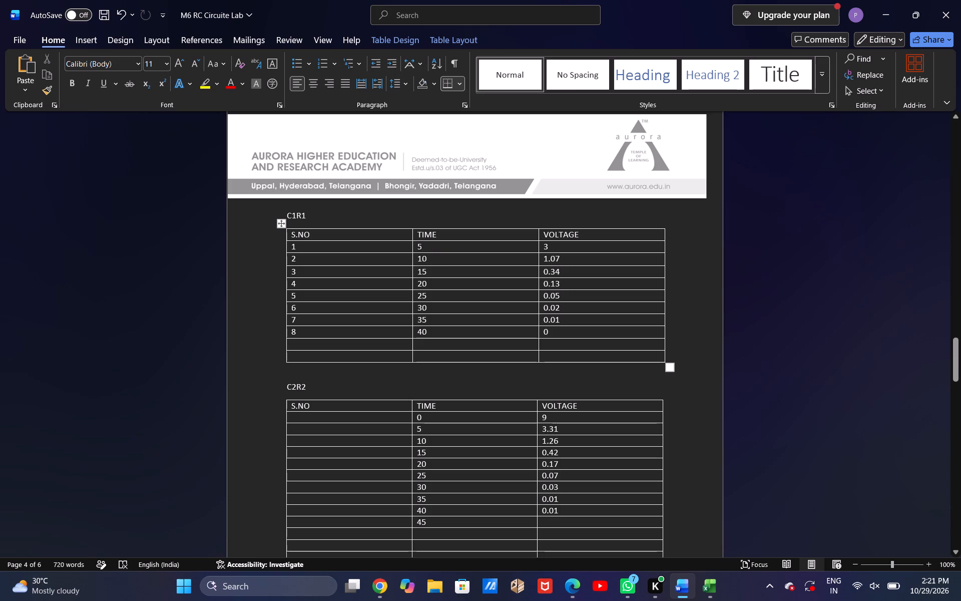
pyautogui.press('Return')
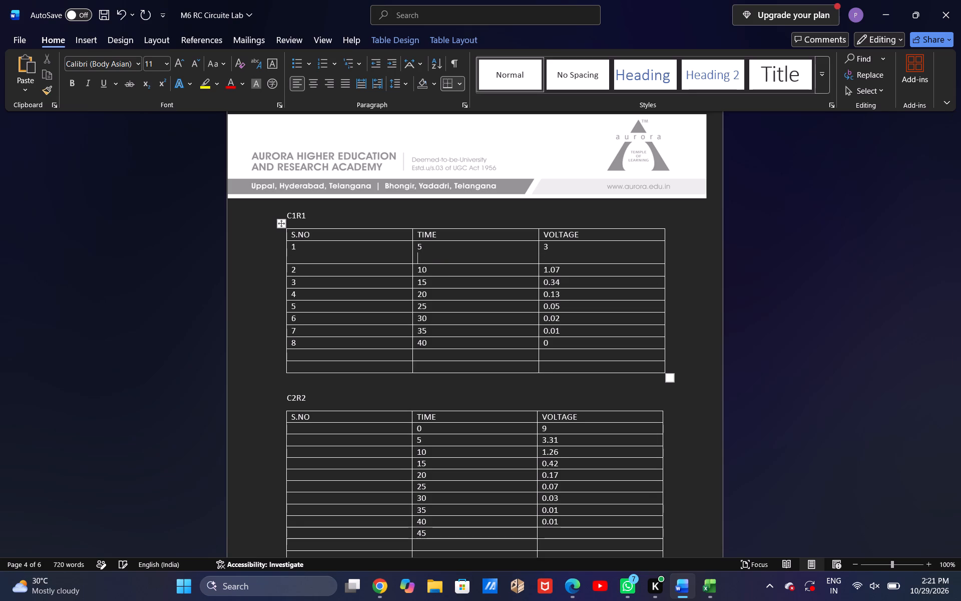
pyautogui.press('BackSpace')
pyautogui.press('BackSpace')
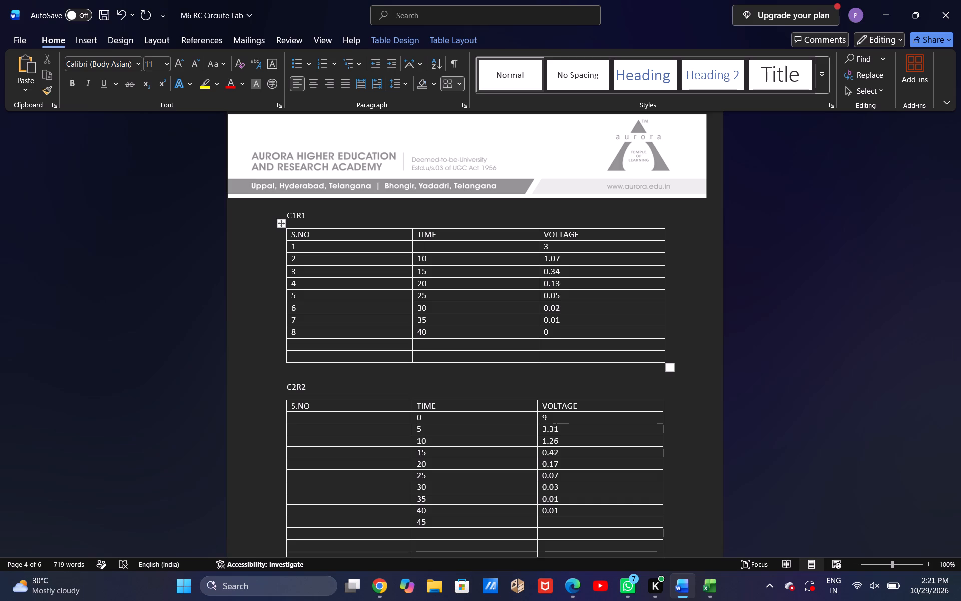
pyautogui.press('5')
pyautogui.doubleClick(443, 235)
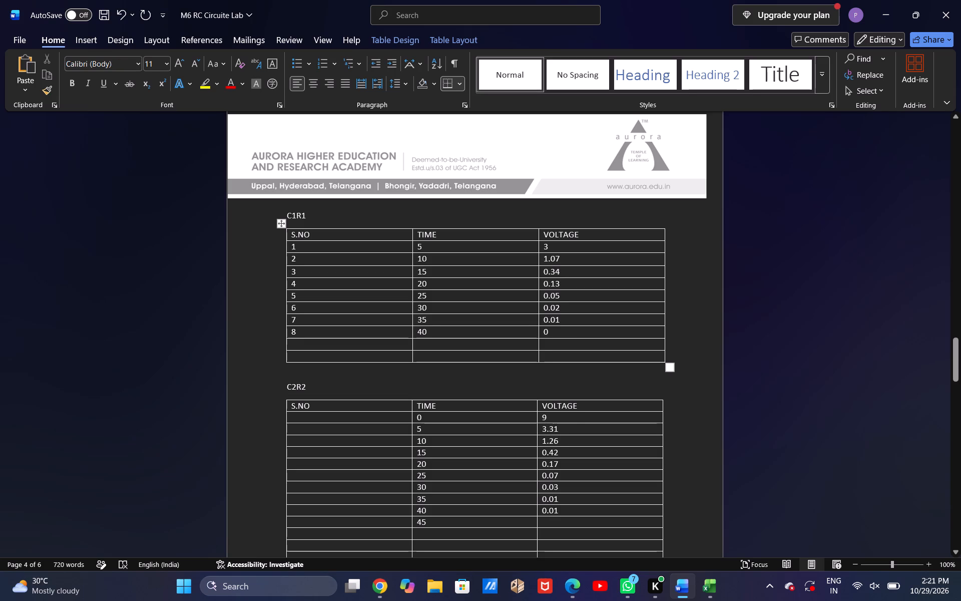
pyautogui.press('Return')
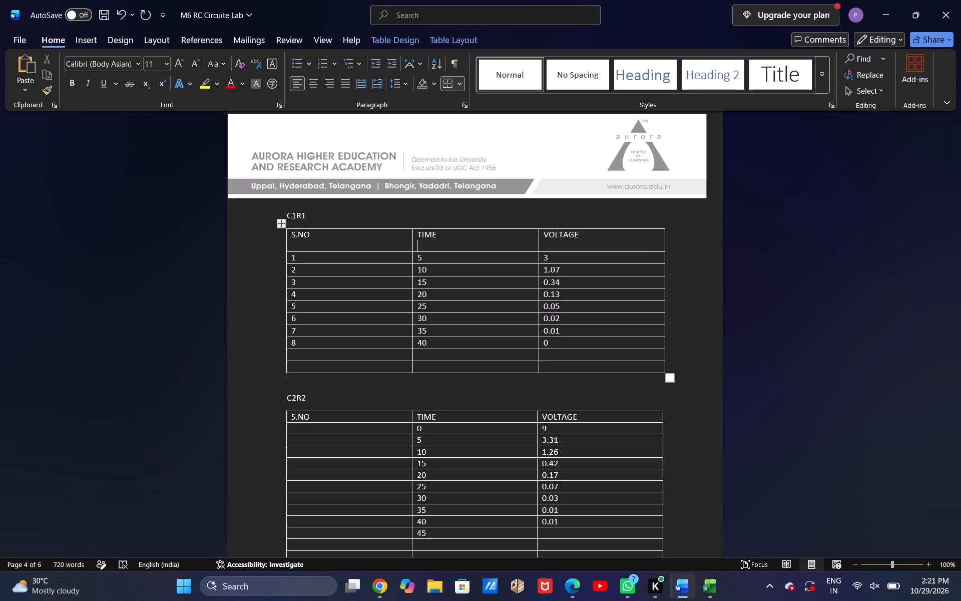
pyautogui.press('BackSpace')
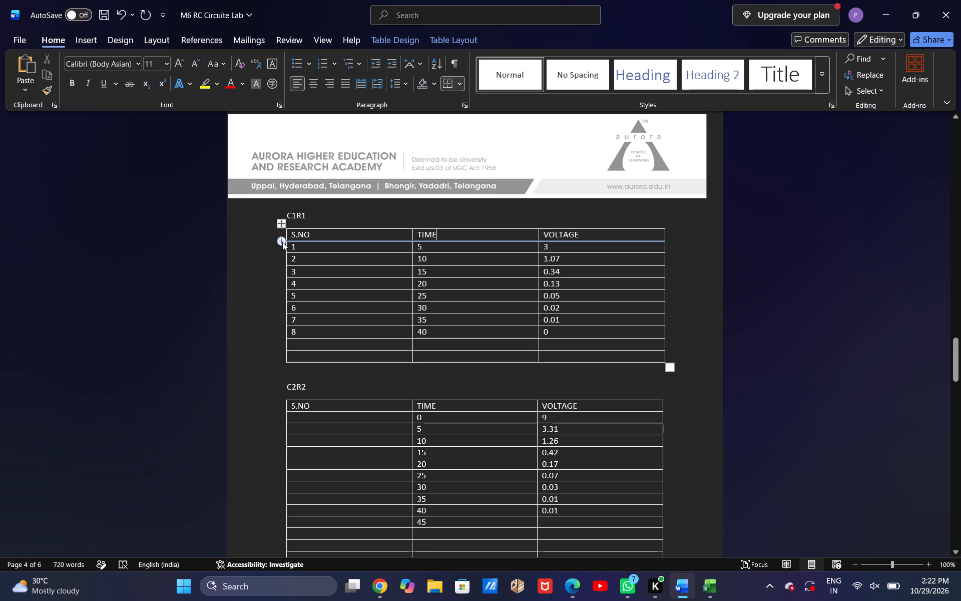
# Insert an empty row directly beneath the header row of the C1R1 table and place the cursor in its TIME cell.
pyautogui.click(283, 242)
pyautogui.click(437, 248)
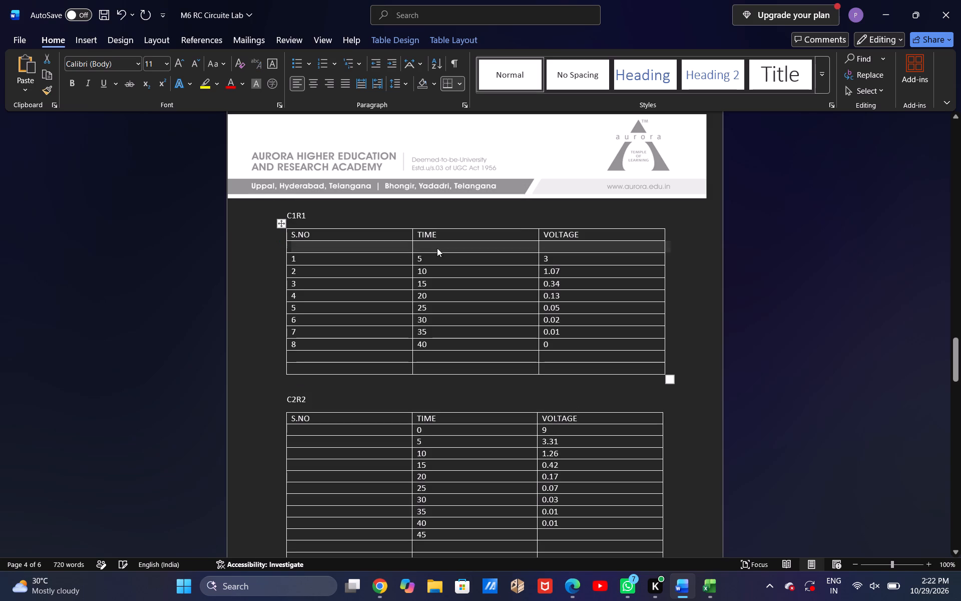
# Fill the empty row beneath the C1R1 table header with time 0 and voltage 9.
pyautogui.press('0')
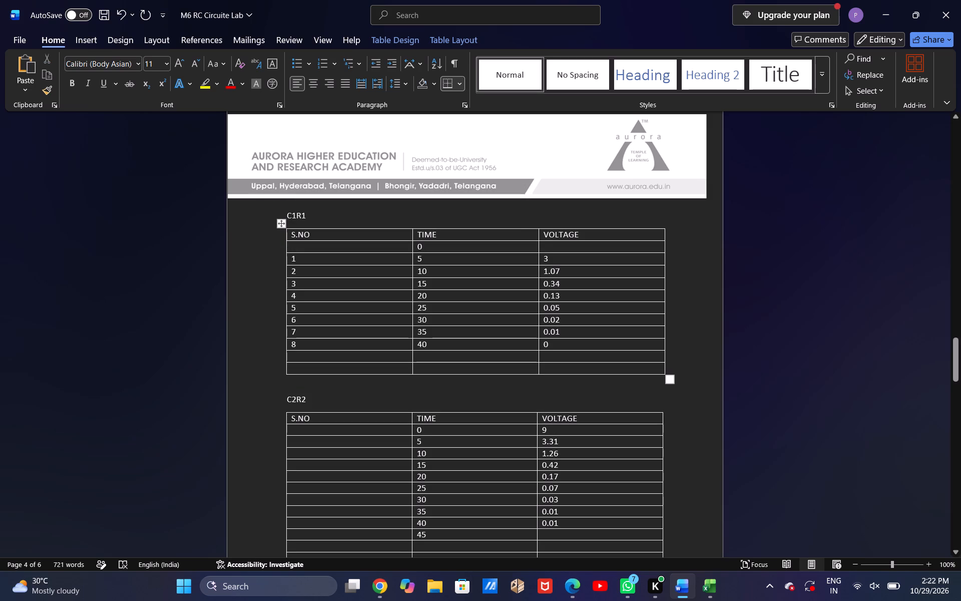
pyautogui.click(551, 249)
pyautogui.press('9')
# Copy the C1R1 table's TIME and VOLTAGE values from the 0 row through the 40 row.
pyautogui.moveTo(416, 246); pyautogui.dragTo(561, 276)
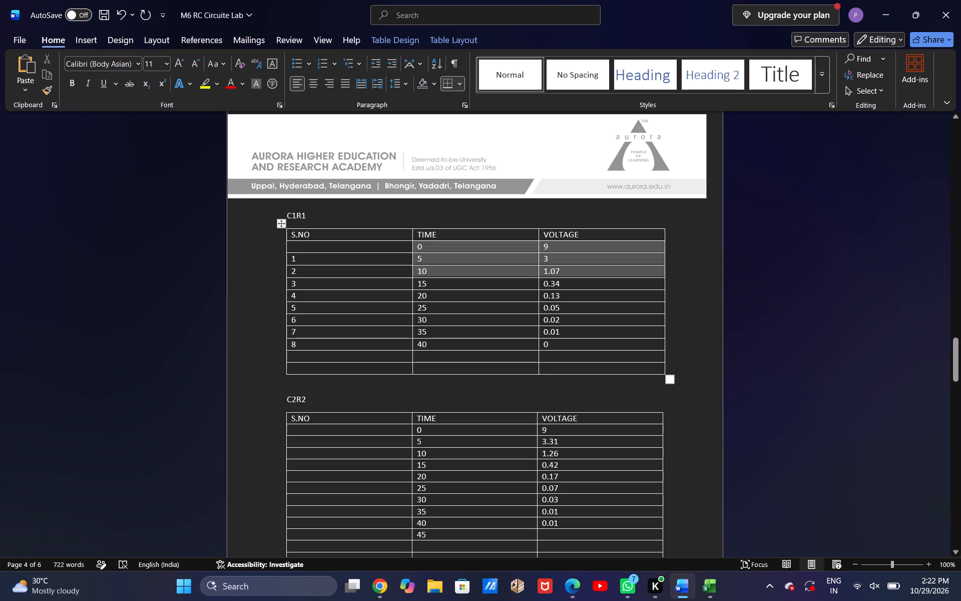
pyautogui.moveTo(561, 276); pyautogui.dragTo(580, 346)
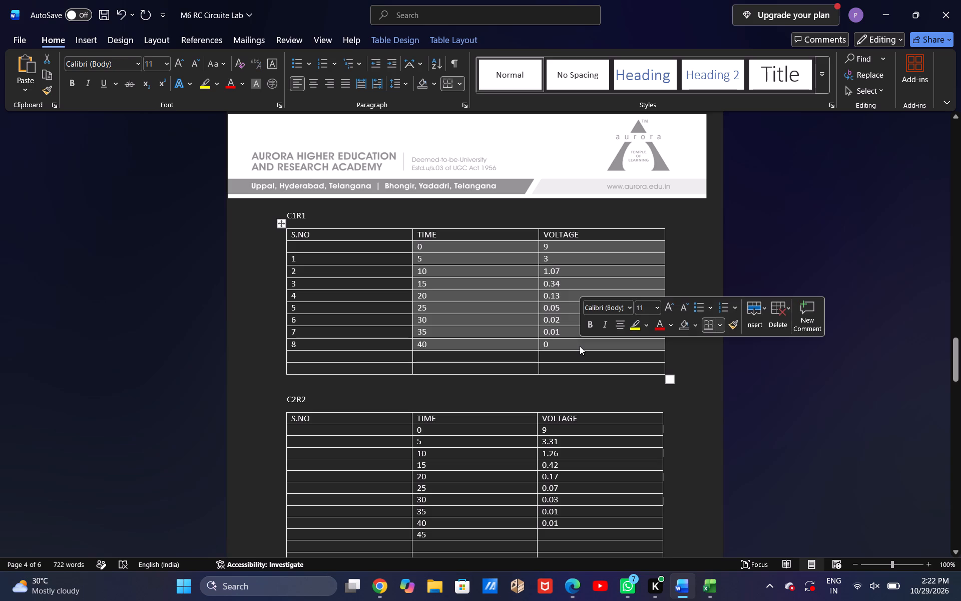
pyautogui.hotkey('ctrl', 'c')
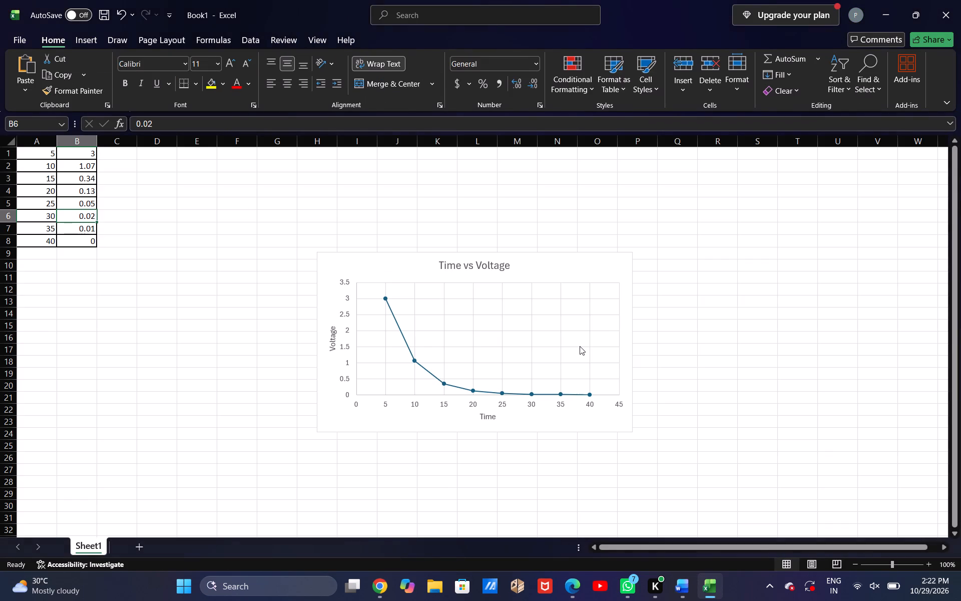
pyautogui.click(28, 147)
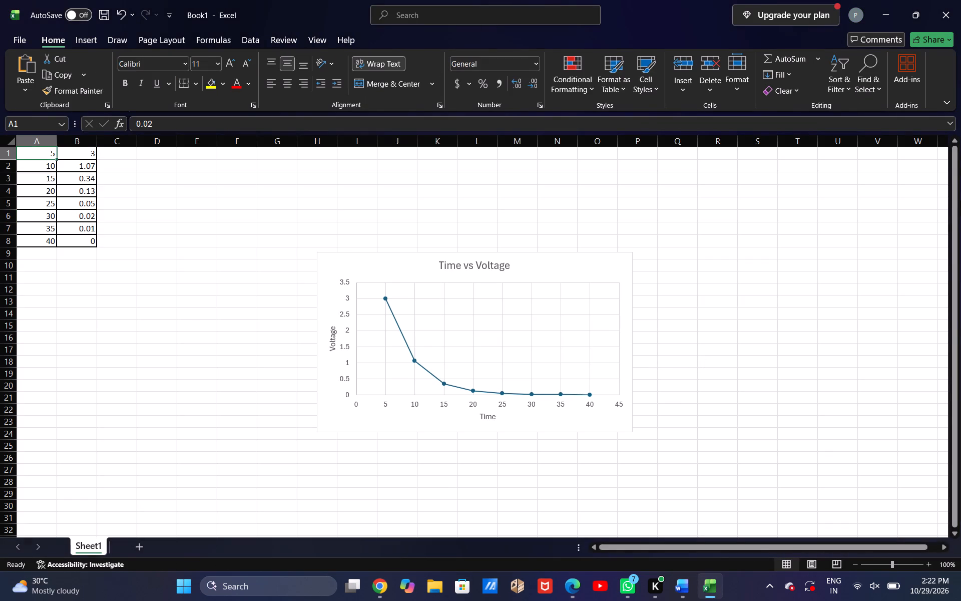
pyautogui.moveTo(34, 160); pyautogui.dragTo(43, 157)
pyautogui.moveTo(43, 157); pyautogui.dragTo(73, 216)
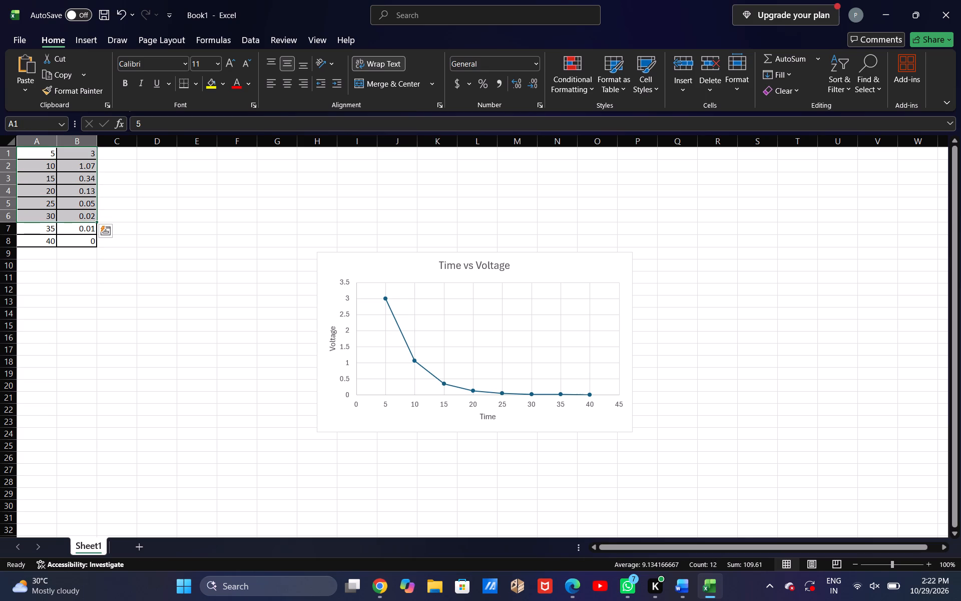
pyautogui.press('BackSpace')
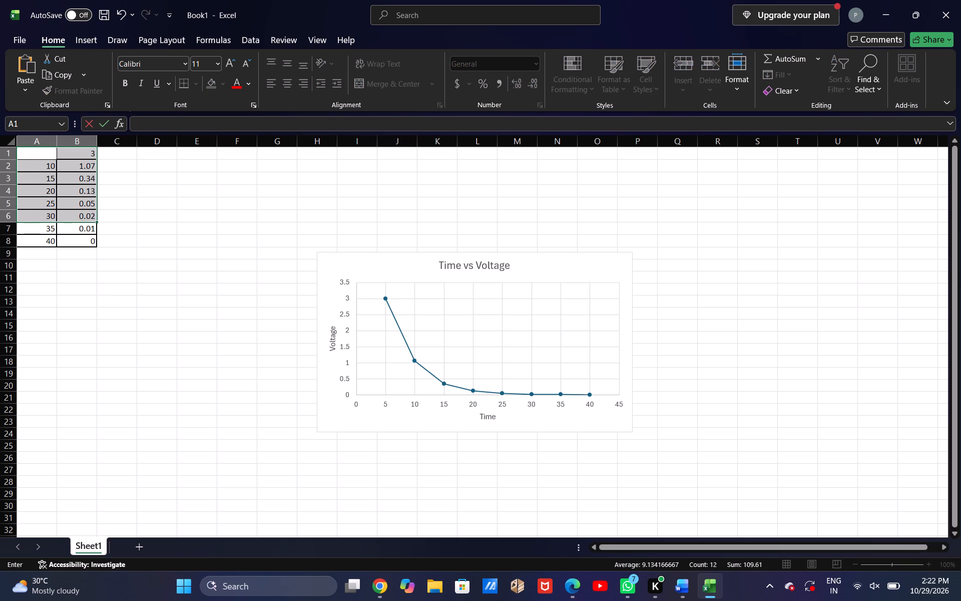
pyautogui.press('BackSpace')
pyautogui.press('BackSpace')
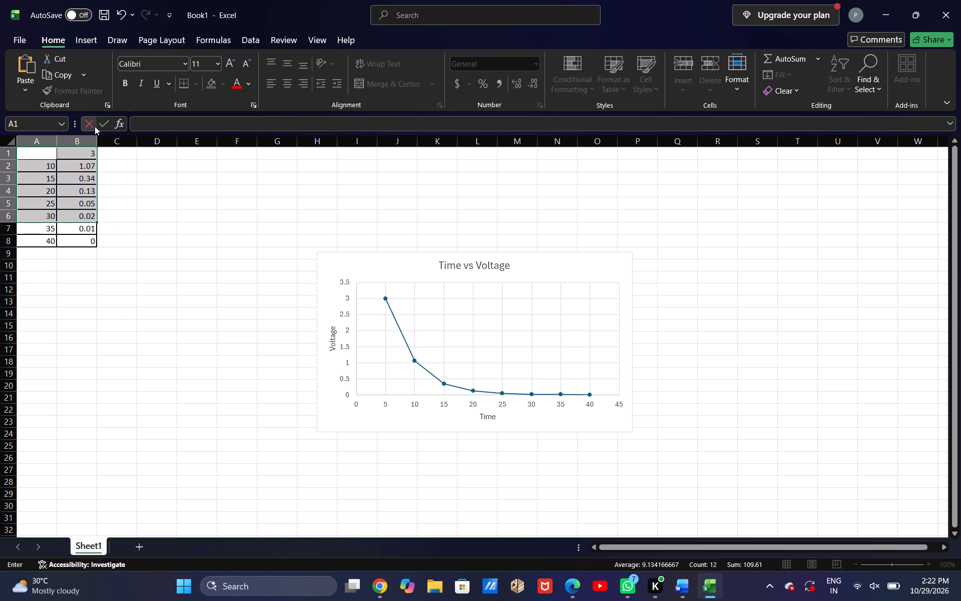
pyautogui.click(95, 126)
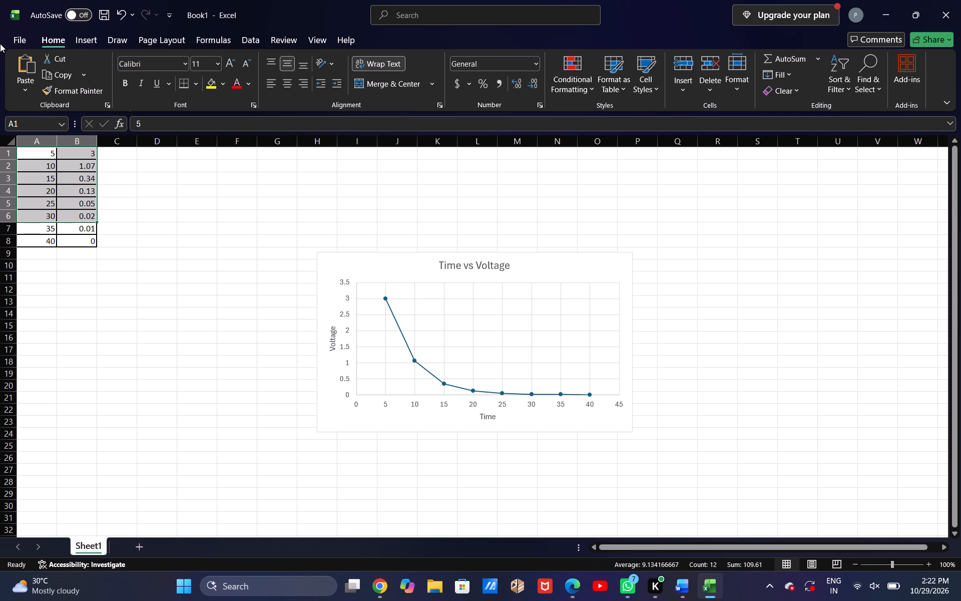
# Create a new blank Excel workbook and paste the copied C1R1 time and voltage data starting at A1.
pyautogui.click(3, 42)
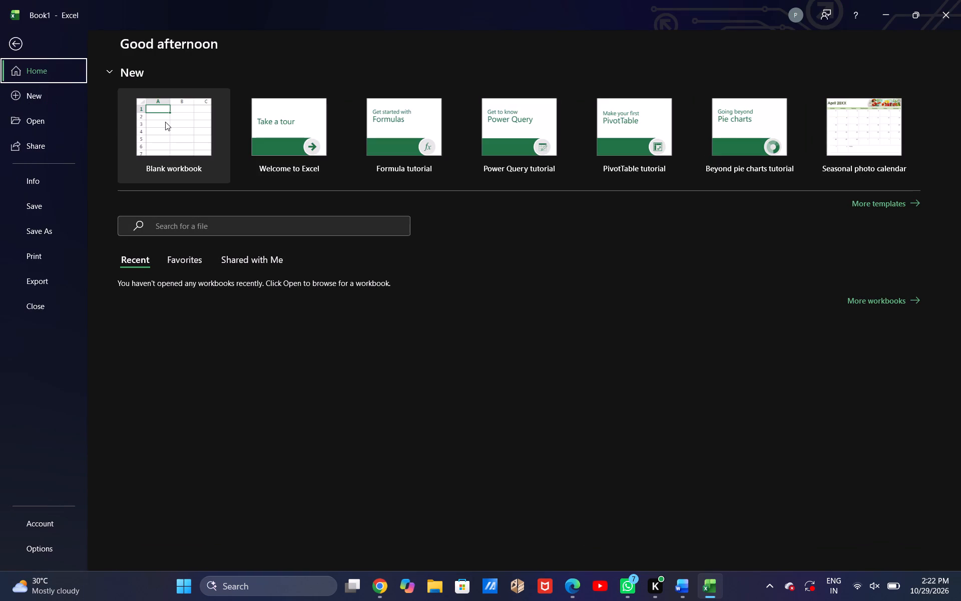
pyautogui.click(165, 122)
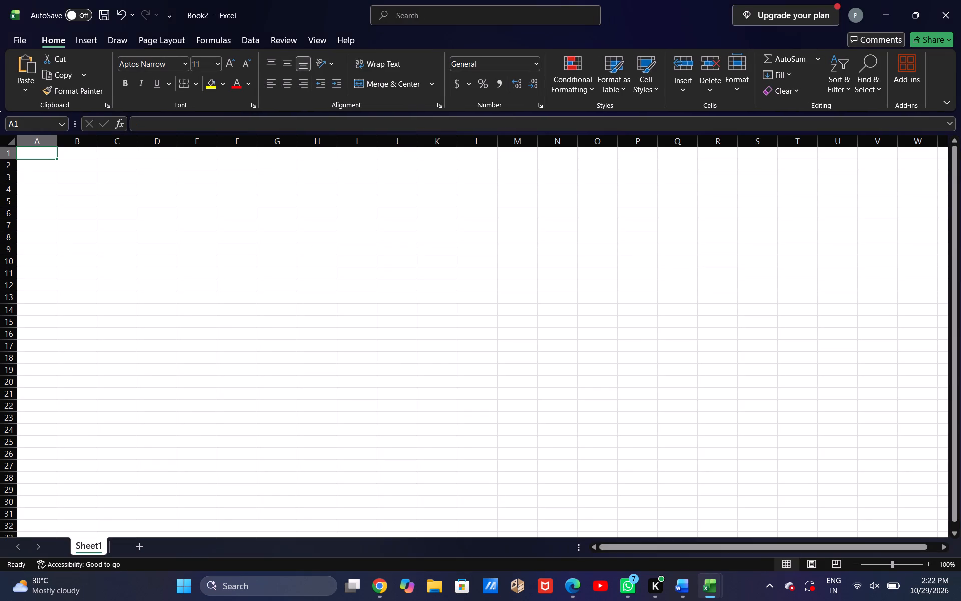
pyautogui.hotkey('ctrl', 'v')
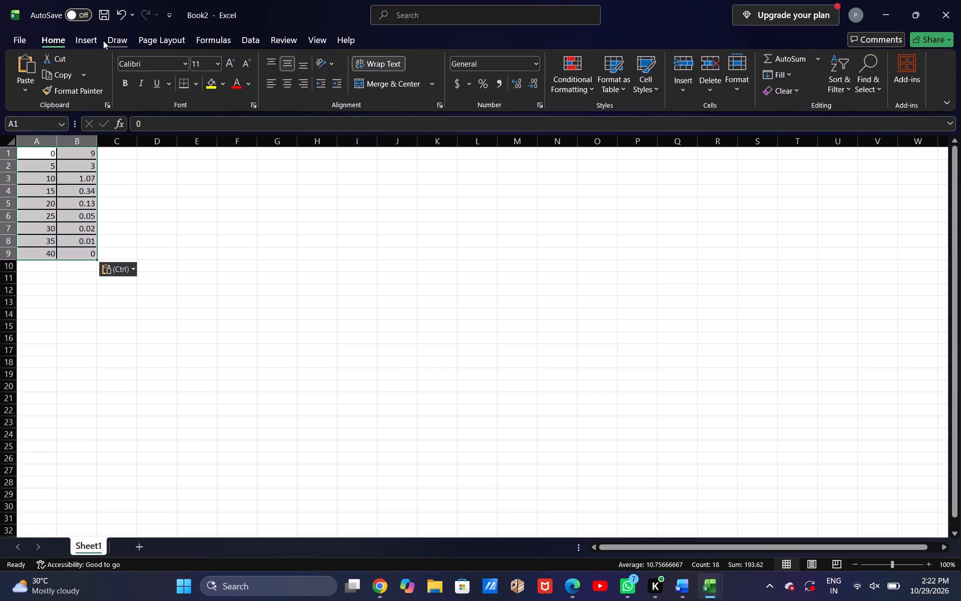
# Insert a scatter chart with straight lines and markers from the pasted data in A1:B9.
pyautogui.click(80, 38)
pyautogui.click(360, 98)
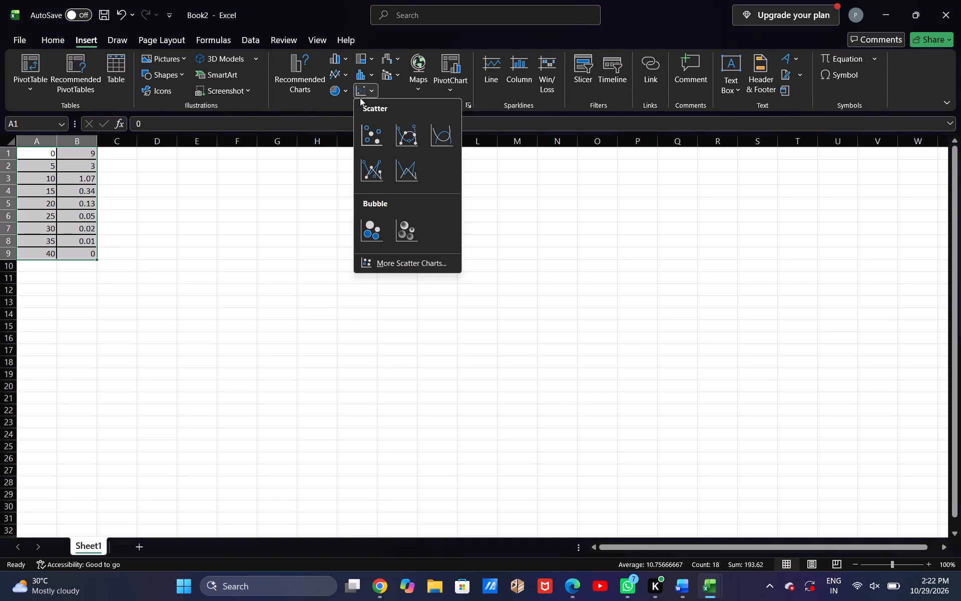
pyautogui.click(386, 168)
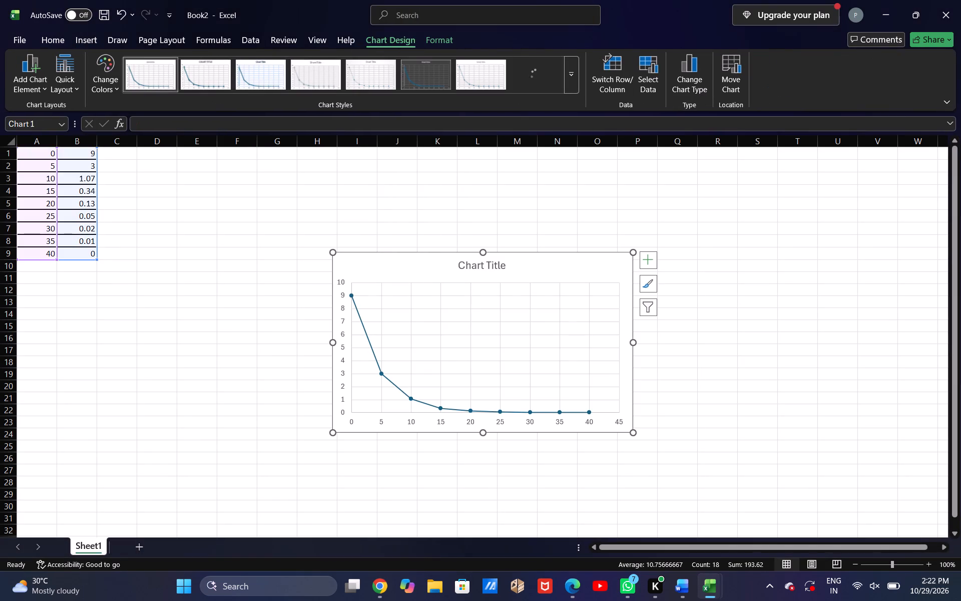
# Replace the chart title's placeholder text with "Voltage vs Time" and close the title formatting options.
pyautogui.doubleClick(487, 265)
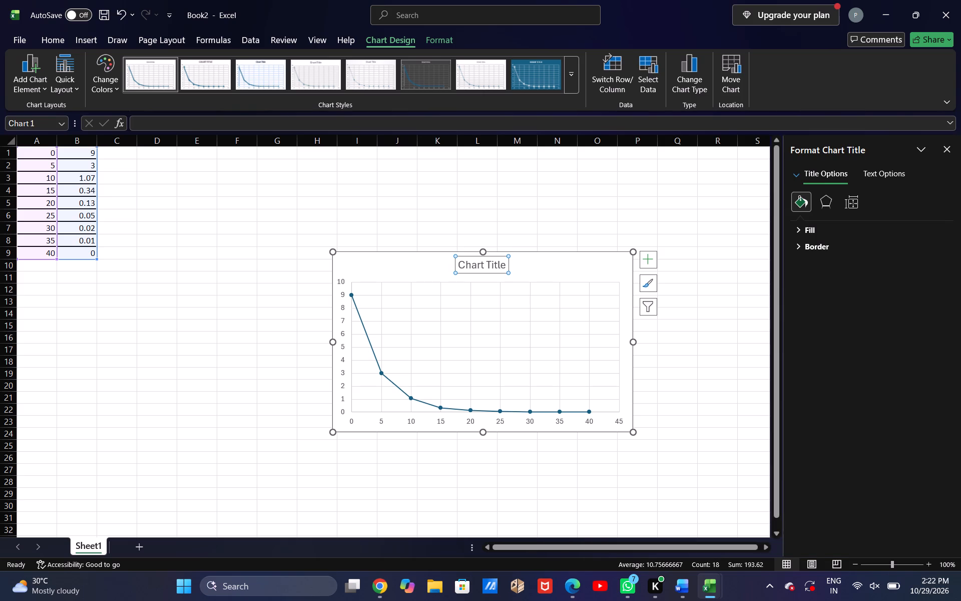
pyautogui.doubleClick(487, 265)
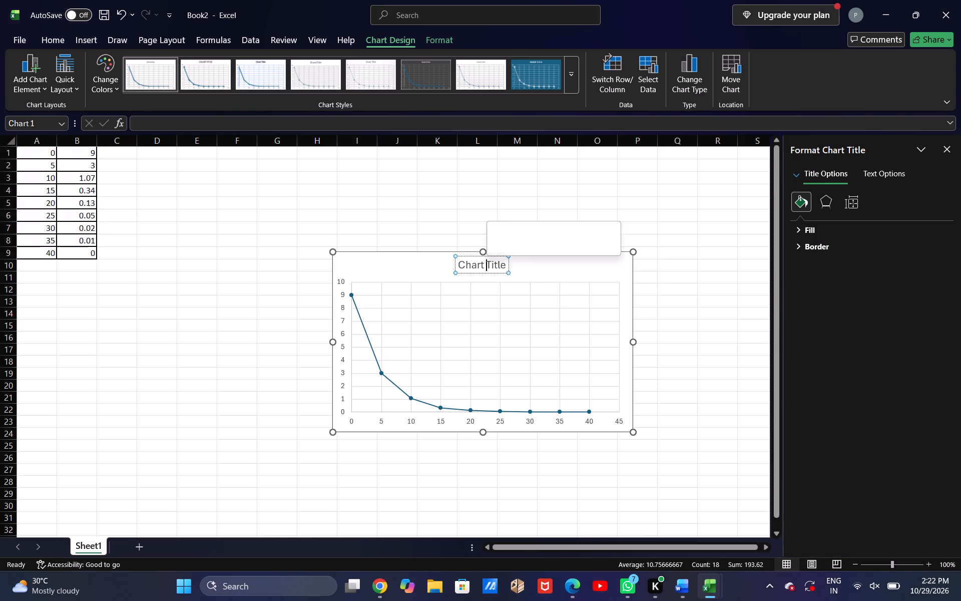
pyautogui.press('BackSpace')
pyautogui.press('BackSpace')
pyautogui.press('BackSpace')
pyautogui.press('BackSpace')
pyautogui.press('BackSpace')
pyautogui.press('BackSpace')
pyautogui.press('BackSpace')
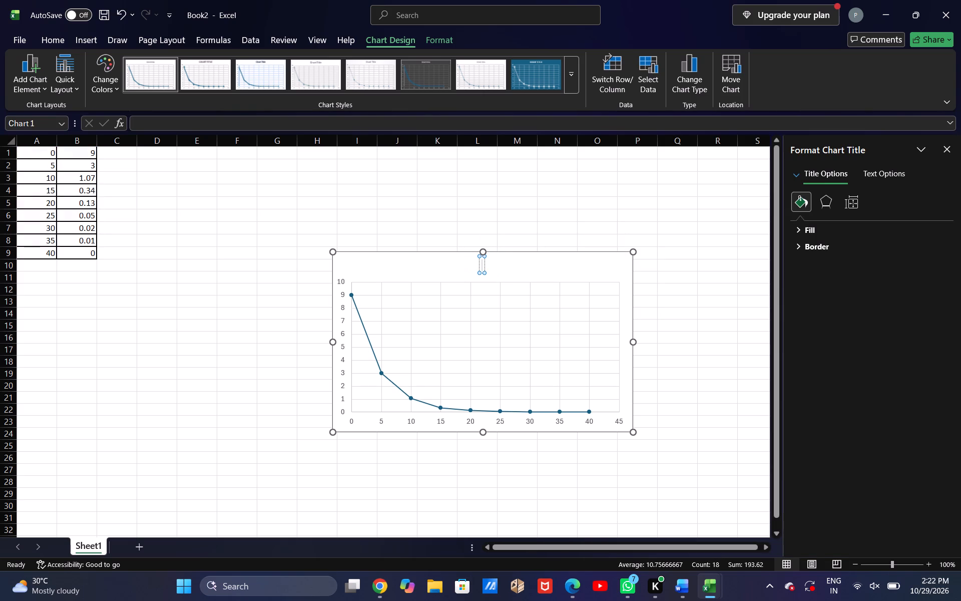
pyautogui.press('v')
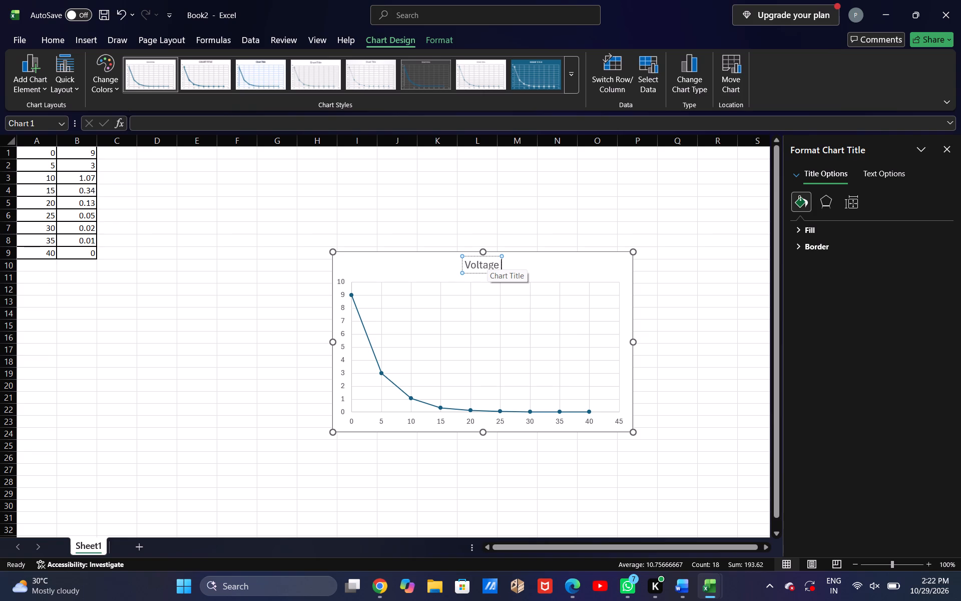
pyautogui.press('t')
pyautogui.write('ime')
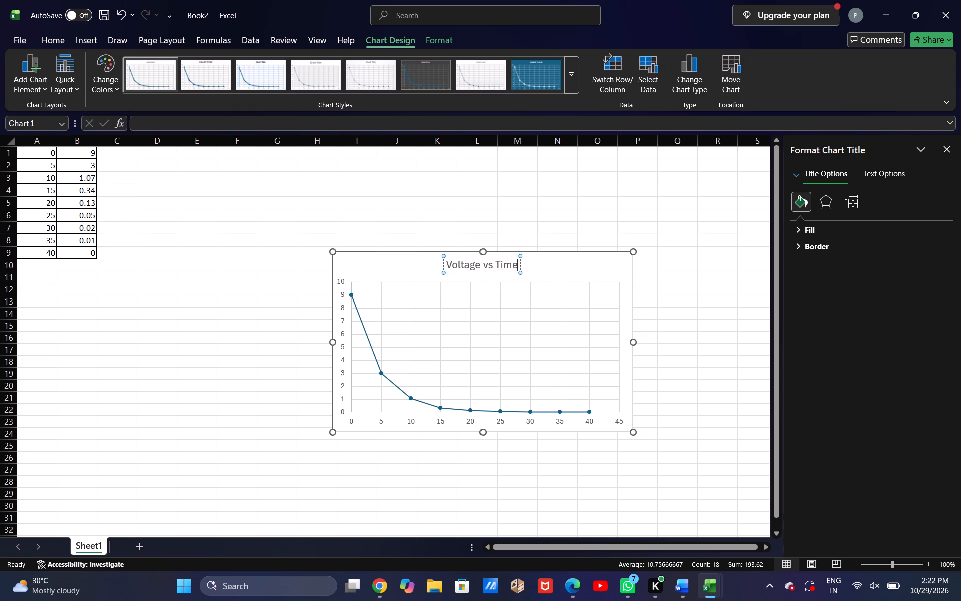
pyautogui.click(947, 153)
pyautogui.click(581, 271)
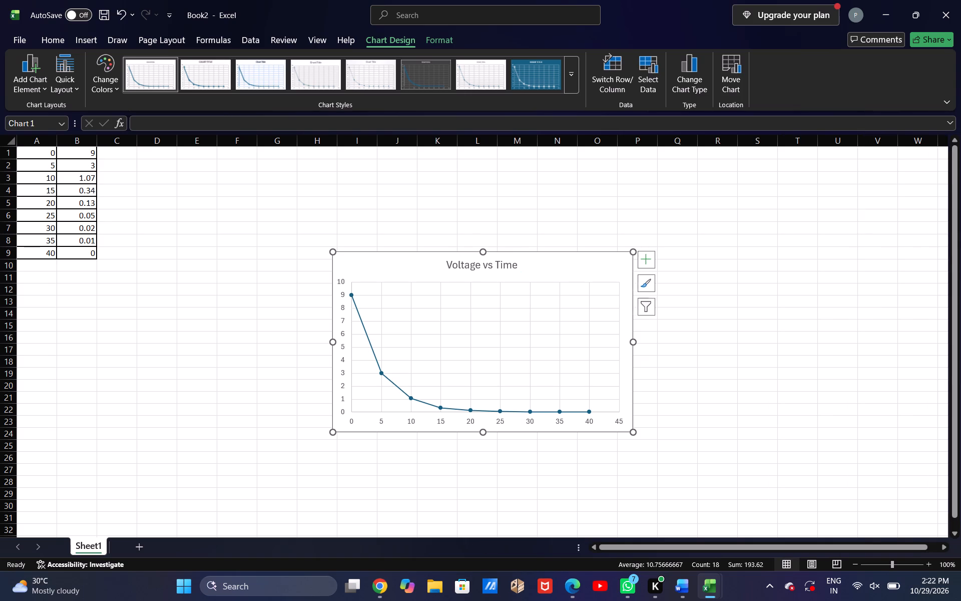
# Add axis titles to the chart and name the vertical axis "Voltage".
pyautogui.click(648, 263)
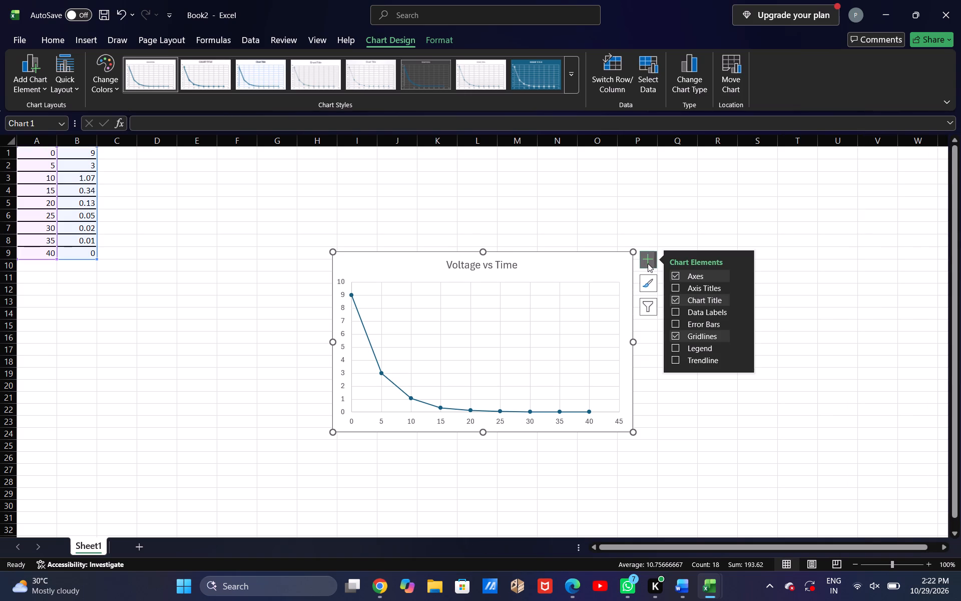
pyautogui.click(681, 293)
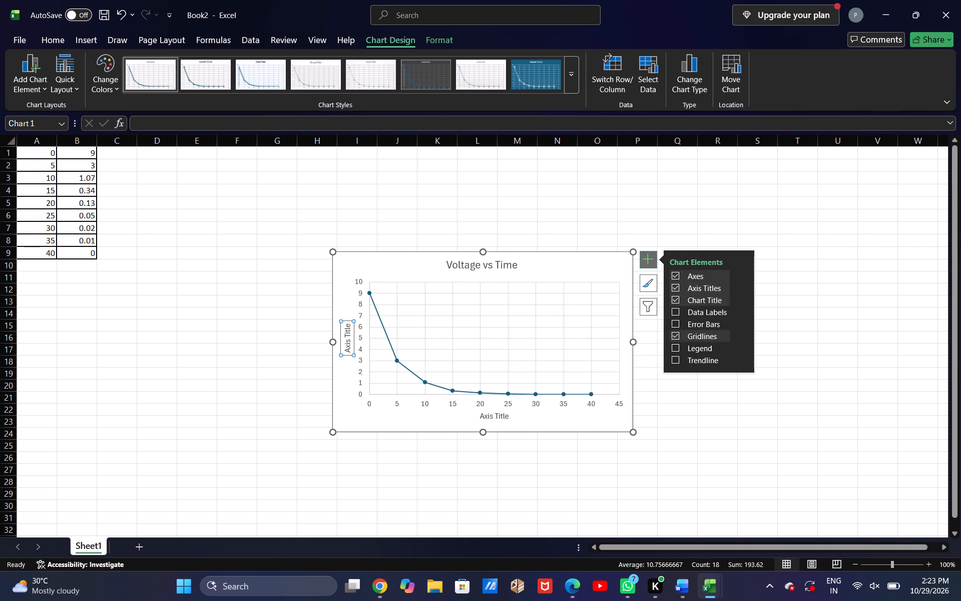
pyautogui.doubleClick(348, 337)
pyautogui.press('BackSpace')
pyautogui.press('BackSpace')
pyautogui.press('BackSpace')
pyautogui.press('BackSpace')
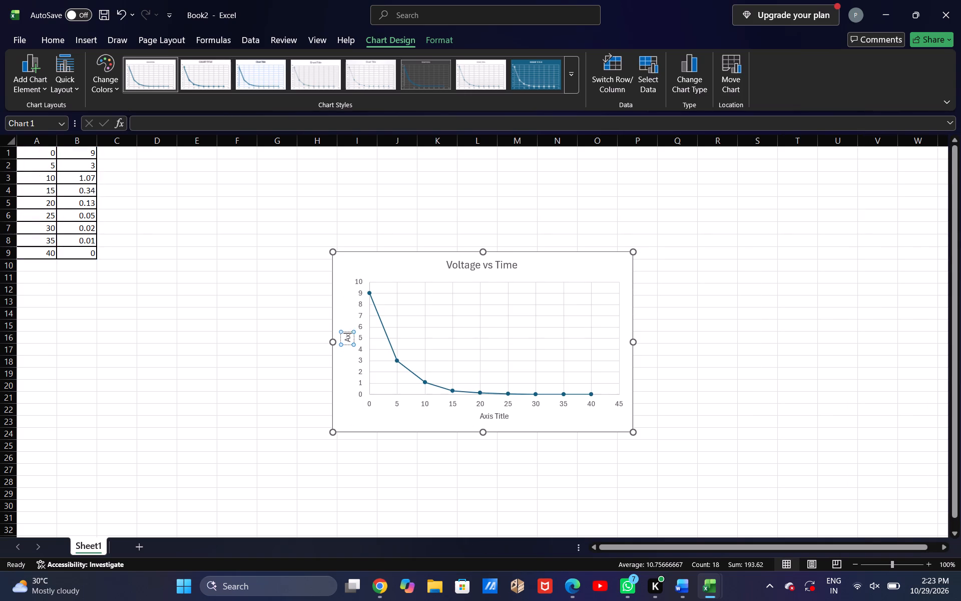
pyautogui.press('BackSpace')
pyautogui.press('BackSpace')
# Replace the horizontal axis title's placeholder text with "Time".
pyautogui.click(496, 418)
pyautogui.doubleClick(496, 418)
pyautogui.doubleClick(496, 418)
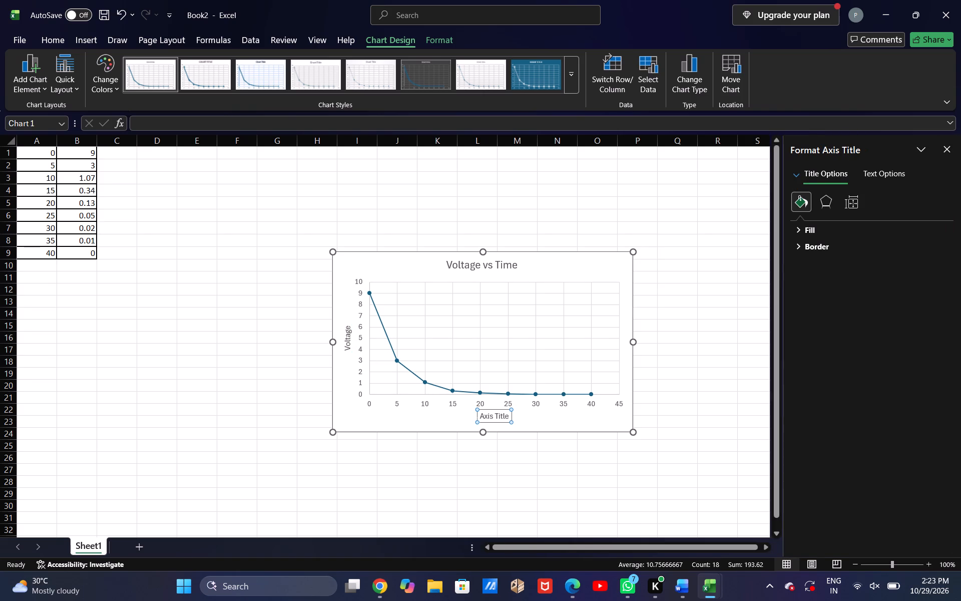
pyautogui.press('BackSpace')
pyautogui.press('BackSpace')
pyautogui.press('BackSpace')
pyautogui.press('BackSpace')
pyautogui.press('BackSpace')
pyautogui.press('BackSpace')
pyautogui.write('ime')
pyautogui.click(227, 354)
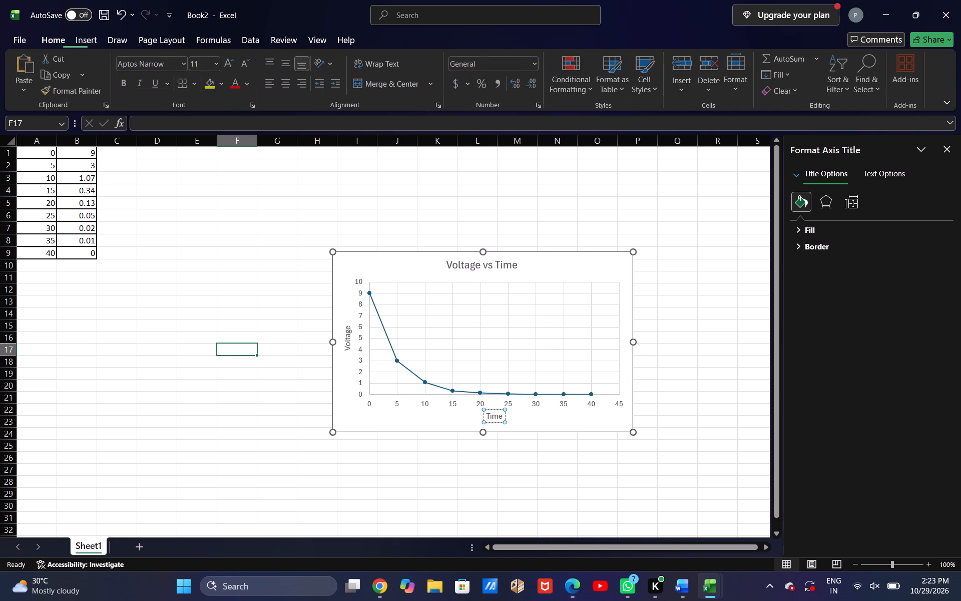
# Copy the whole Voltage vs Time chart from the worksheet.
pyautogui.rightClick(490, 306)
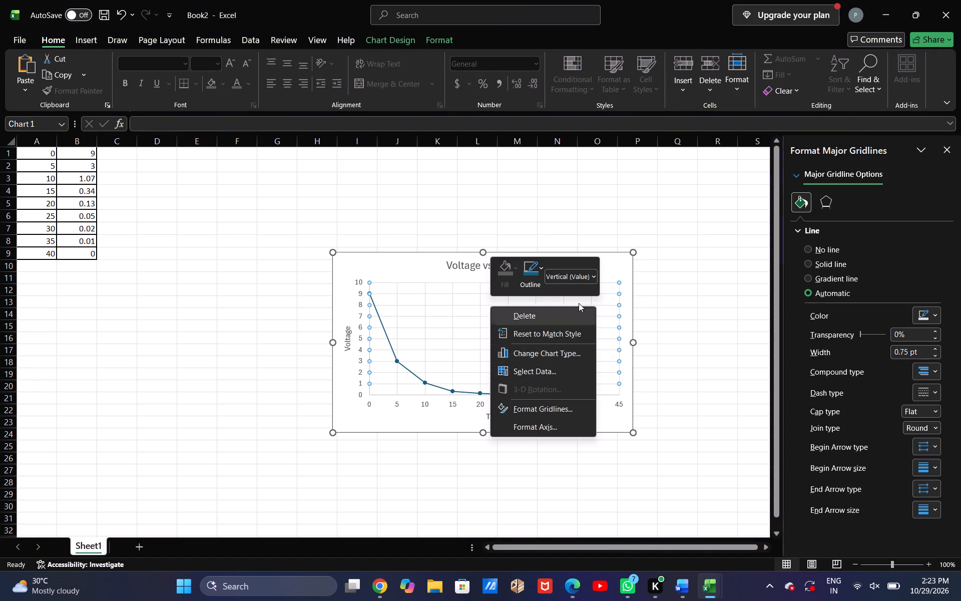
pyautogui.click(623, 274)
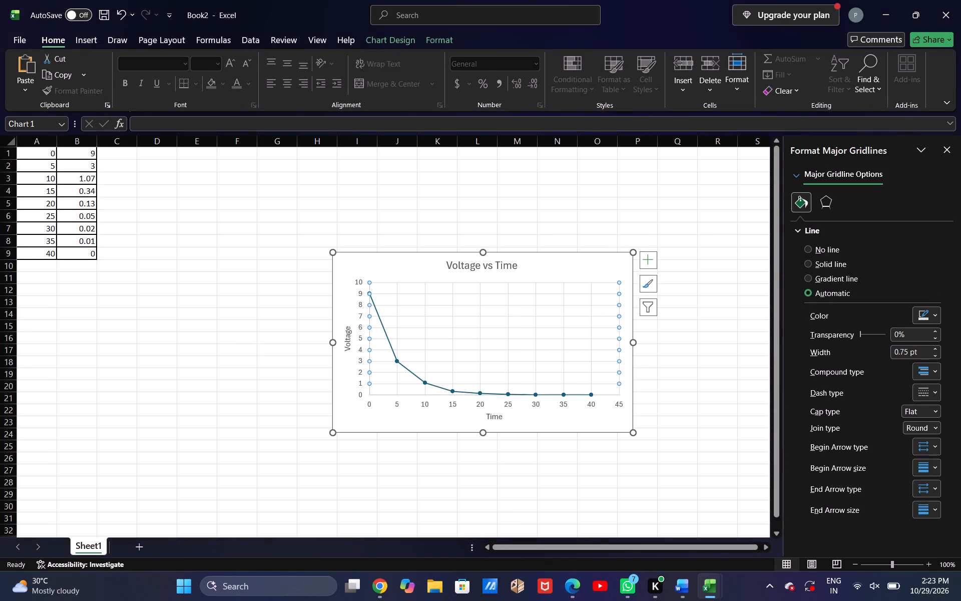
pyautogui.hotkey('ctrl', 'c')
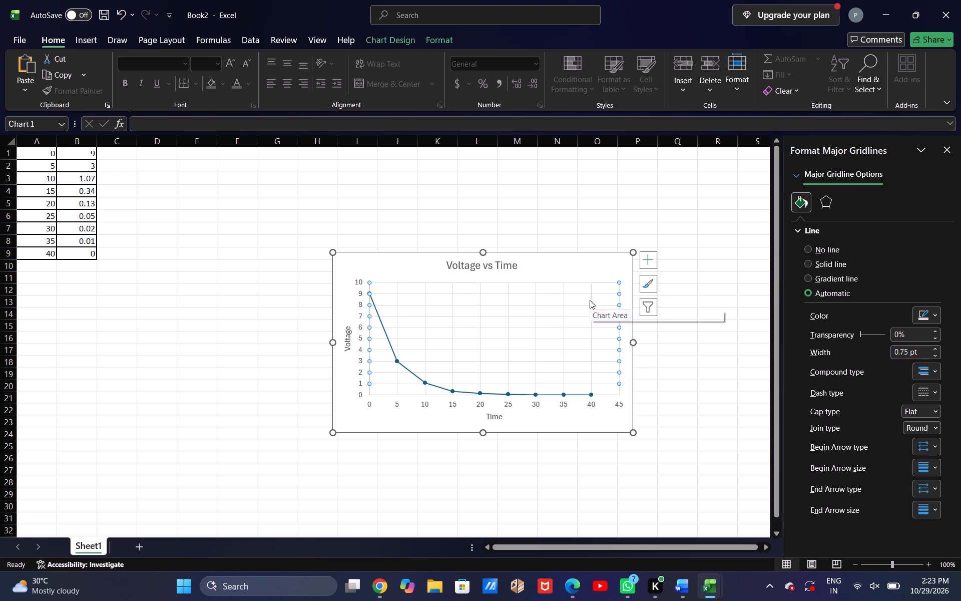
pyautogui.rightClick(605, 250)
pyautogui.rightClick(605, 250)
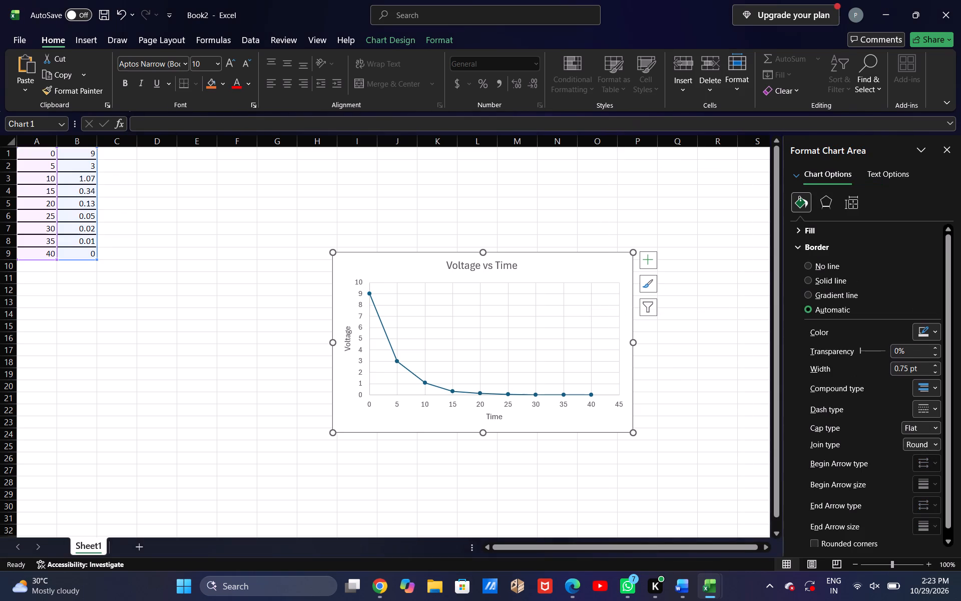
pyautogui.rightClick(605, 259)
pyautogui.rightClick(605, 259)
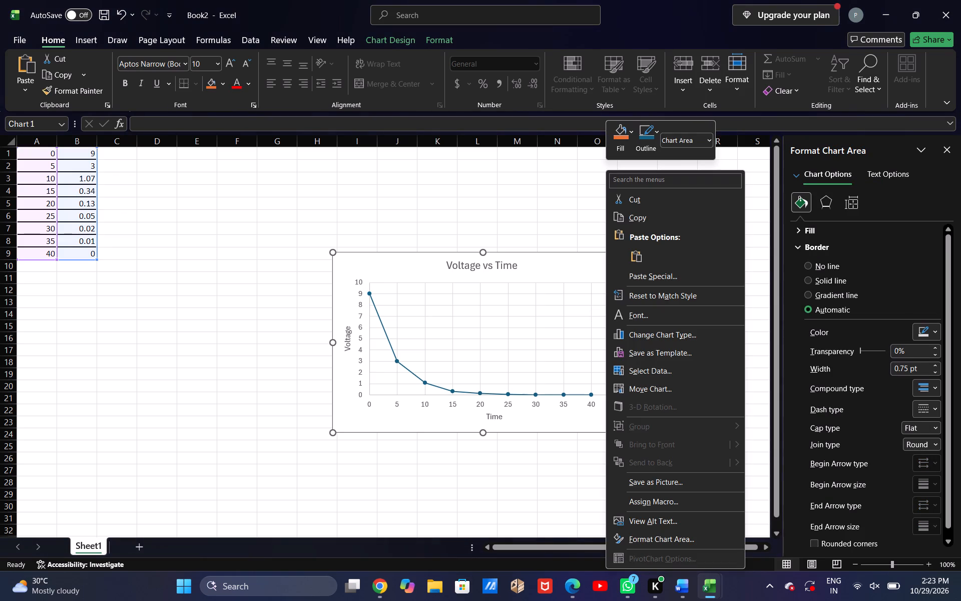
pyautogui.hotkey('ctrl', 'c')
pyautogui.hotkey('ctrl', 'c')
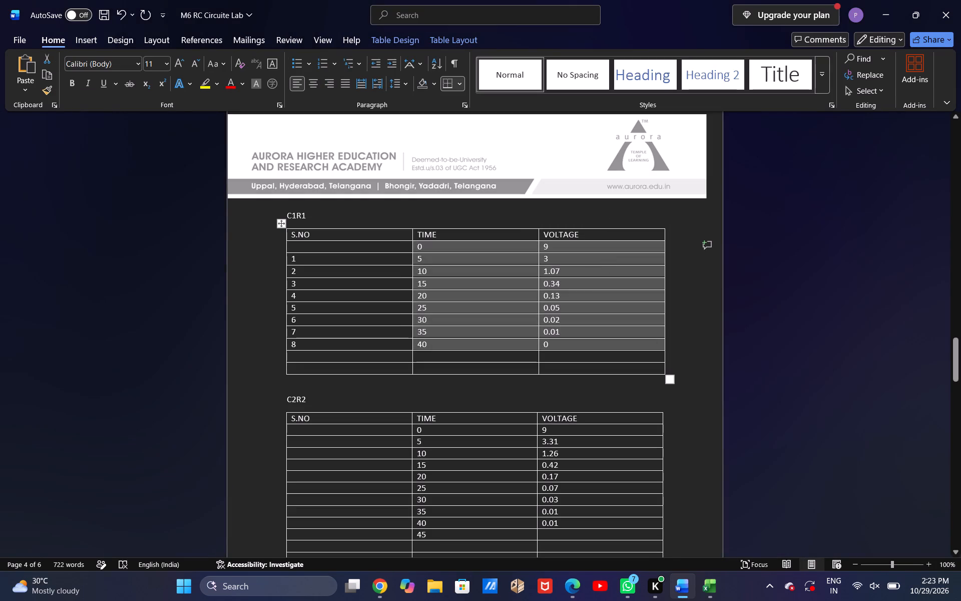
# Switch to the Word lab report and paste the copied chart below the "C1R1 Graph:" heading.
pyautogui.click(688, 331)
pyautogui.scroll(-8, 688, 331)
pyautogui.scroll(1, 688, 331)
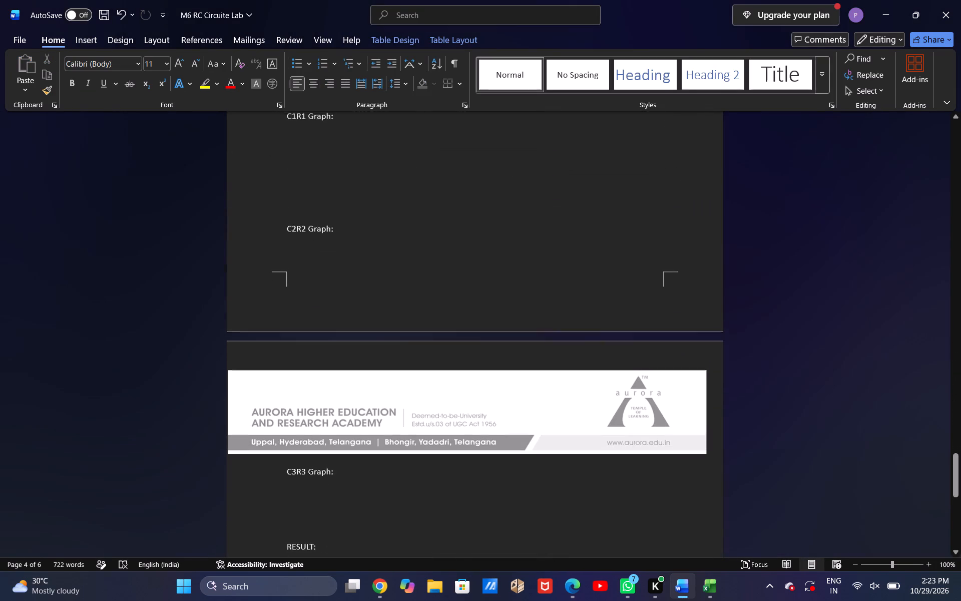
pyautogui.scroll(1, 688, 331)
pyautogui.click(357, 235)
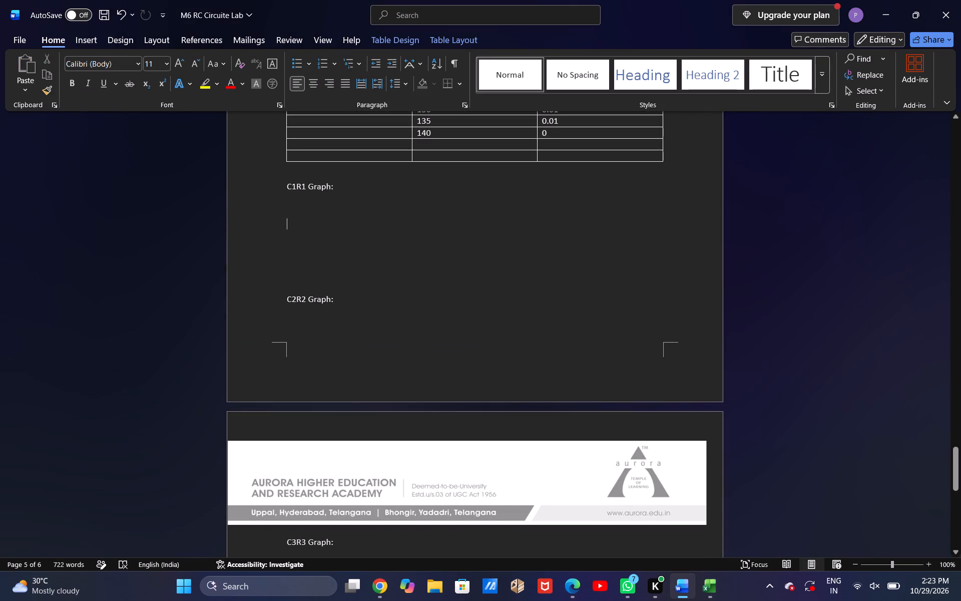
pyautogui.hotkey('ctrl', 'v')
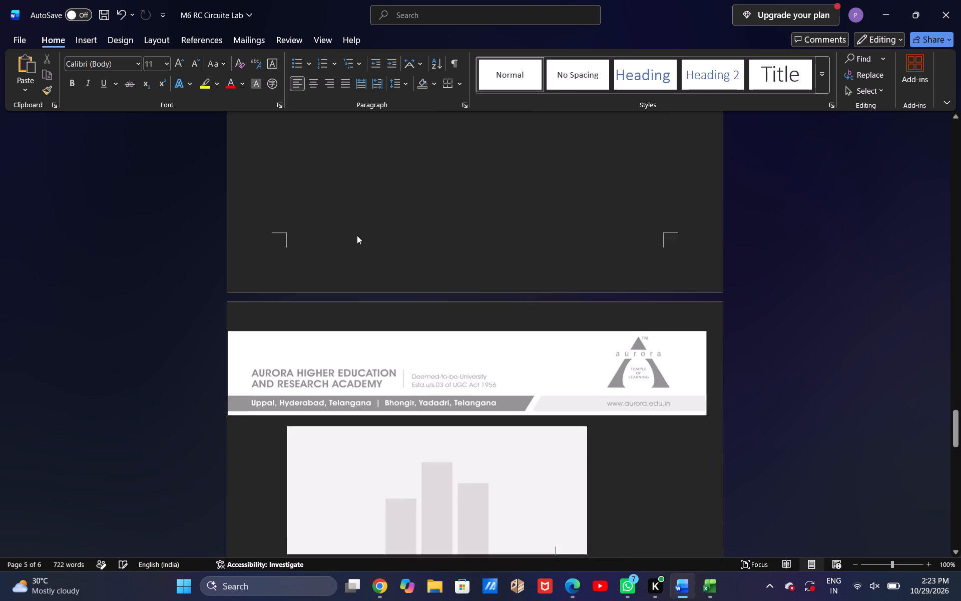
pyautogui.hscroll(1, 357, 235)
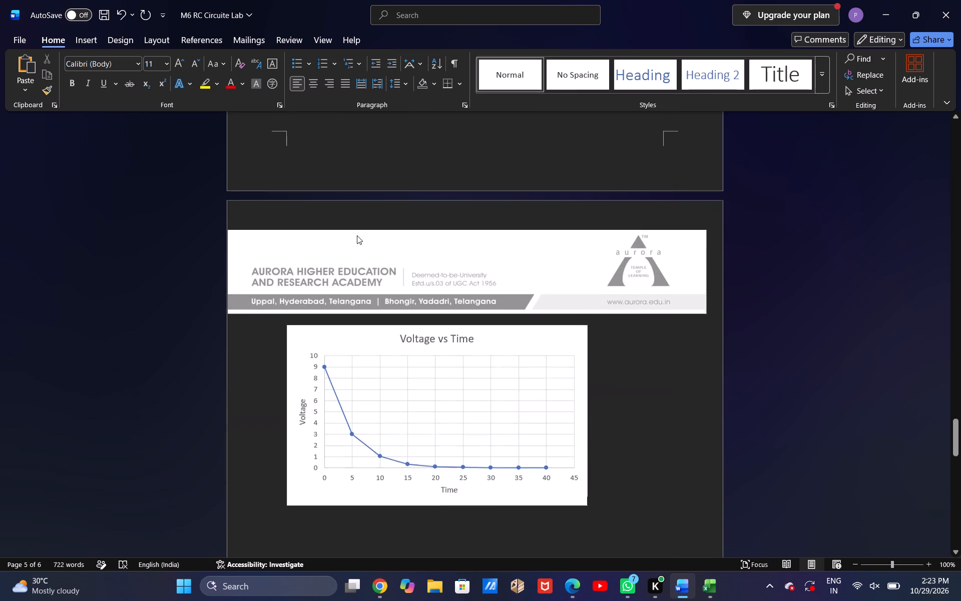
pyautogui.hscroll(1, 357, 235)
# In the C1R1 table's S.NO column, number the rows for times 0, 5 and 10 as 1, 2 and 3.
pyautogui.scroll(-3, 357, 235)
pyautogui.scroll(12, 357, 235)
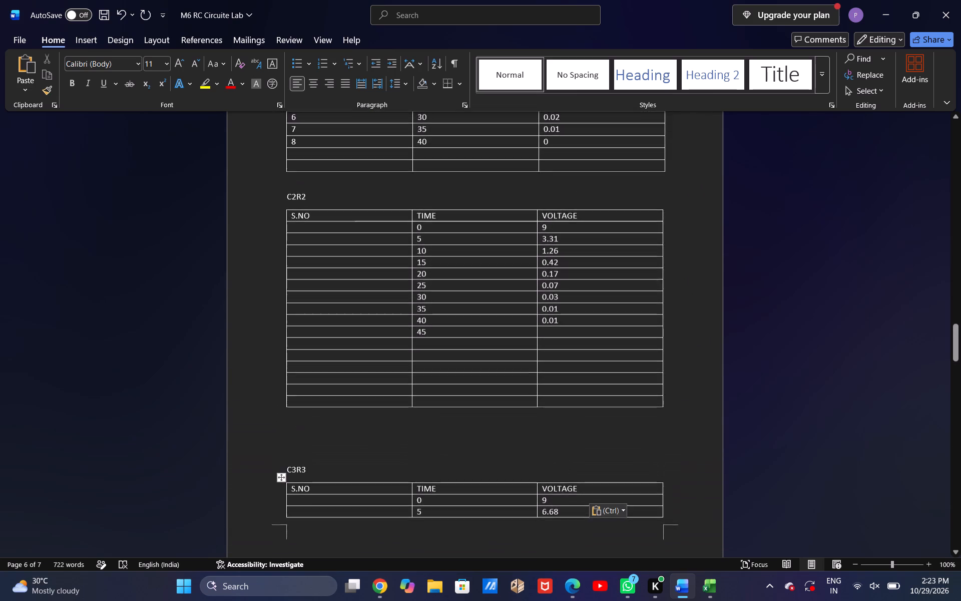
pyautogui.scroll(1, 357, 235)
pyautogui.click(367, 245)
pyautogui.scroll(9, 319, 333)
pyautogui.scroll(-3, 319, 333)
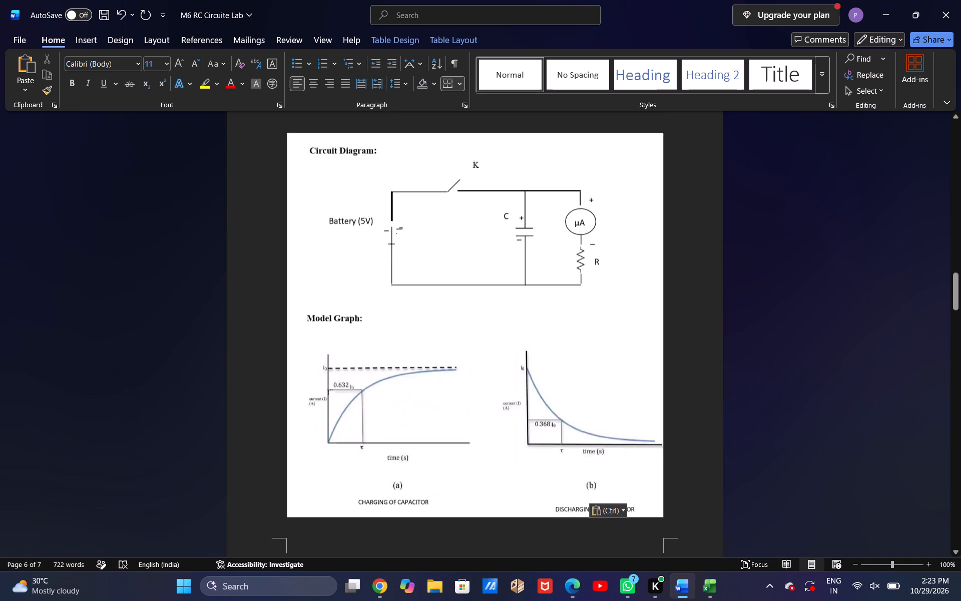
pyautogui.scroll(-2, 319, 333)
pyautogui.click(298, 123)
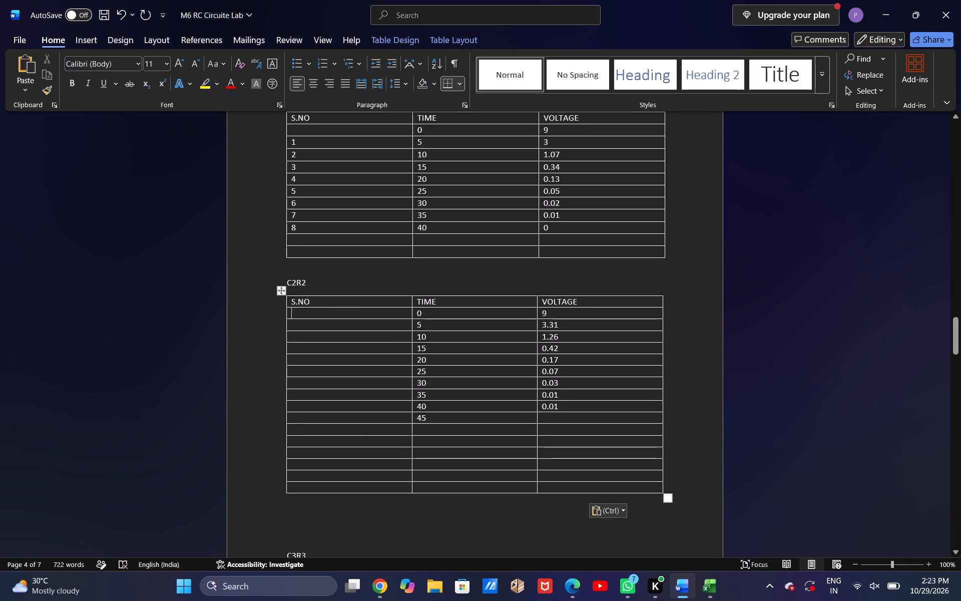
pyautogui.click(299, 129)
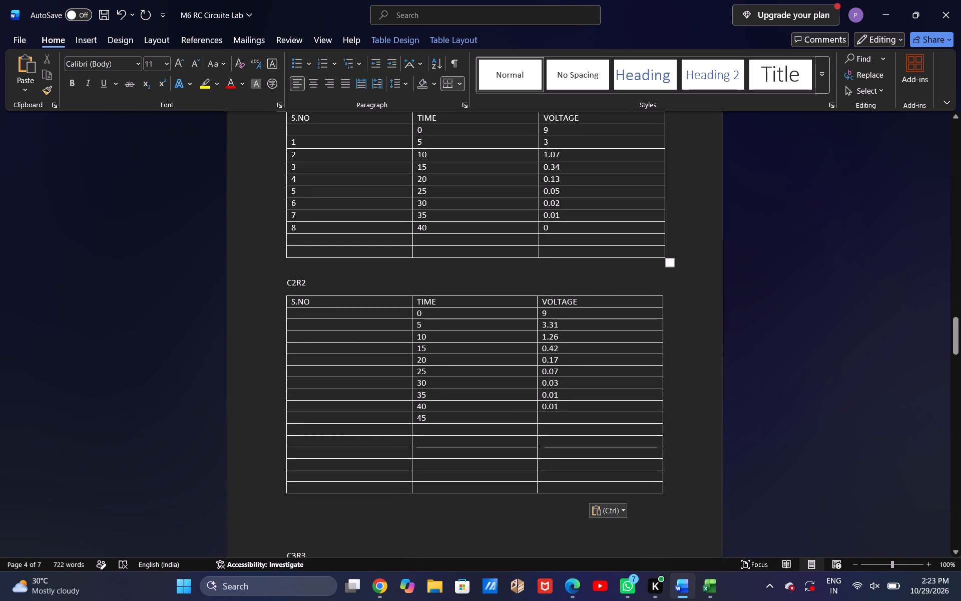
pyautogui.press('1')
pyautogui.press('Down')
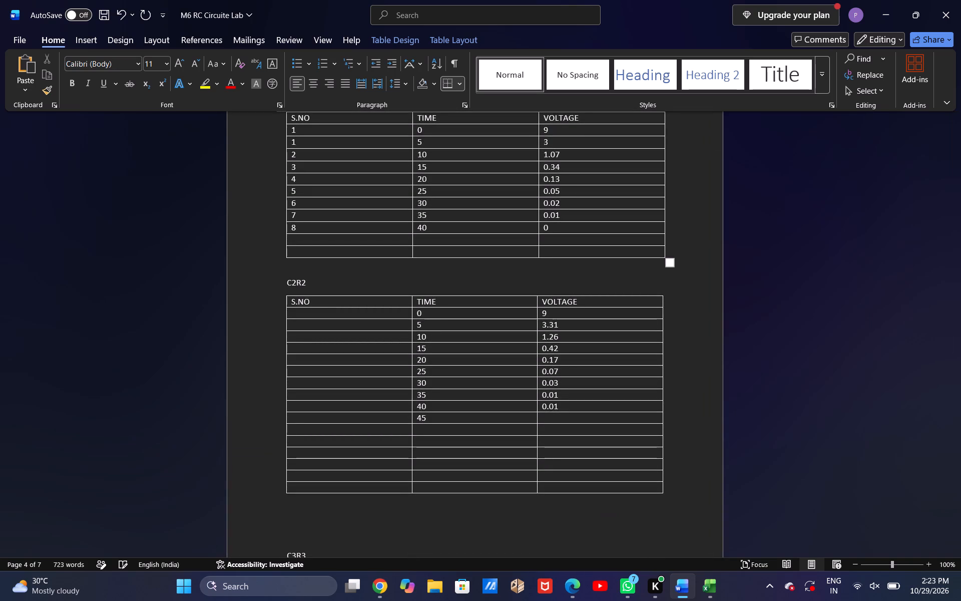
pyautogui.press('BackSpace')
pyautogui.press('2')
pyautogui.press('Down')
pyautogui.press('BackSpace')
pyautogui.press('3')
# Renumber the C1R1 table's S.NO entries for times 15, 20 and 25 as 4, 5 and 6.
pyautogui.press('Right')
pyautogui.press('Down')
pyautogui.press('Left')
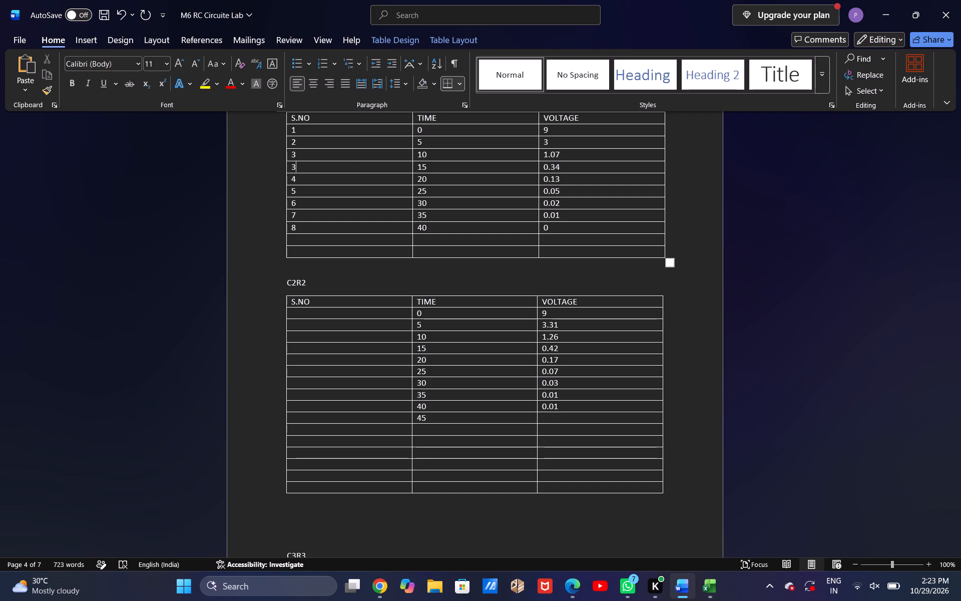
pyautogui.press('BackSpace')
pyautogui.press('4')
pyautogui.press('Down')
pyautogui.press('BackSpace')
pyautogui.press('5')
pyautogui.press('Down')
pyautogui.press('BackSpace')
pyautogui.press('6')
# Renumber the C1R1 table's S.NO entries for times 30, 35 and 40 as 7, 8 and 9.
pyautogui.press('Right')
pyautogui.press('Down')
pyautogui.press('Left')
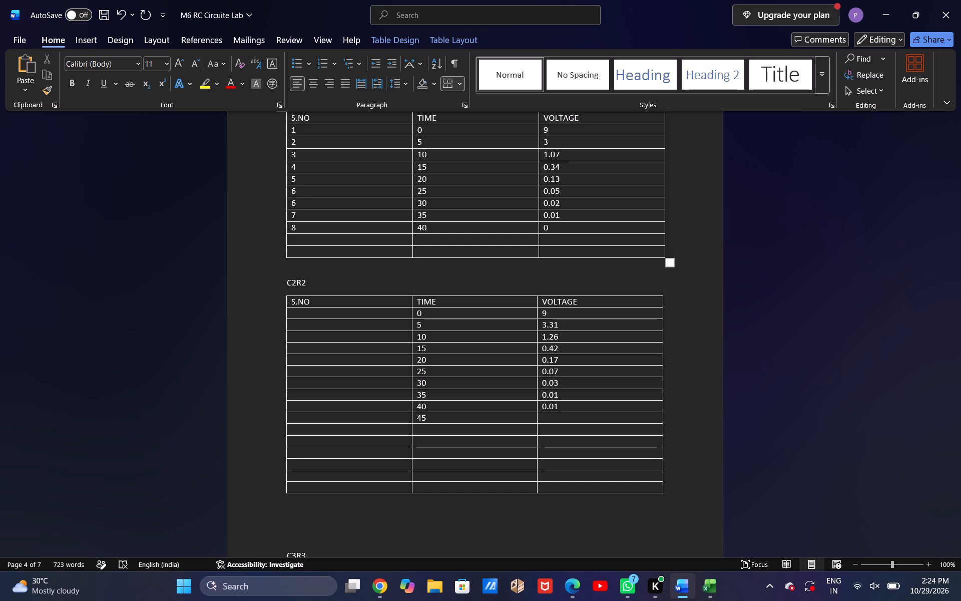
pyautogui.press('BackSpace')
pyautogui.press('7')
pyautogui.press('Down')
pyautogui.press('BackSpace')
pyautogui.press('8')
pyautogui.press('Down')
pyautogui.press('BackSpace')
pyautogui.press('9')
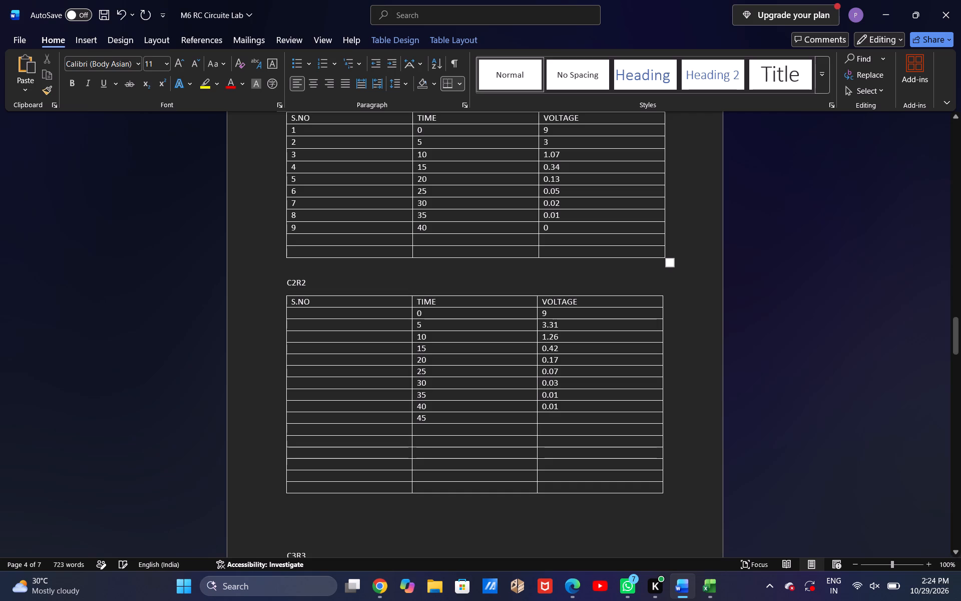
# Fill the C2R2 table's S.NO column with 1, 2 and 3 for times 0, 5 and 10.
pyautogui.scroll(-1, 381, 382)
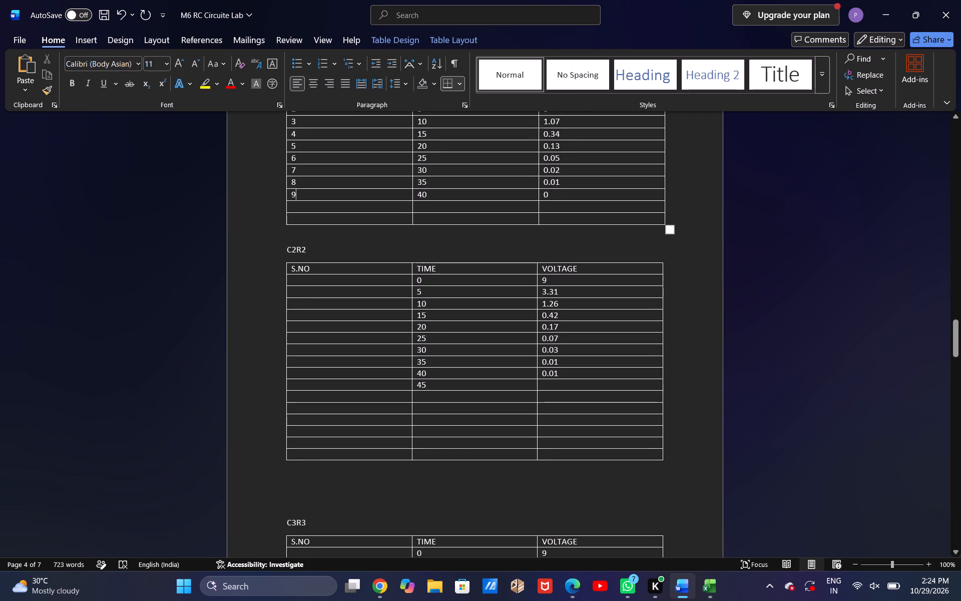
pyautogui.click(350, 280)
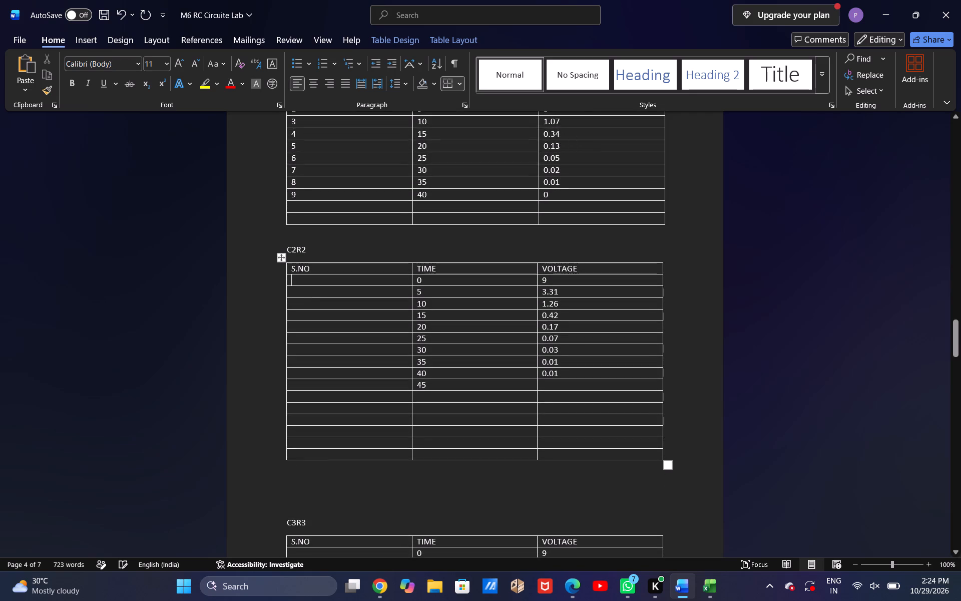
pyautogui.press('Down')
pyautogui.press('Up')
pyautogui.click(350, 280)
pyautogui.press('1')
pyautogui.press('Down')
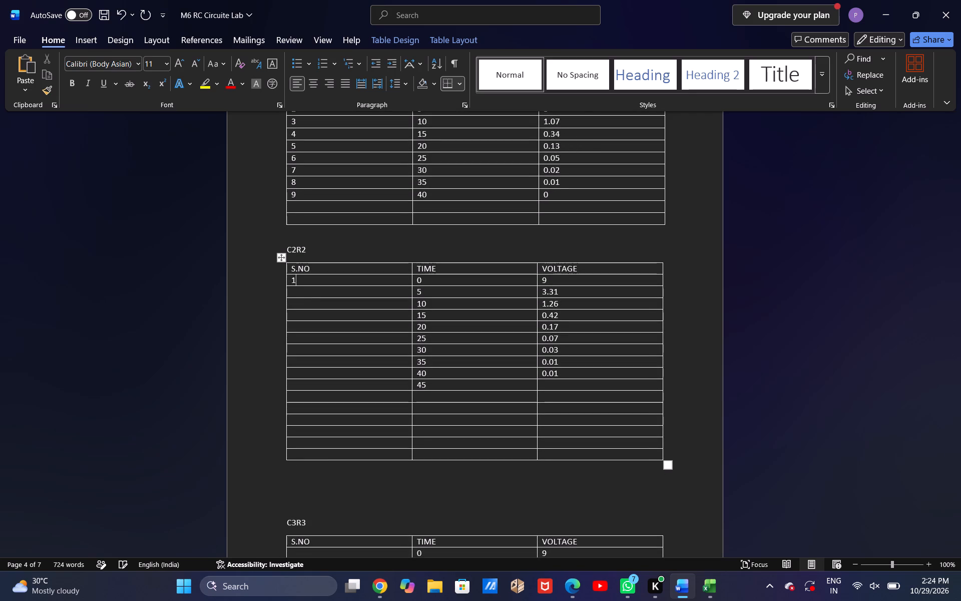
pyautogui.press('2')
pyautogui.press('Return')
pyautogui.write('32')
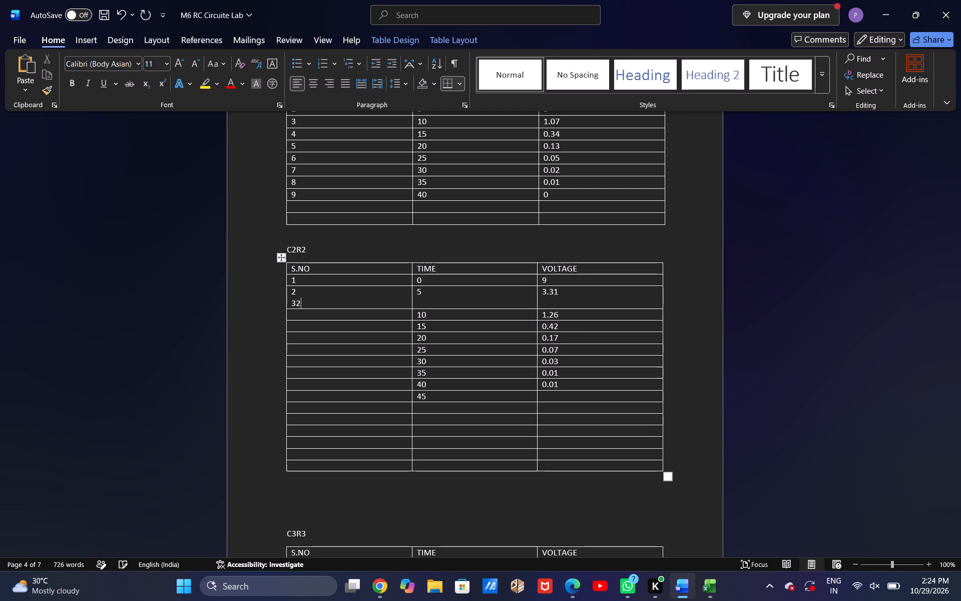
pyautogui.press('BackSpace')
pyautogui.press('BackSpace')
pyautogui.press('BackSpace')
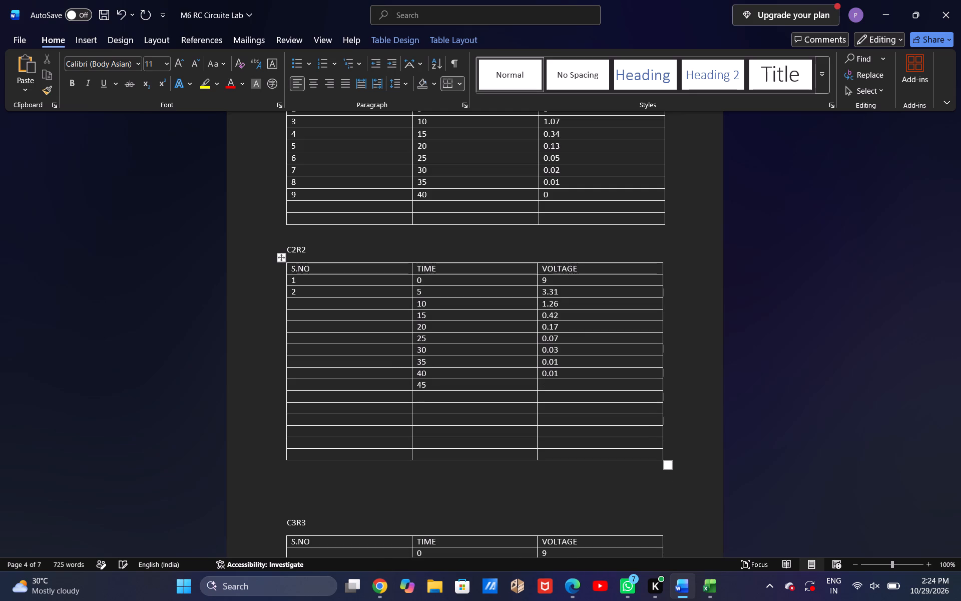
pyautogui.press('Down')
pyautogui.press('3')
# Number the C2R2 table's S.NO entries for times 15, 20, 25 and 30 as 4, 5, 6 and 7.
pyautogui.press('Down')
pyautogui.press('4')
pyautogui.press('Down')
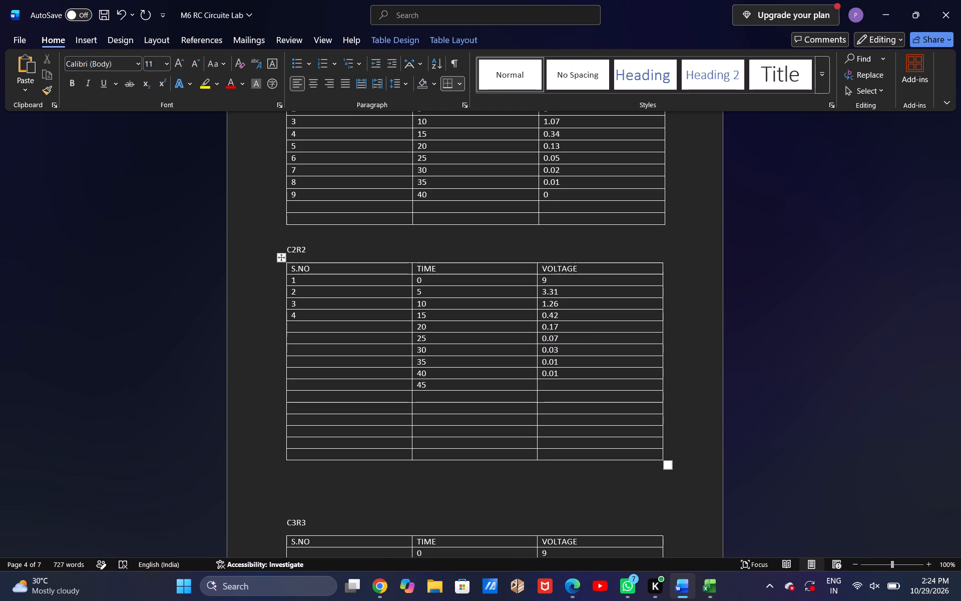
pyautogui.press('5')
pyautogui.press('Down')
pyautogui.press('6')
pyautogui.press('Down')
pyautogui.press('7')
# Number the C2R2 table's S.NO entries for times 35, 40 and 45 as 8, 9 and 10.
pyautogui.press('Down')
pyautogui.press('8')
pyautogui.press('Down')
pyautogui.press('9')
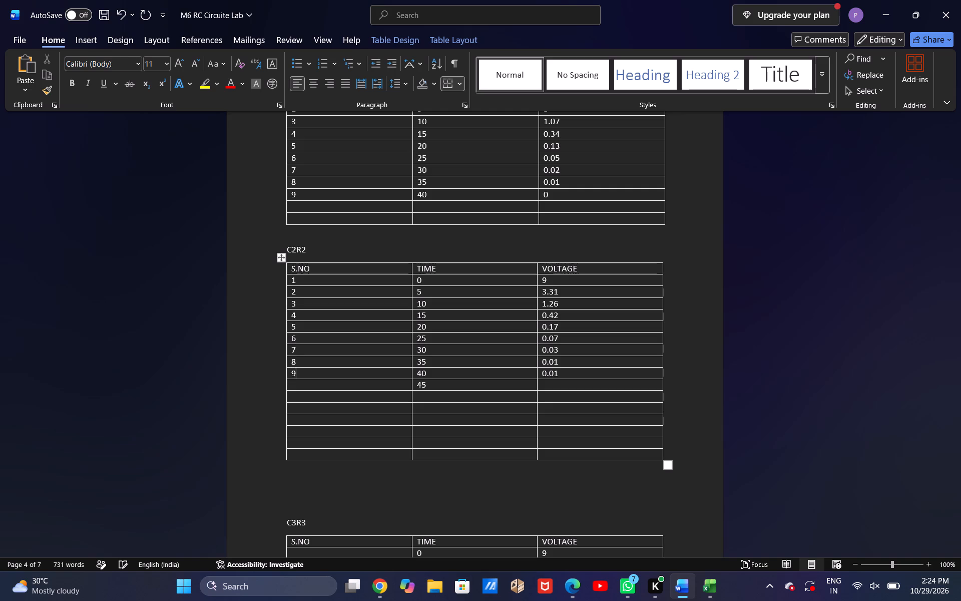
pyautogui.press('Down')
pyautogui.write('12')
pyautogui.press('BackSpace')
pyautogui.press('0')
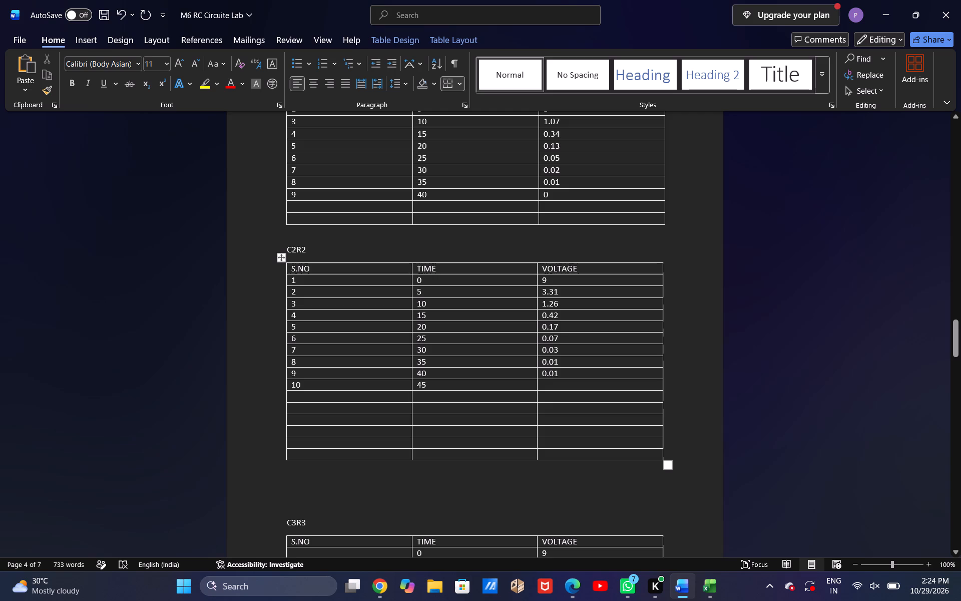
# Enter 0.00 as the voltage for time 45 in the C2R2 table.
pyautogui.moveTo(414, 276); pyautogui.dragTo(587, 381)
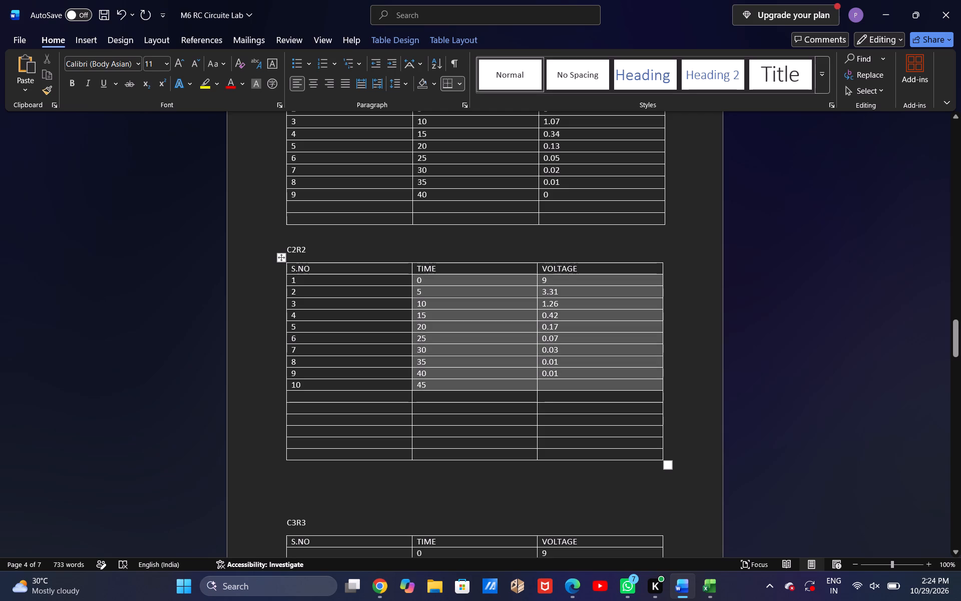
pyautogui.moveTo(587, 381); pyautogui.dragTo(588, 379)
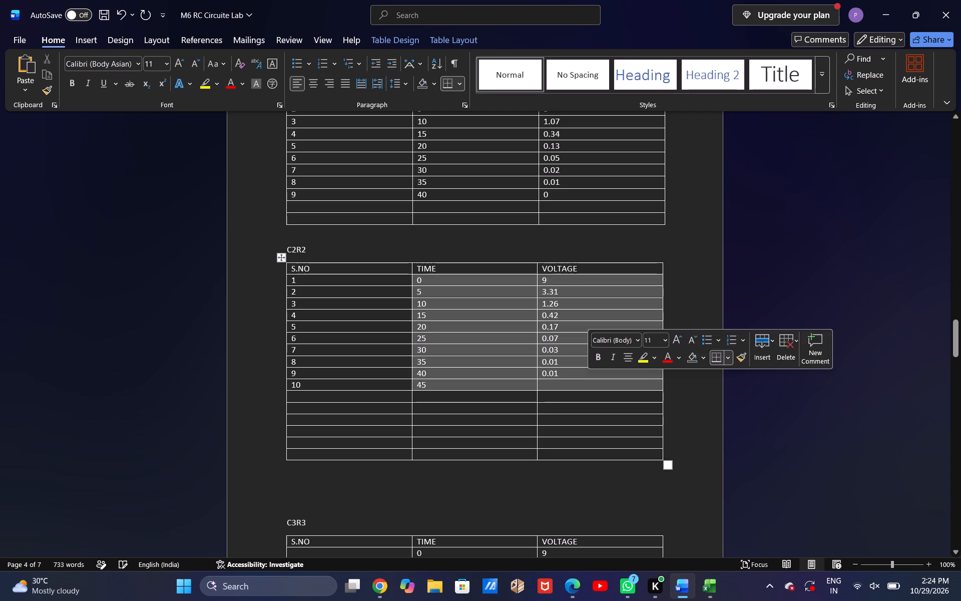
pyautogui.click(564, 386)
pyautogui.write('0.00')
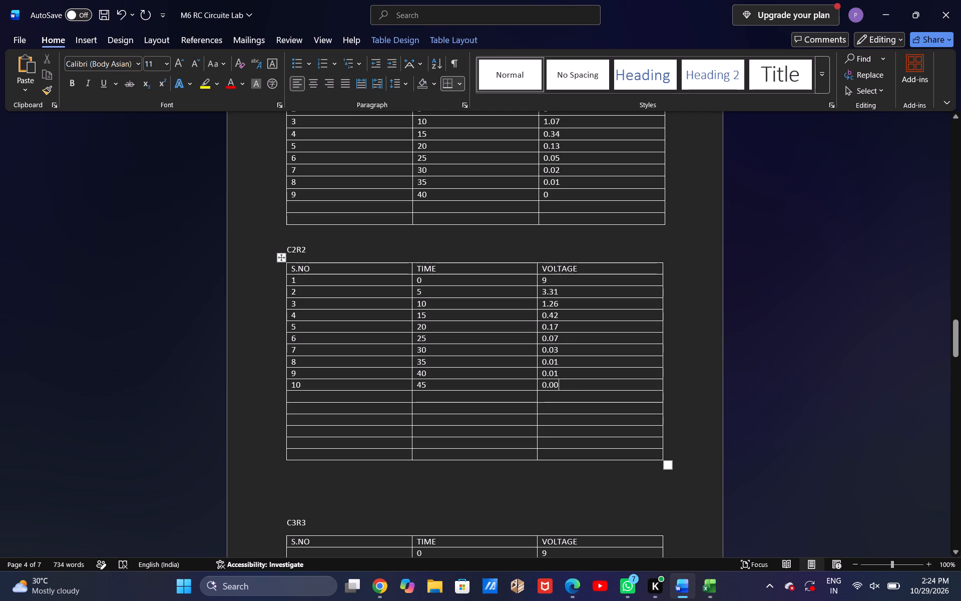
# Copy the C2R2 time and voltage values from Word and paste them into Excel's Book1 starting at cell B32.
pyautogui.moveTo(414, 281); pyautogui.dragTo(595, 391)
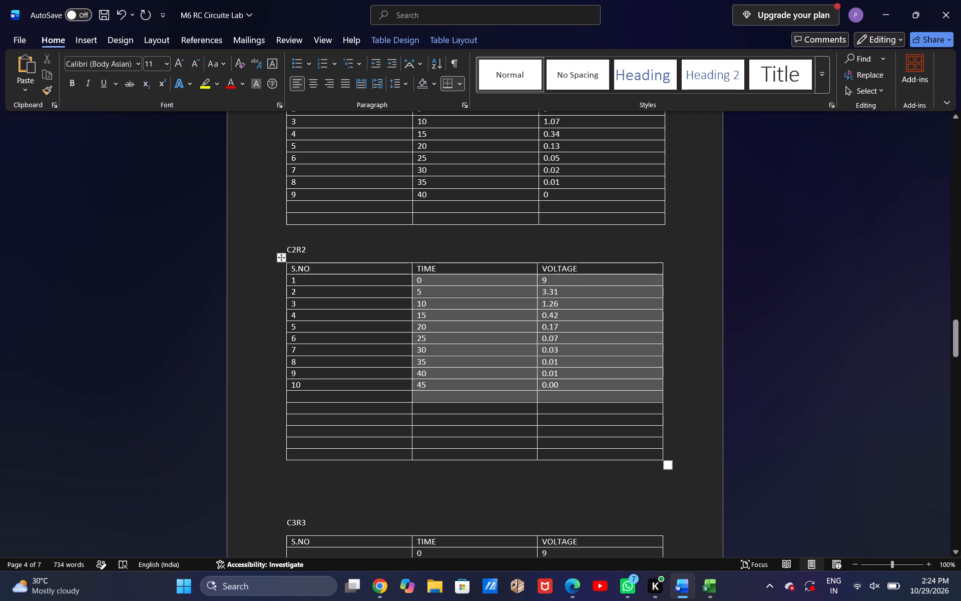
pyautogui.moveTo(595, 391); pyautogui.dragTo(595, 391)
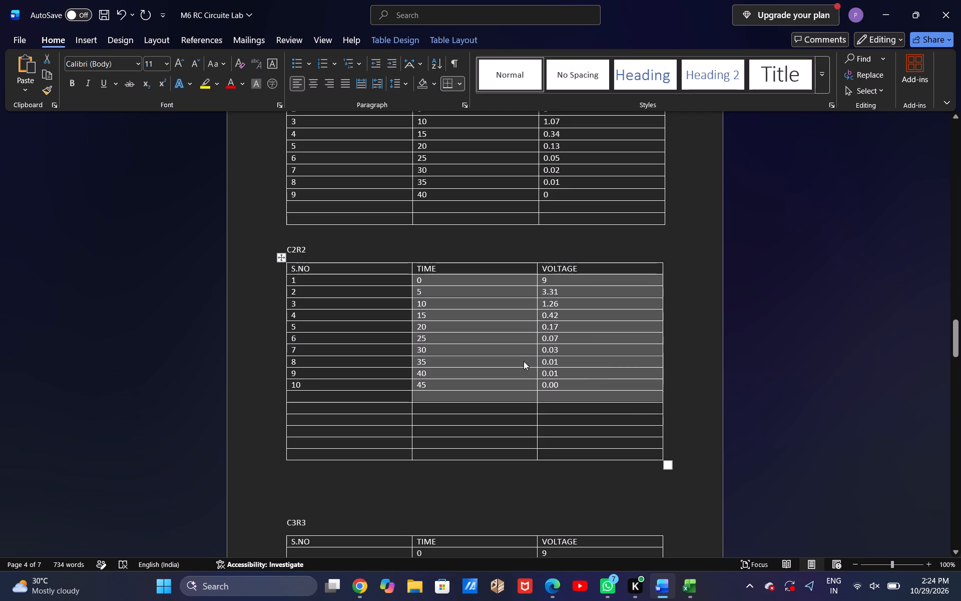
pyautogui.hotkey('ctrl', 'c')
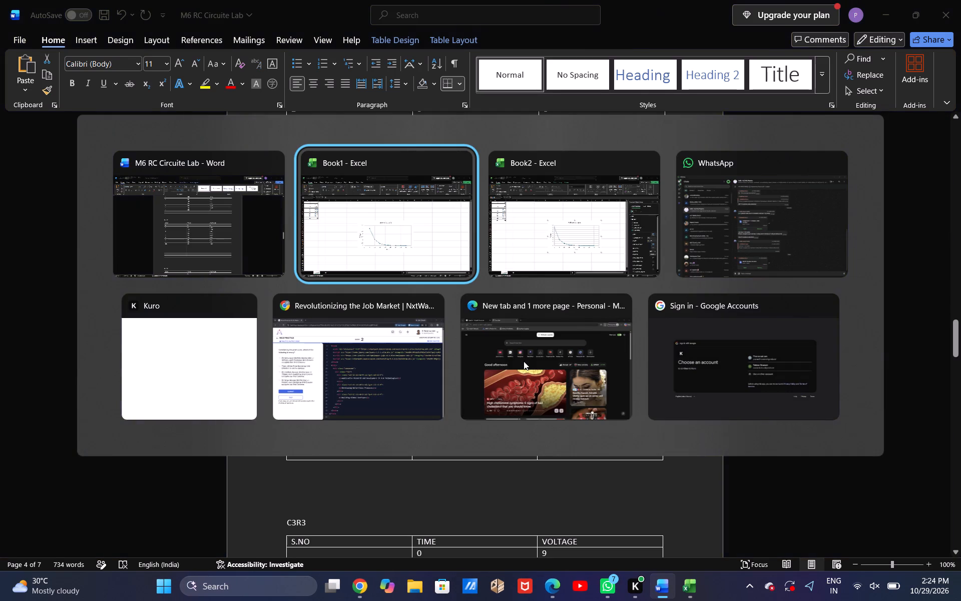
pyautogui.click(139, 206)
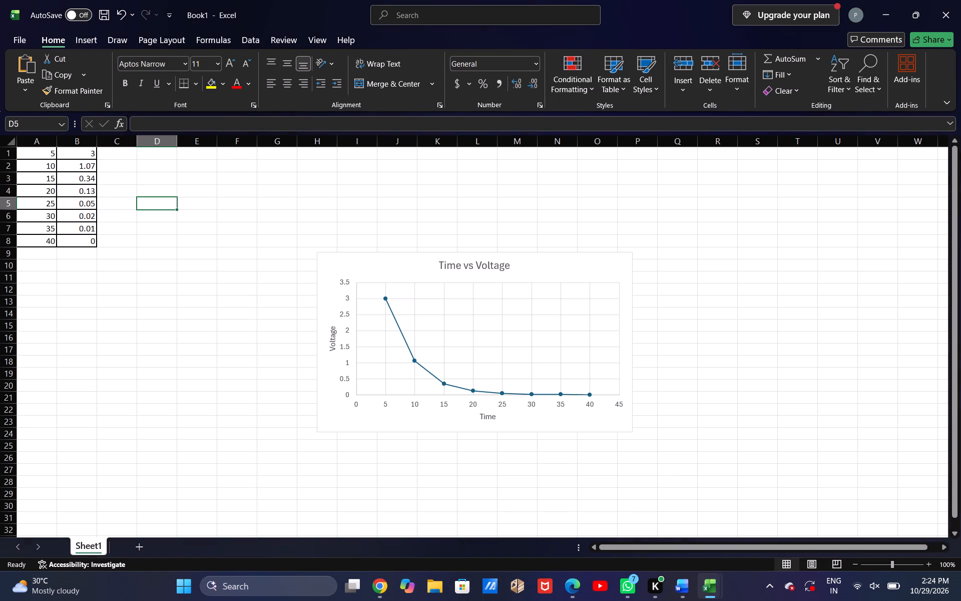
pyautogui.click(96, 171)
pyautogui.rightClick(96, 171)
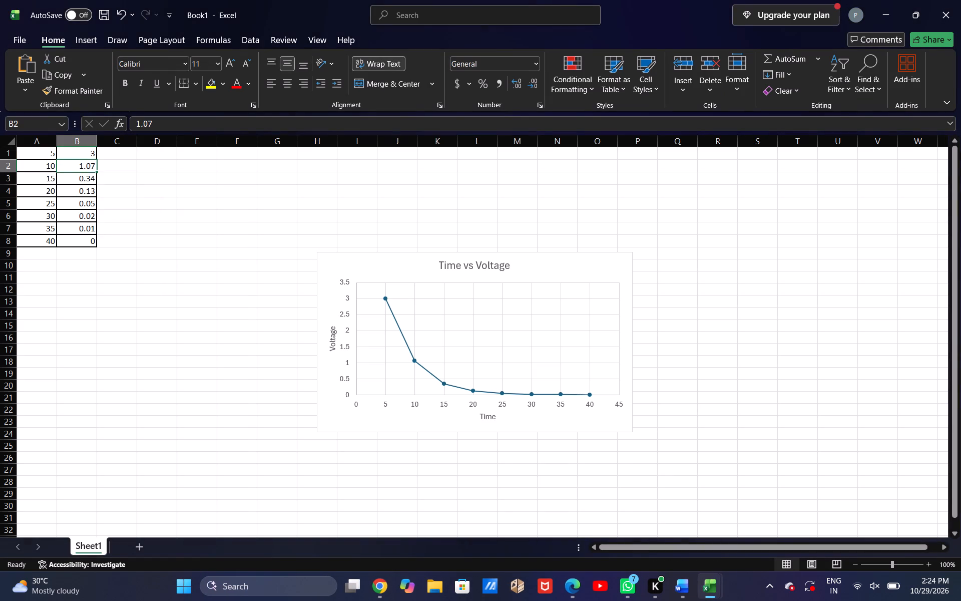
pyautogui.scroll(-3, 169, 260)
pyautogui.click(63, 210)
pyautogui.hotkey('ctrl', 'v')
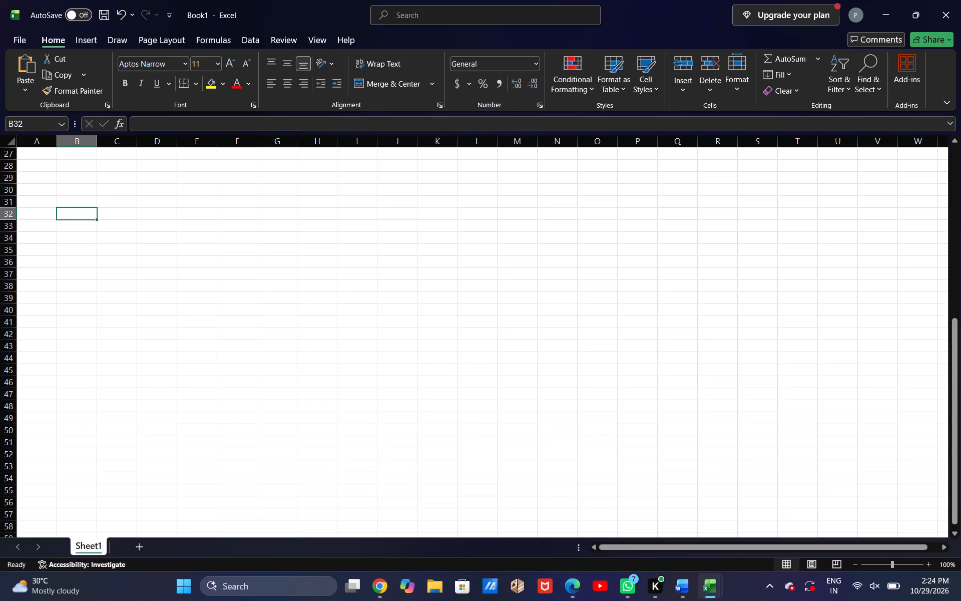
# Insert a scatter chart with straight lines and markers from the pasted C2R2 data.
pyautogui.click(93, 36)
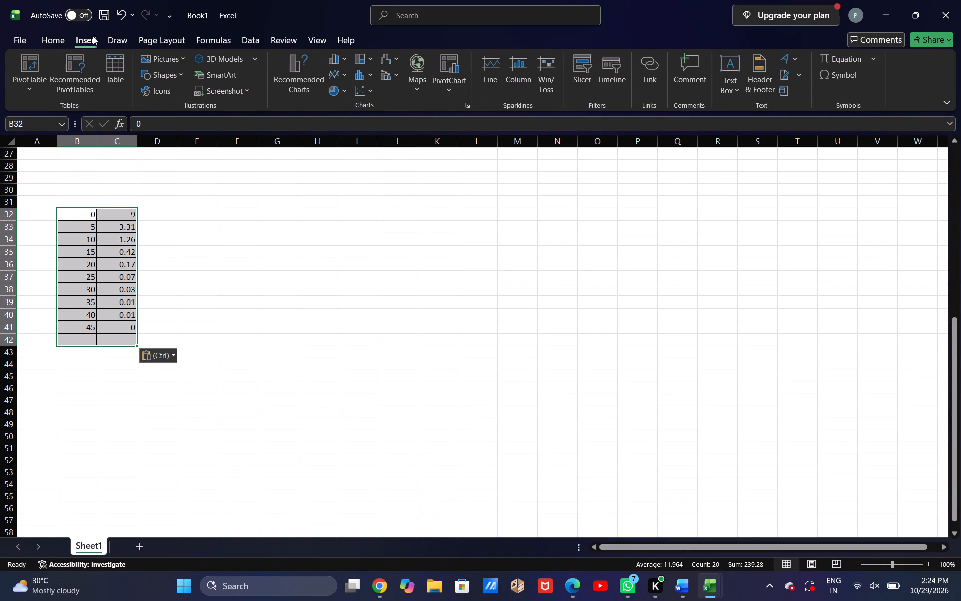
pyautogui.click(357, 90)
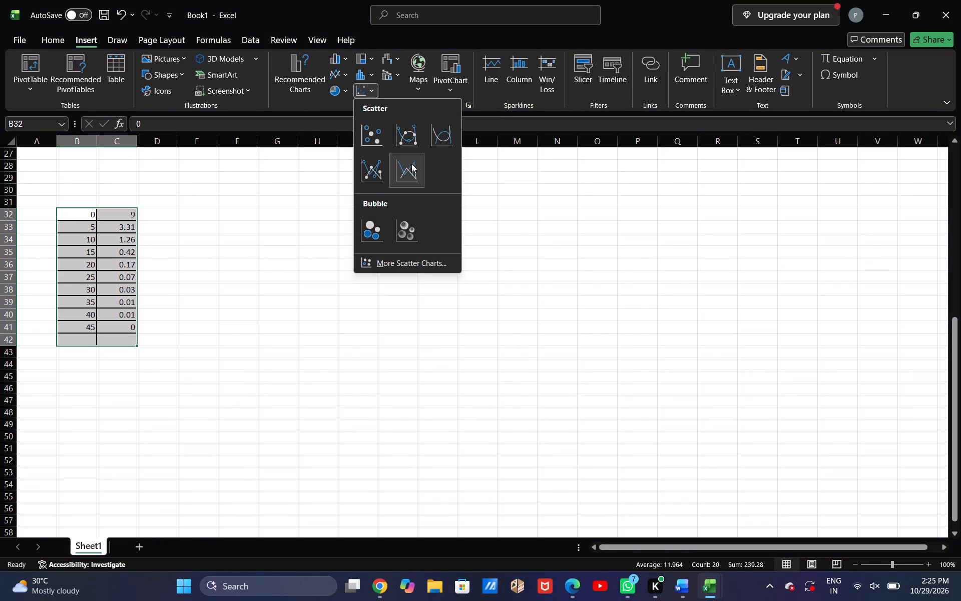
pyautogui.click(380, 163)
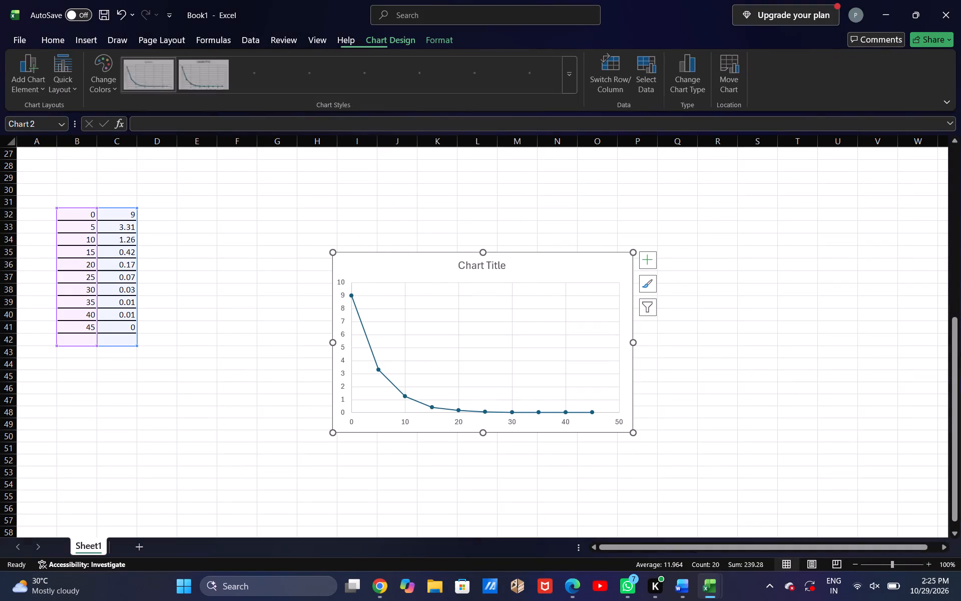
# Set the title of the C2R2 chart to "Voltage Vs Time".
pyautogui.click(489, 270)
pyautogui.doubleClick(489, 270)
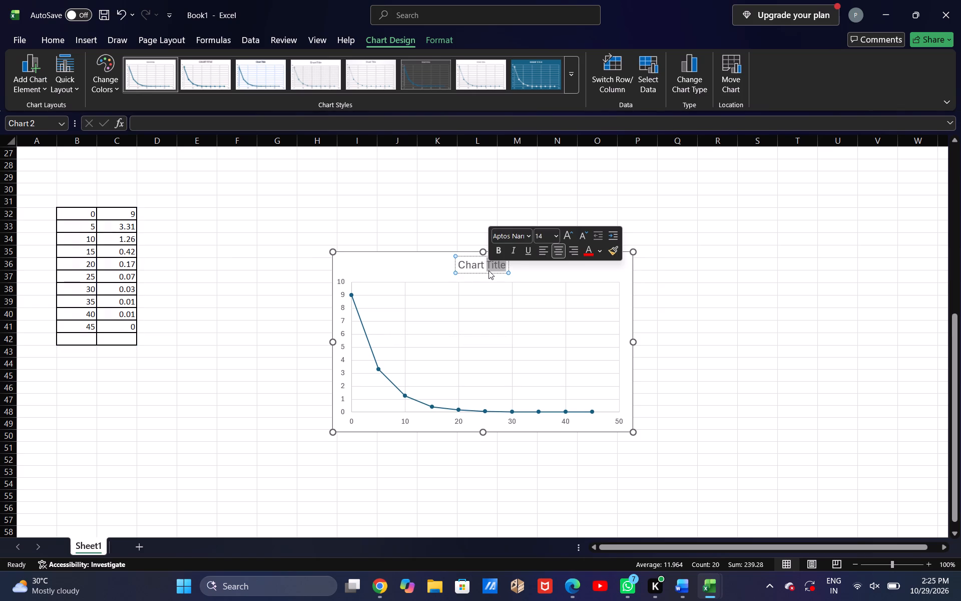
pyautogui.press('BackSpace')
pyautogui.press('BackSpace')
pyautogui.press('BackSpace')
pyautogui.press('BackSpace')
pyautogui.press('BackSpace')
pyautogui.press('BackSpace')
pyautogui.press('BackSpace')
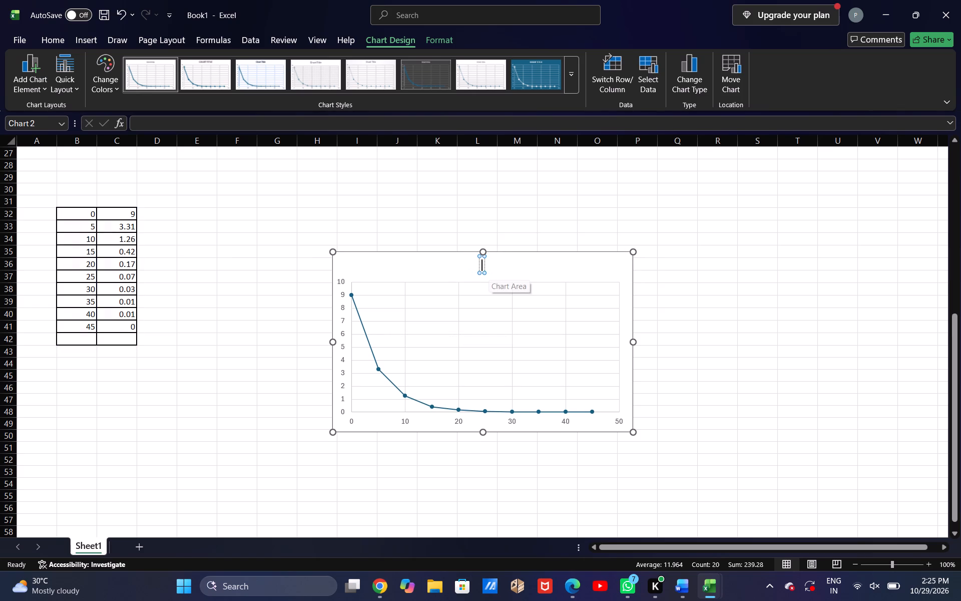
pyautogui.press('v')
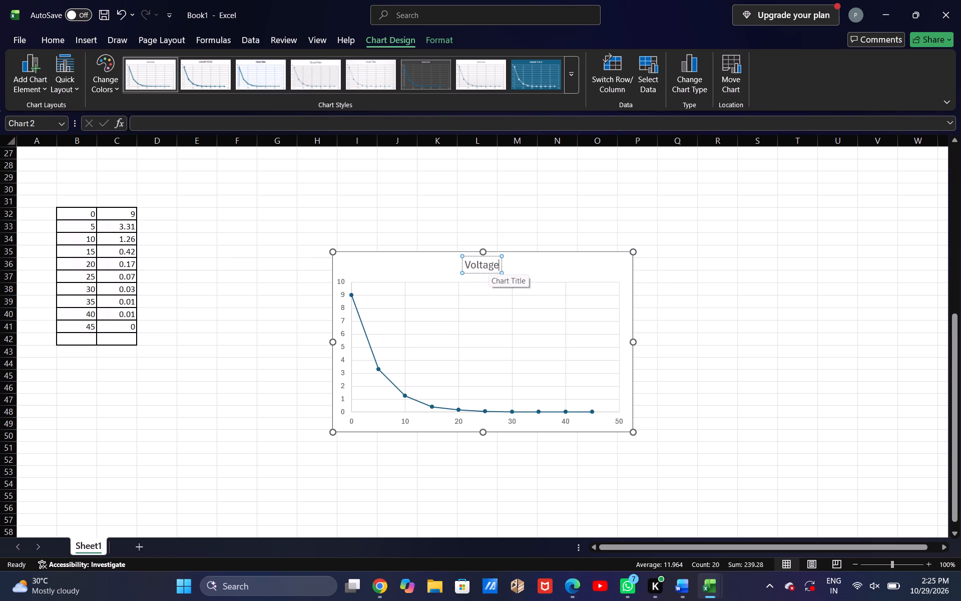
pyautogui.press('space')
pyautogui.write('V')
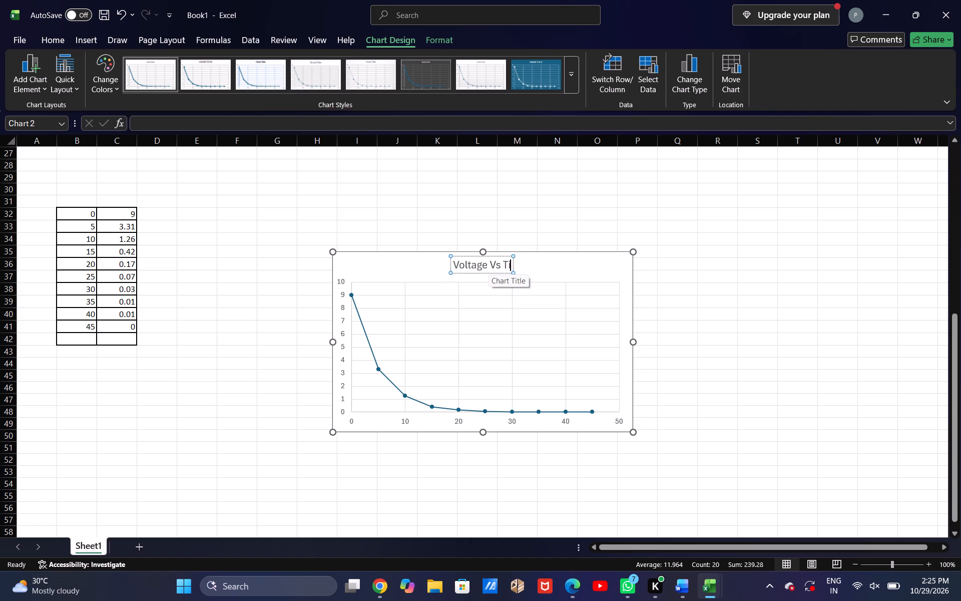
# Add axis titles to the C2R2 chart.
pyautogui.click(672, 257)
pyautogui.click(610, 260)
pyautogui.click(651, 261)
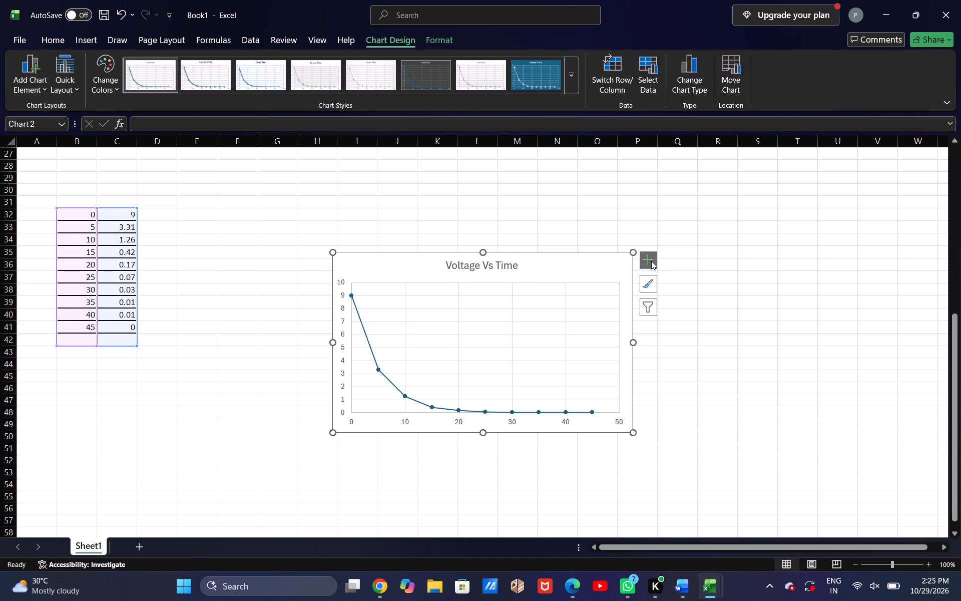
pyautogui.click(684, 286)
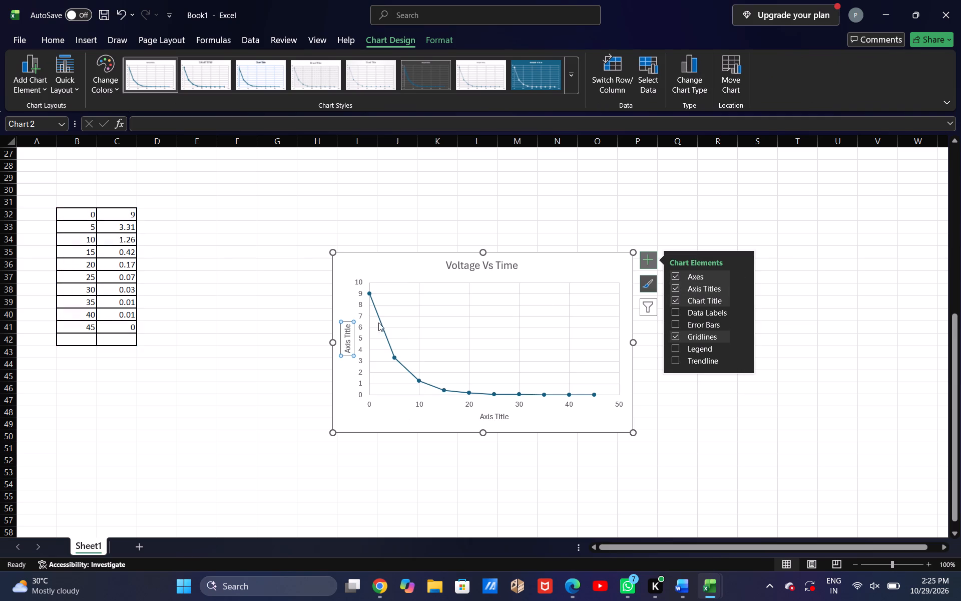
# Rename the chart's vertical axis title as "Voltage".
pyautogui.doubleClick(348, 327)
pyautogui.press('BackSpace')
pyautogui.press('BackSpace')
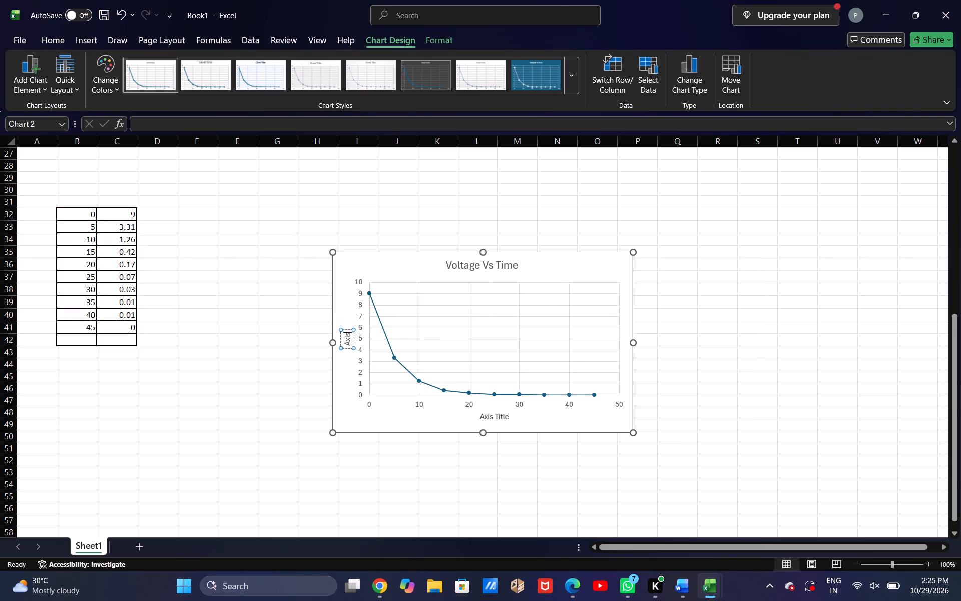
pyautogui.press('BackSpace')
pyautogui.press('BackSpace')
pyautogui.press('BackSpace')
pyautogui.press('BackSpace')
pyautogui.write('ol')
pyautogui.write('tah')
pyautogui.press('BackSpace')
pyautogui.write('ge')
# Rename the chart's horizontal axis title as "Time".
pyautogui.click(482, 420)
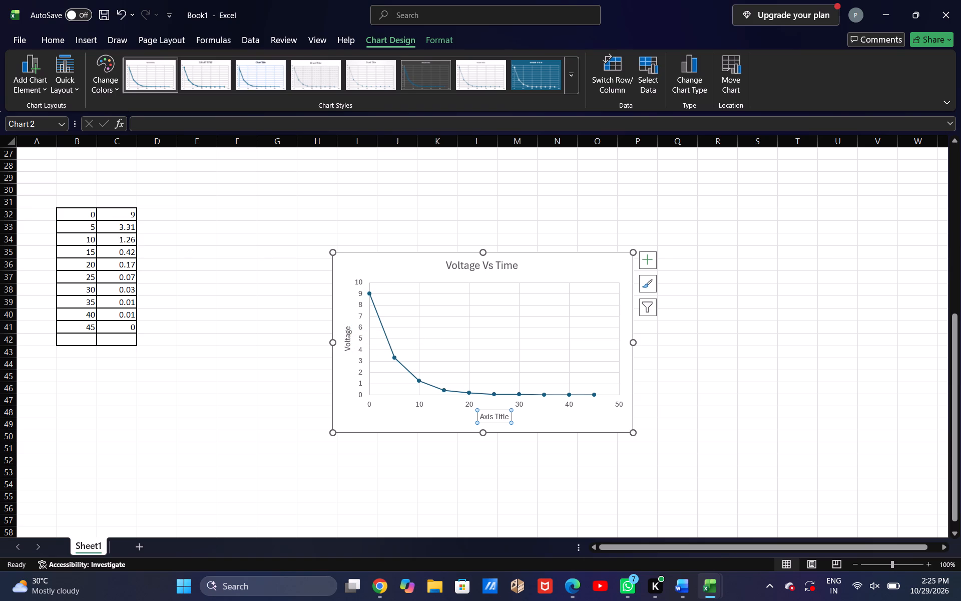
pyautogui.doubleClick(505, 419)
pyautogui.press('BackSpace')
pyautogui.press('BackSpace')
pyautogui.press('BackSpace')
pyautogui.press('BackSpace')
pyautogui.press('BackSpace')
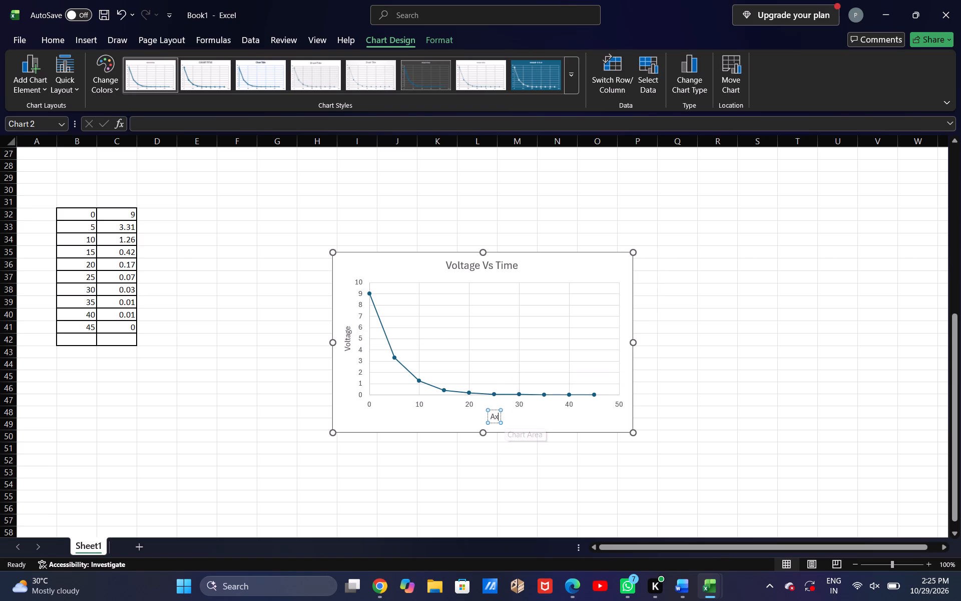
pyautogui.press('BackSpace')
pyautogui.click(303, 370)
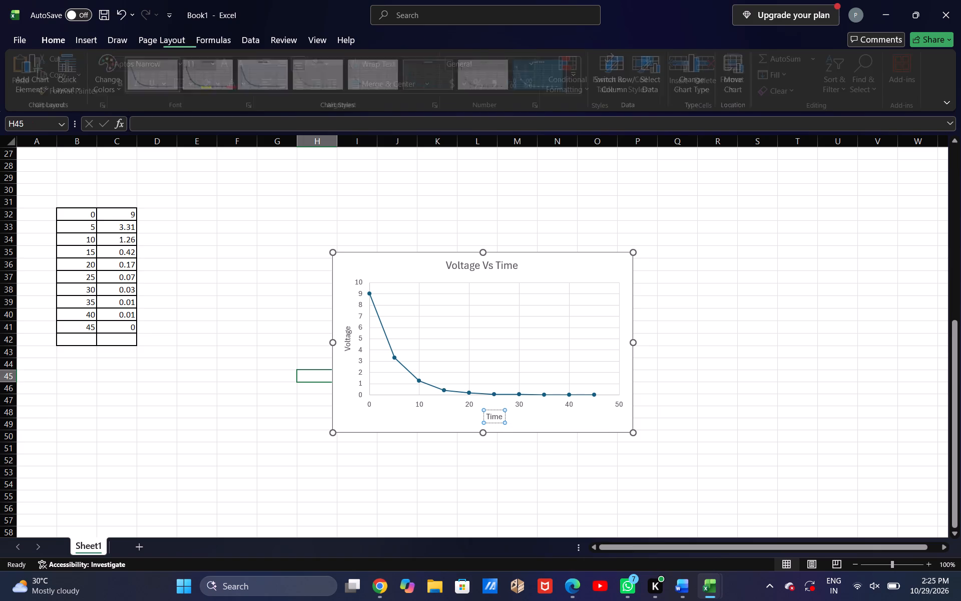
# Copy the C2R2 chart and paste it under the "C2R2 Graph:" heading in the Word lab report.
pyautogui.rightClick(449, 340)
pyautogui.click(742, 267)
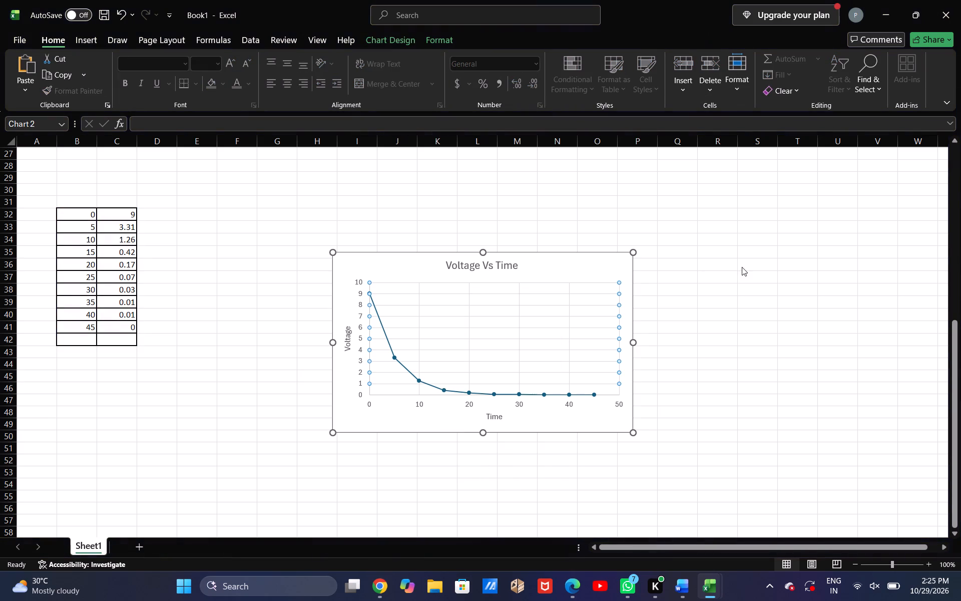
pyautogui.hotkey('ctrl', 'c')
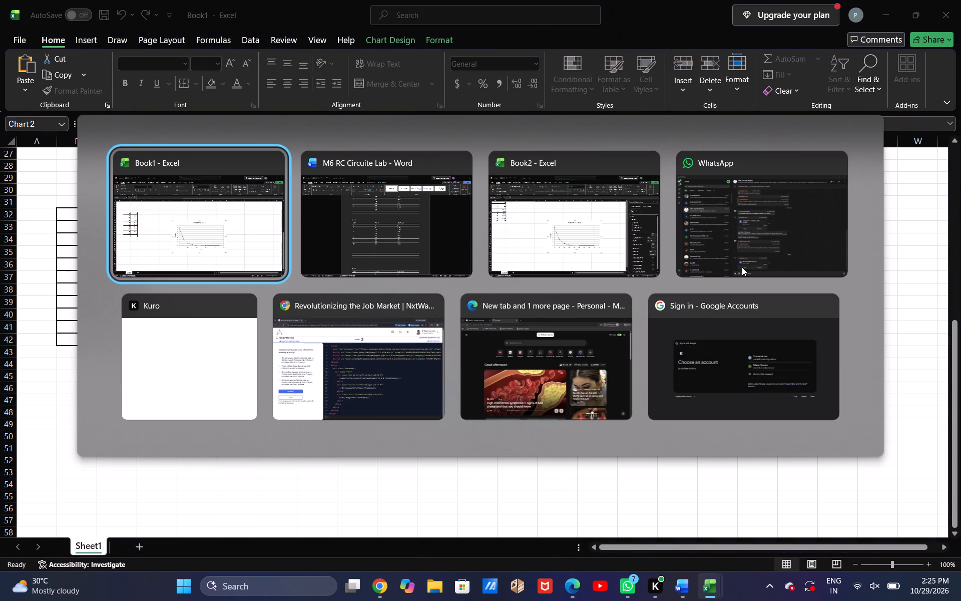
pyautogui.scroll(-1, 582, 407)
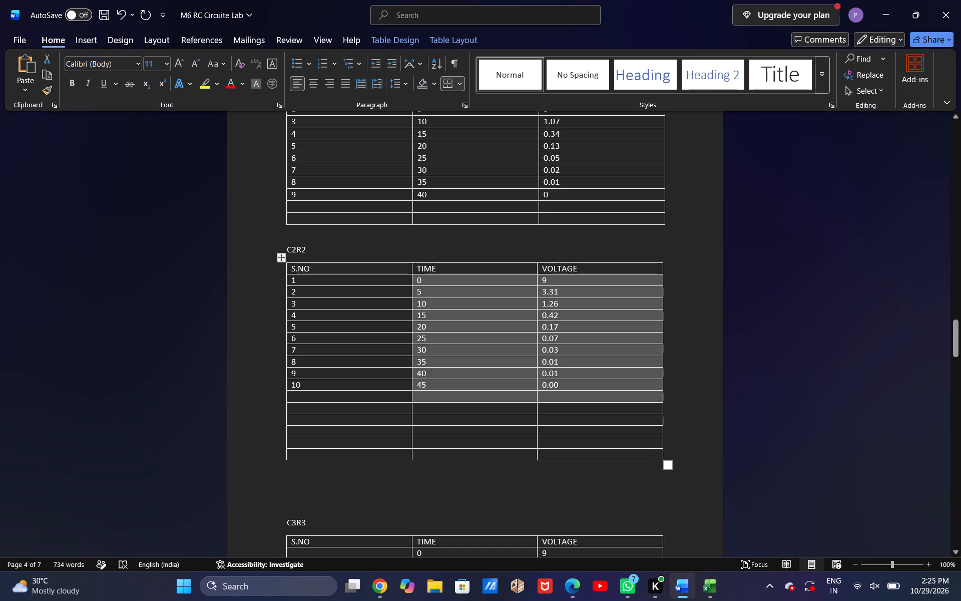
pyautogui.scroll(-8, 582, 407)
pyautogui.scroll(2, 582, 407)
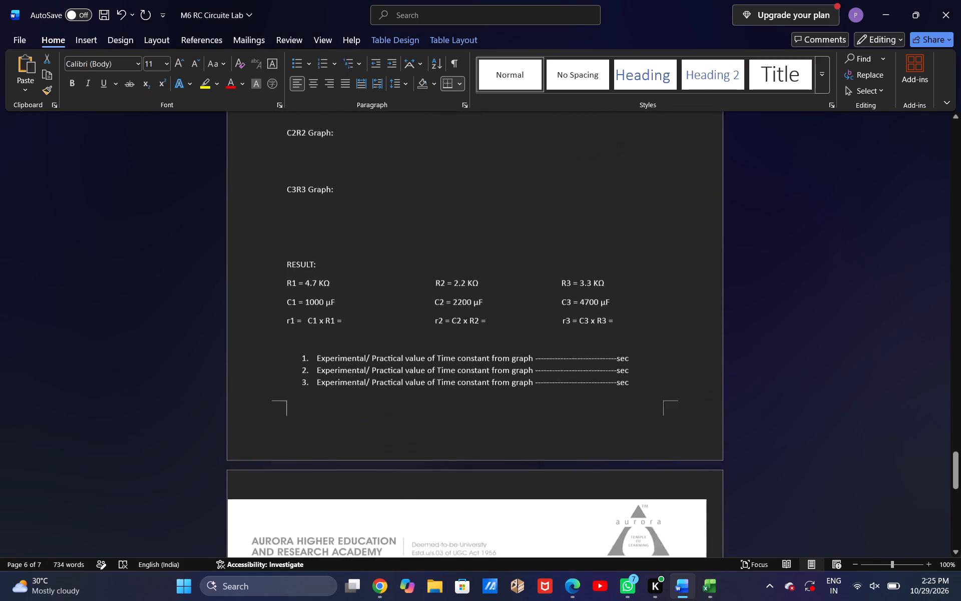
pyautogui.scroll(2, 582, 407)
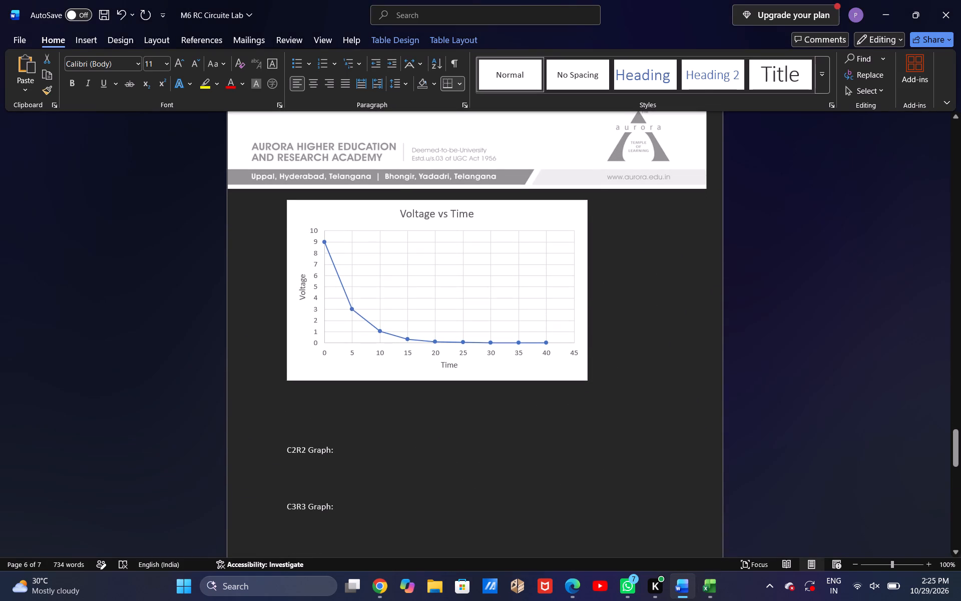
pyautogui.click(342, 468)
pyautogui.hotkey('ctrl', 'v')
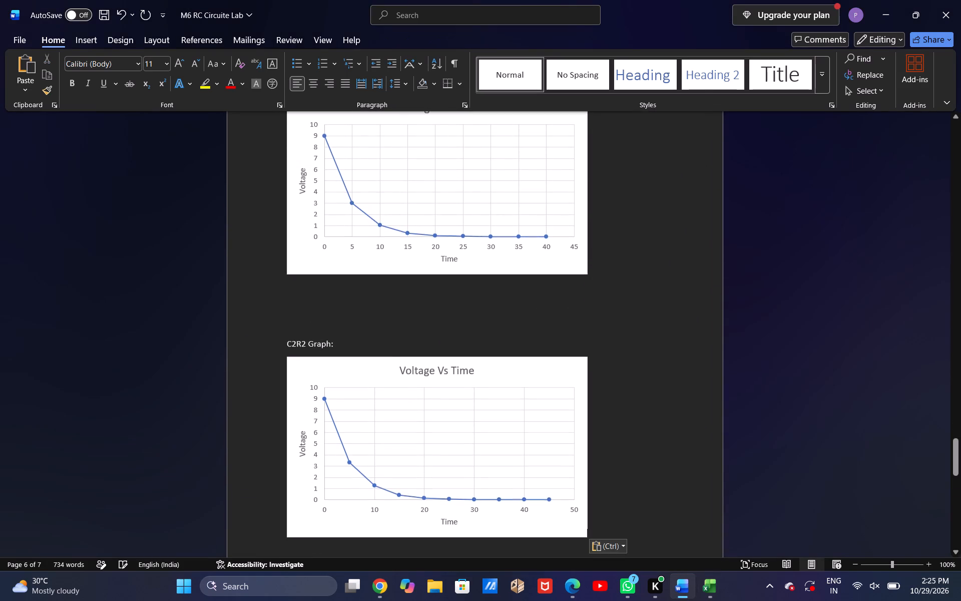
# Enter serial number 1 in the first data row of the C3R3 table.
pyautogui.scroll(-2, 342, 468)
pyautogui.scroll(8, 342, 468)
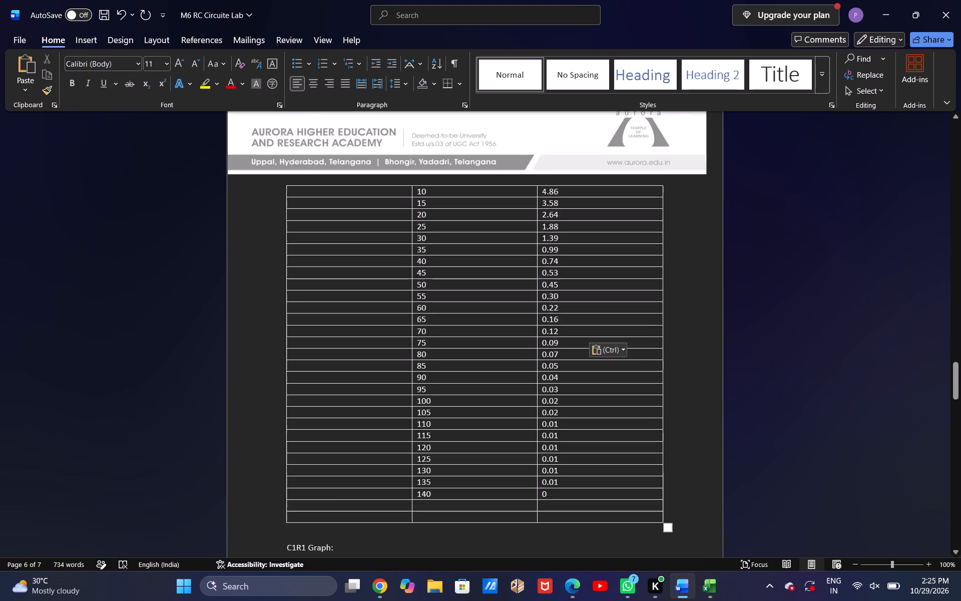
pyautogui.scroll(1, 342, 468)
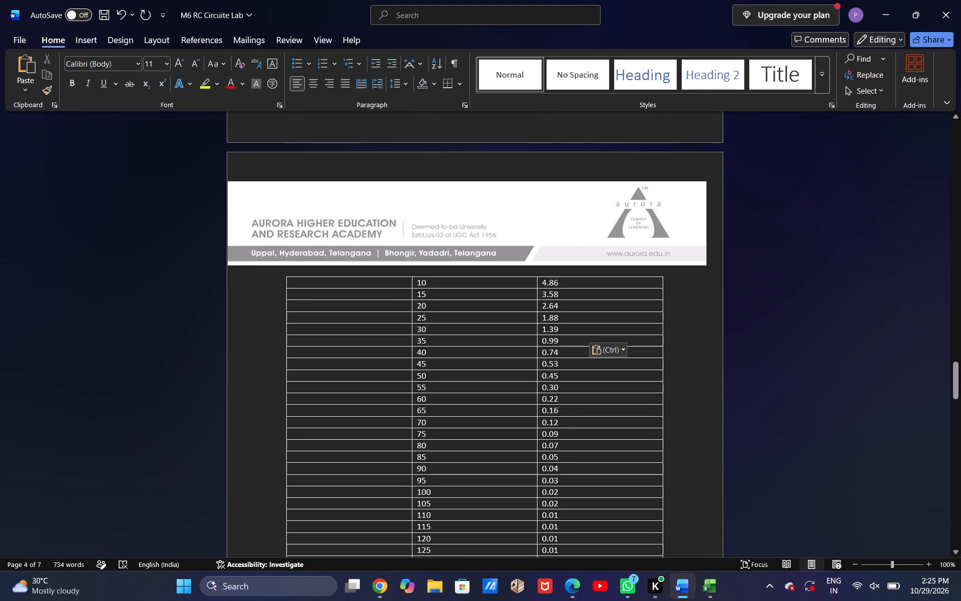
pyautogui.scroll(2, 420, 299)
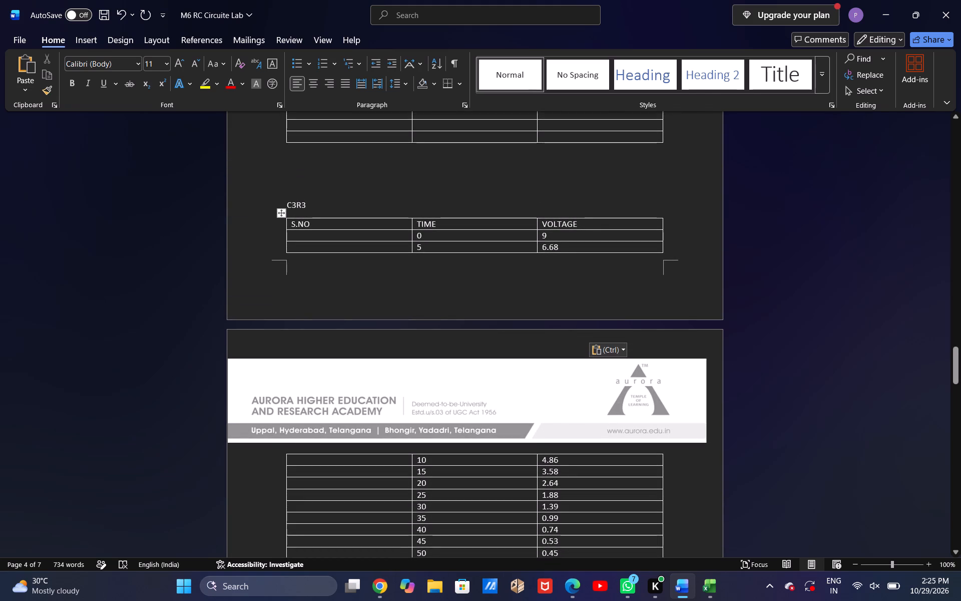
pyautogui.click(387, 236)
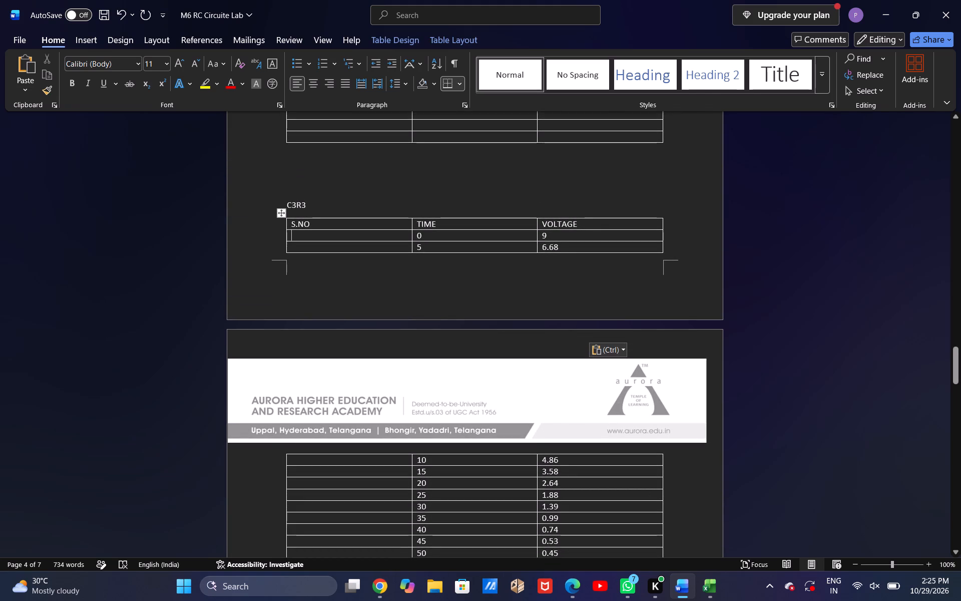
pyautogui.press('1')
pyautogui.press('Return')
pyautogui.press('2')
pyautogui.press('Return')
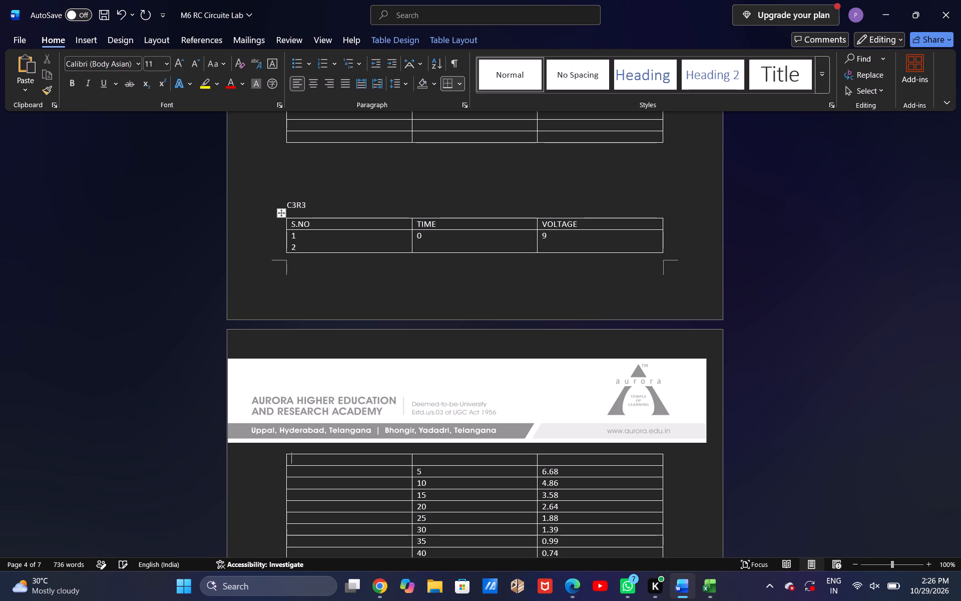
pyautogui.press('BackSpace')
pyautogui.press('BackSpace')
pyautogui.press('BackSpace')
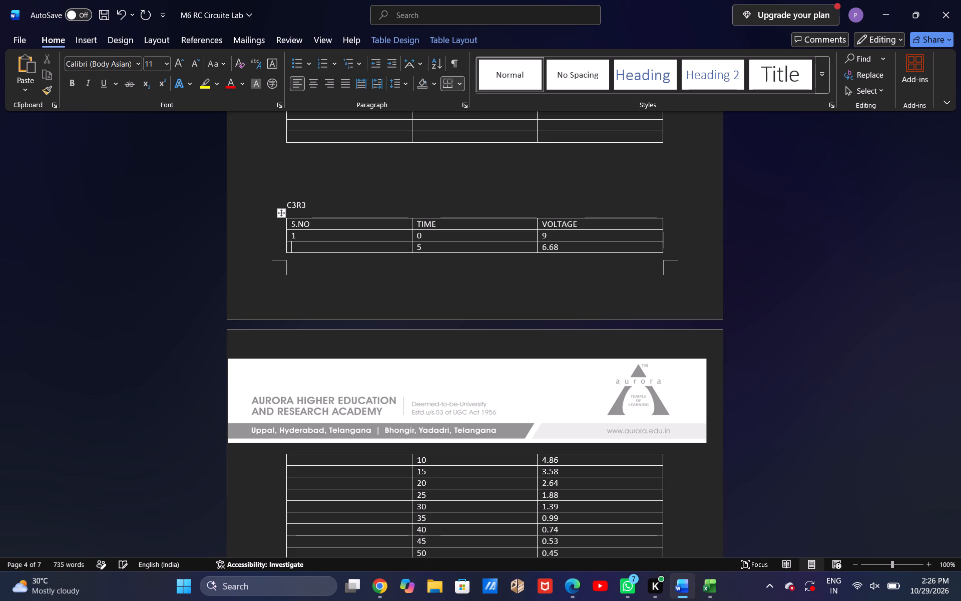
# Enter serial numbers 2 to 6 in the C3R3 table for the rows with times 5 to 25.
pyautogui.press('Down')
pyautogui.press('2')
pyautogui.press('Down')
pyautogui.press('3')
pyautogui.press('Down')
pyautogui.press('4')
pyautogui.press('Down')
pyautogui.press('5')
pyautogui.press('Down')
pyautogui.press('6')
pyautogui.press('Down')
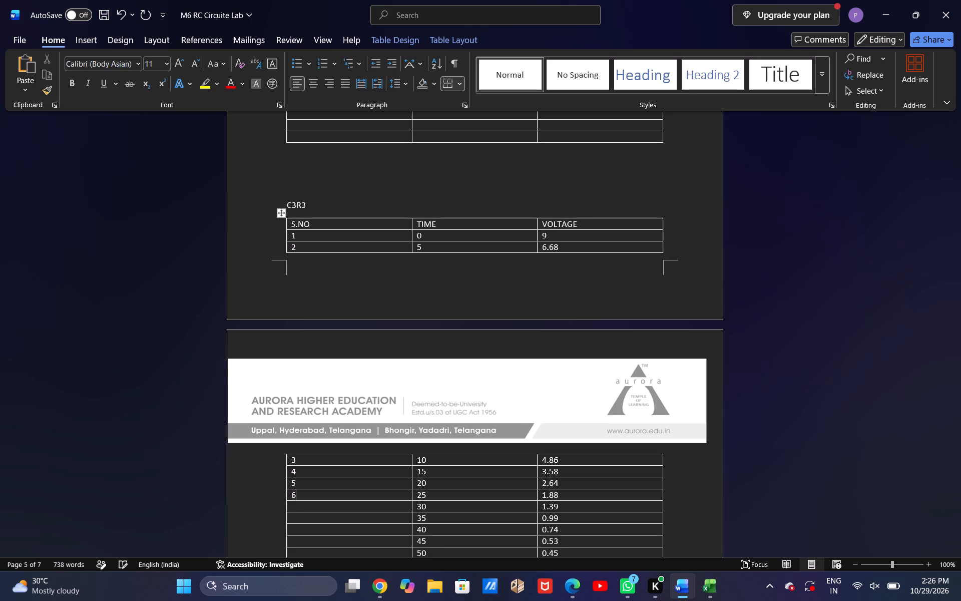
# Enter serial numbers 7, 8 and 9 in the C3R3 table for times 30, 35 and 40, one per row.
pyautogui.write('78')
pyautogui.press('Down')
pyautogui.press('BackSpace')
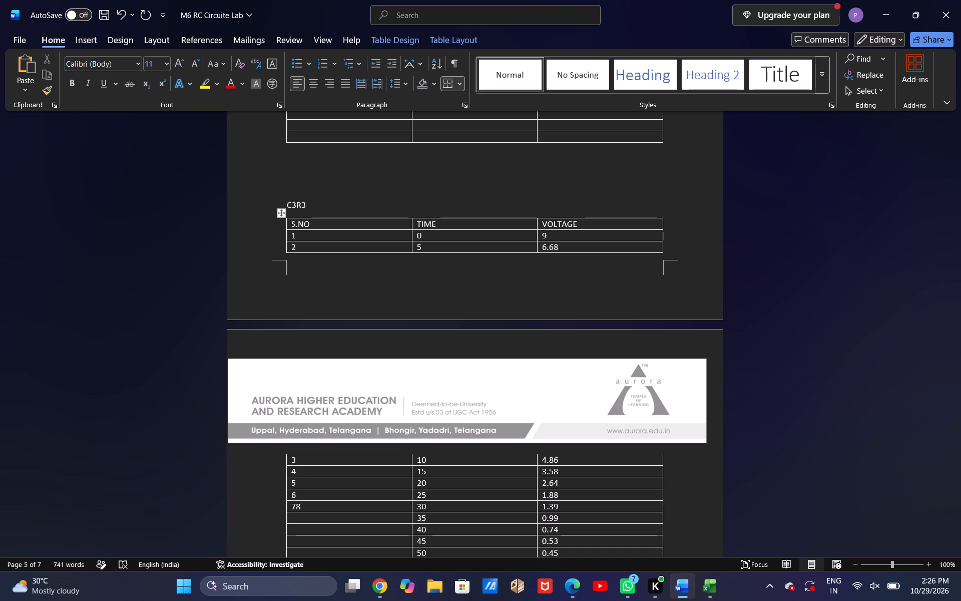
pyautogui.press('BackSpace')
pyautogui.press('Up')
pyautogui.press('Right')
pyautogui.press('Delete')
pyautogui.press('Down')
pyautogui.press('8')
pyautogui.press('Down')
pyautogui.press('9')
pyautogui.press('Down')
# Enter serial numbers 10 to 14 in the C3R3 table for the rows with times 45 to 65.
pyautogui.write('10')
pyautogui.press('Down')
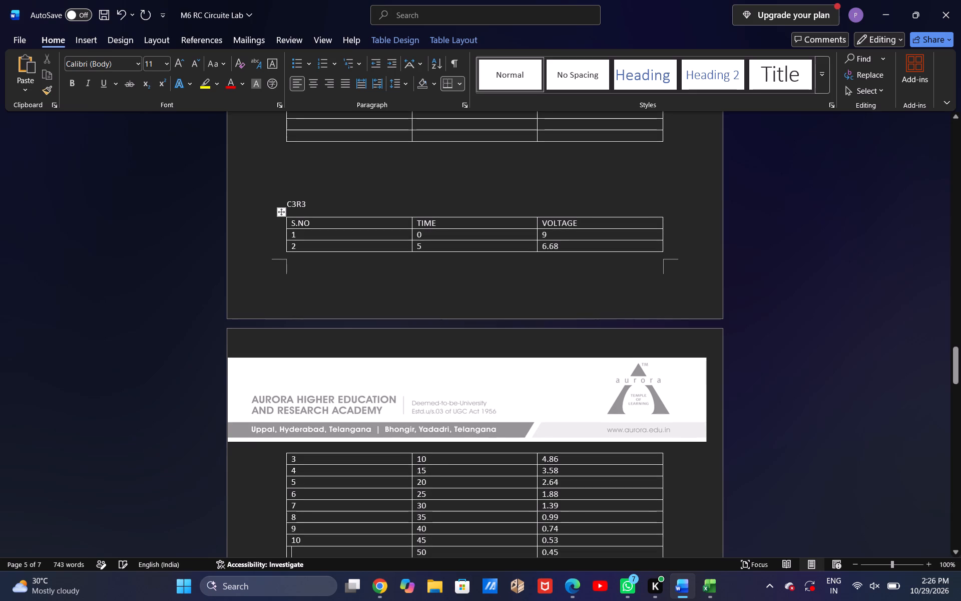
pyautogui.write('11')
pyautogui.press('Down')
pyautogui.write('12')
pyautogui.press('Down')
pyautogui.write('11')
pyautogui.press('BackSpace')
pyautogui.press('3')
pyautogui.press('Down')
pyautogui.write('14')
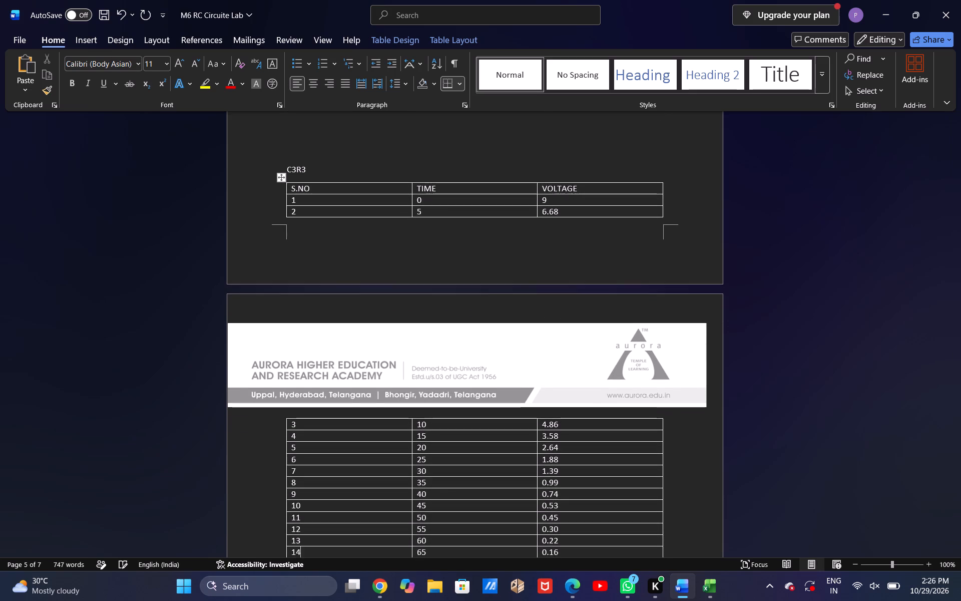
# Enter serial numbers 15, 16 and 17 in the C3R3 table for times 70, 75 and 80.
pyautogui.press('Down')
pyautogui.write('15')
pyautogui.press('Down')
pyautogui.write('16')
pyautogui.press('Down')
pyautogui.write('17')
# Enter serial numbers 18 and 19 in the C3R3 table for times 85 and 90, correcting any mistyped digits.
pyautogui.press('Down')
pyautogui.write('181')
pyautogui.press('Down')
pyautogui.press('9')
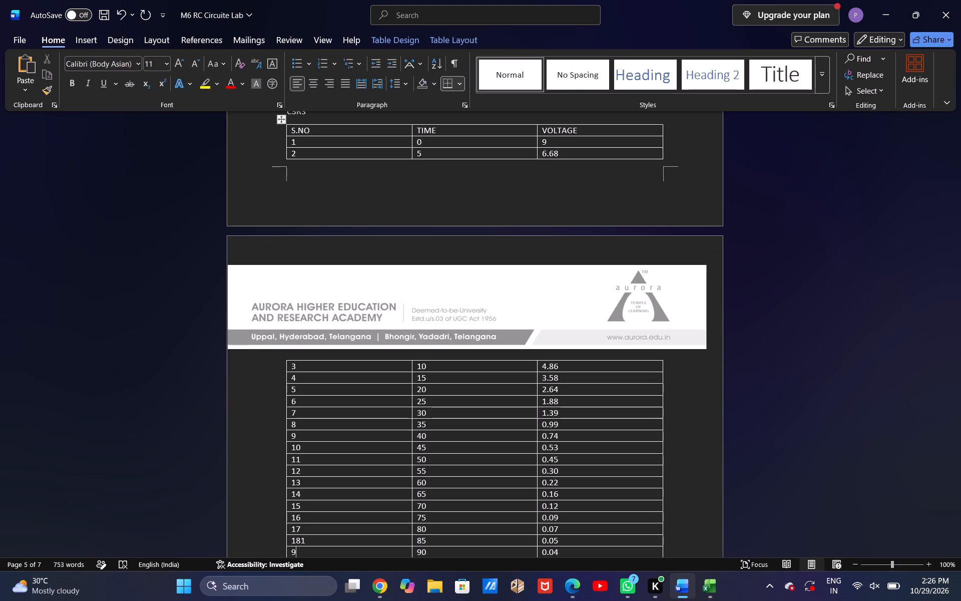
pyautogui.press('BackSpace')
pyautogui.press('BackSpace')
pyautogui.press('Right')
pyautogui.press('Up')
pyautogui.press('Left')
pyautogui.press('Left')
pyautogui.press('Delete')
pyautogui.press('Down')
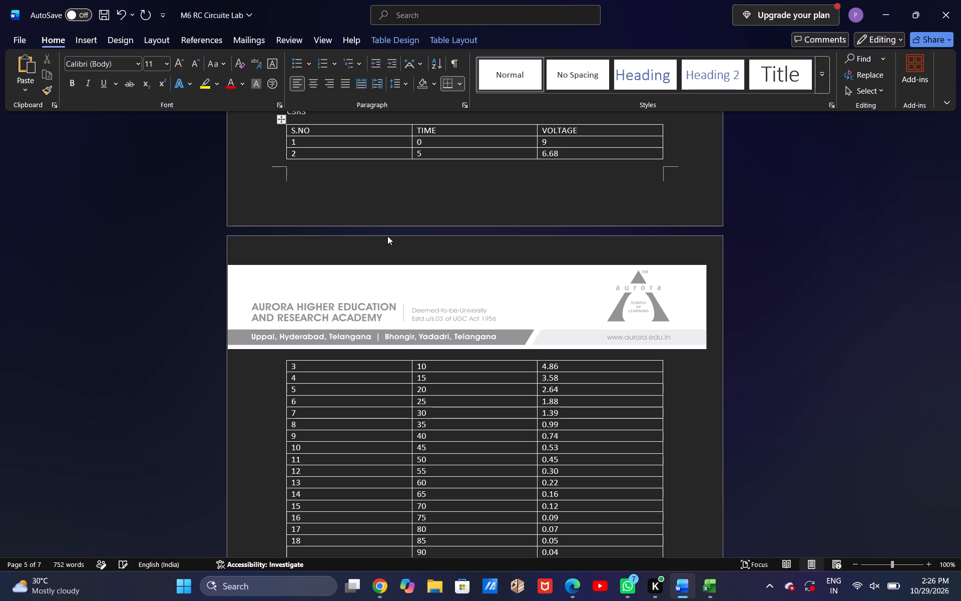
pyautogui.write('19')
pyautogui.press('Down')
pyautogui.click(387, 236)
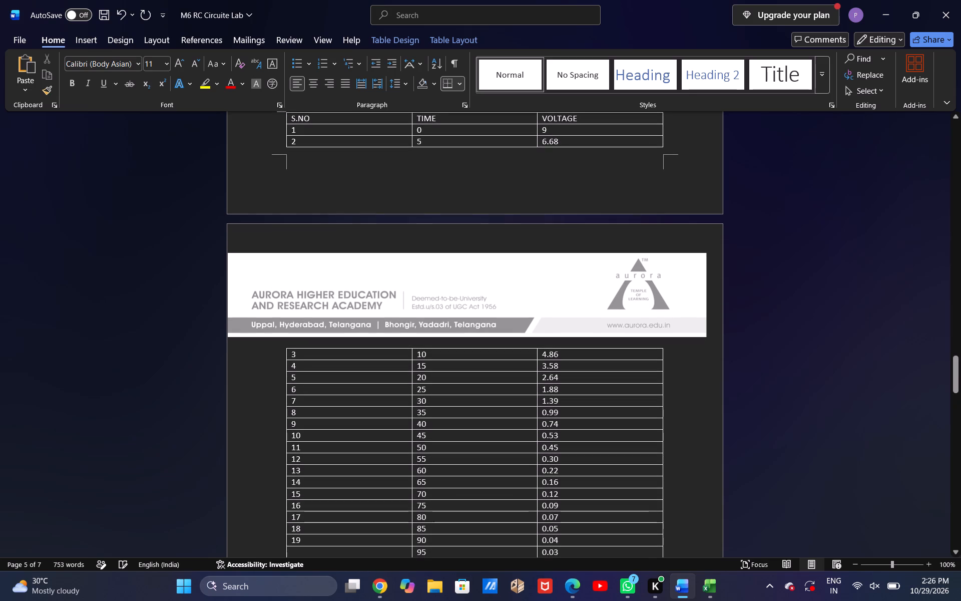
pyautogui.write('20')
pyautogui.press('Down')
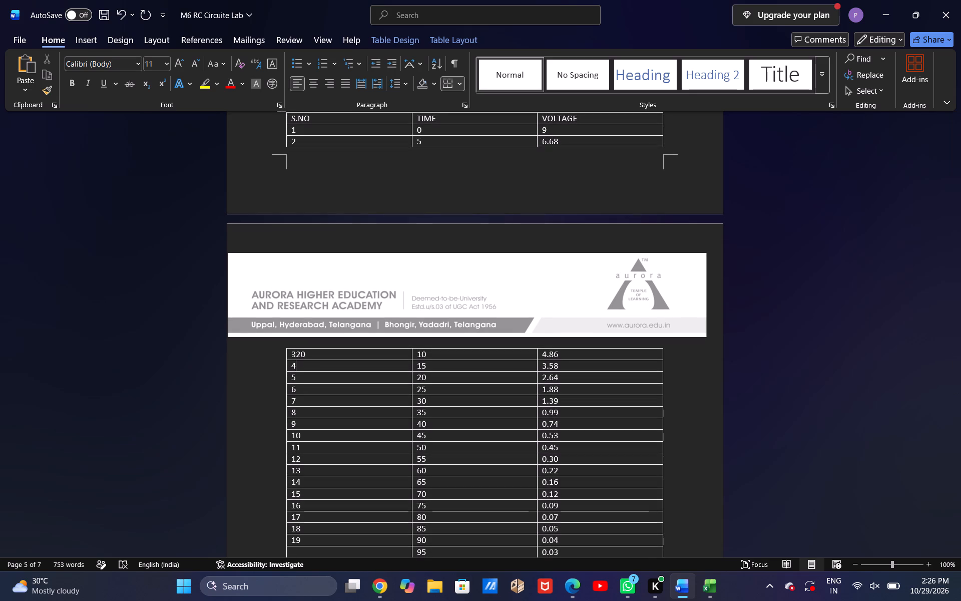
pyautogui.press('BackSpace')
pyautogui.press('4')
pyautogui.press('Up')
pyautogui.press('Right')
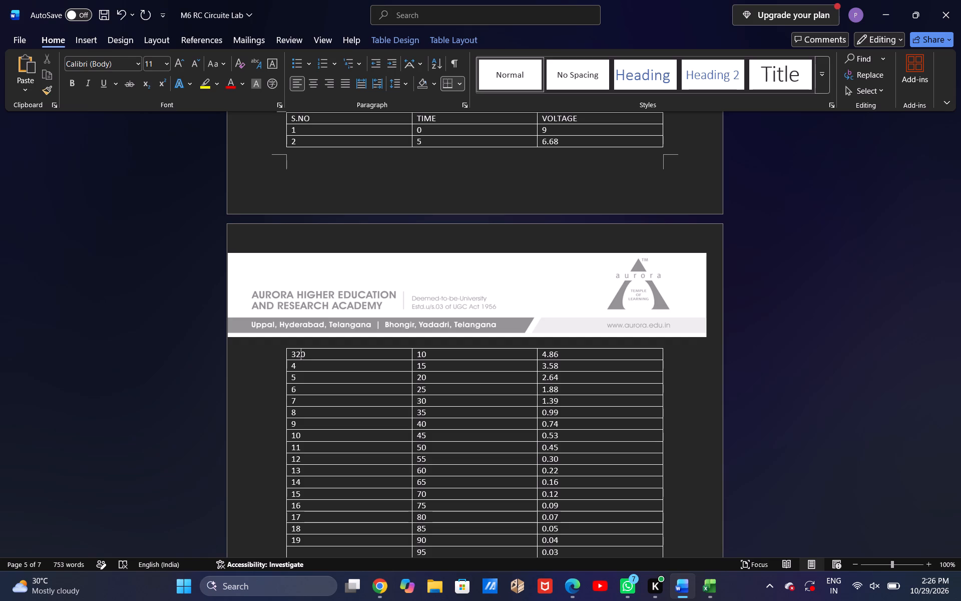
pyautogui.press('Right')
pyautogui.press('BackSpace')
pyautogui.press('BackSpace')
# Enter serial numbers 20 to 24 in the C3R3 table for the rows with times 95 to 115.
pyautogui.scroll(-2, 390, 299)
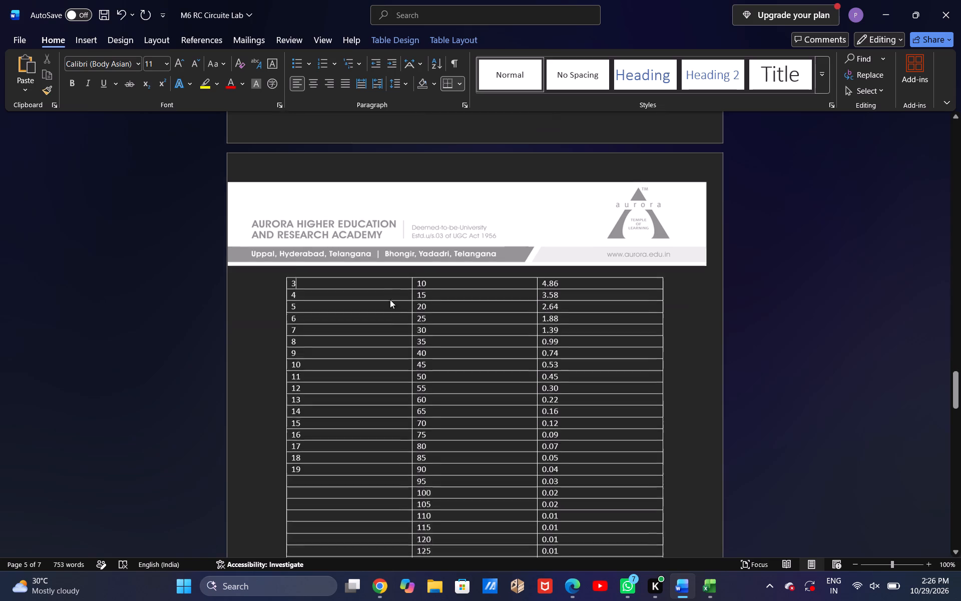
pyautogui.scroll(-1, 390, 299)
pyautogui.click(295, 328)
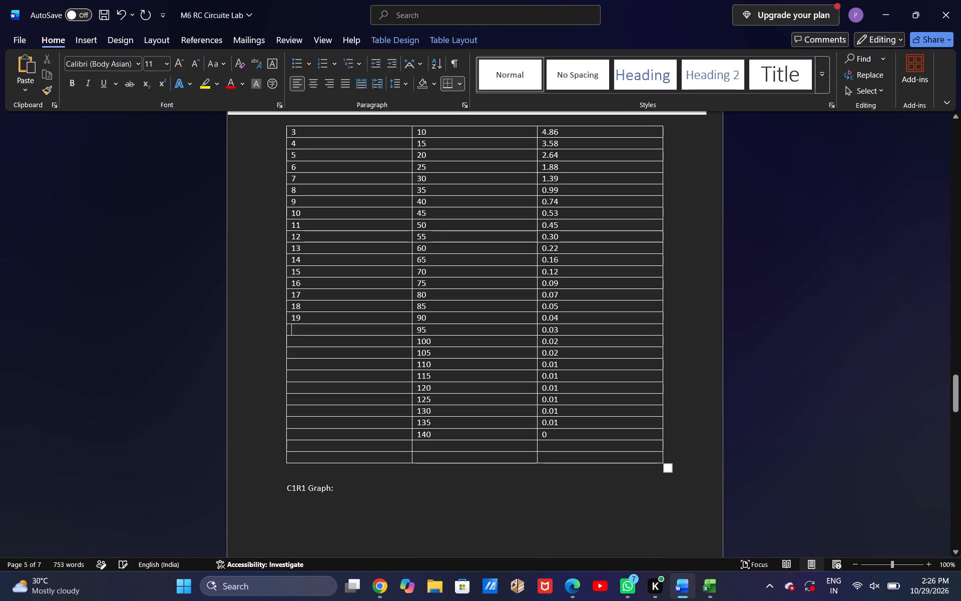
pyautogui.write('20')
pyautogui.press('Down')
pyautogui.write('21')
pyautogui.press('Down')
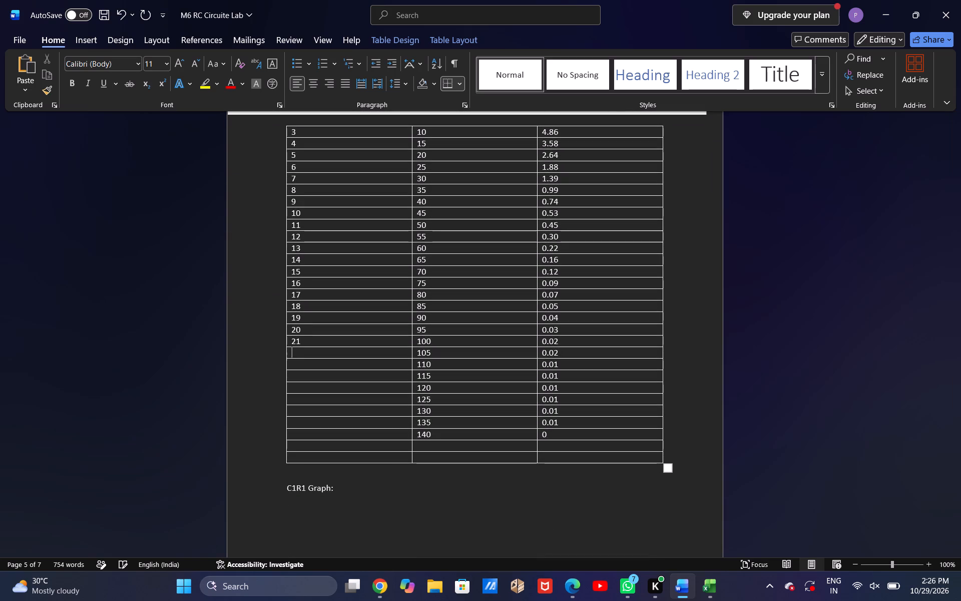
pyautogui.write('22')
pyautogui.press('Down')
pyautogui.write('23')
pyautogui.press('Down')
pyautogui.write('24')
# Enter serial numbers 25 to 29 in the C3R3 table for the rows with times 120 to 140.
pyautogui.press('Down')
pyautogui.write('25')
pyautogui.press('Down')
pyautogui.write('26')
pyautogui.press('Down')
pyautogui.write('27')
pyautogui.press('Down')
pyautogui.write('28')
pyautogui.press('Down')
pyautogui.write('29')
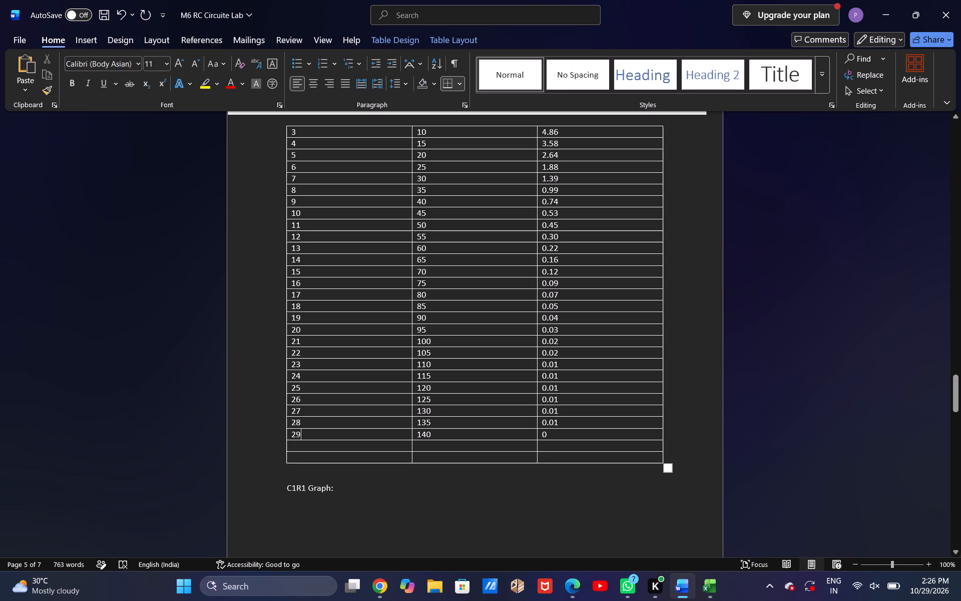
# Copy the C3R3 table's time and voltage values into the Book2 worksheet in Excel, starting at cell B29.
pyautogui.scroll(1, 187, 261)
pyautogui.moveTo(187, 261); pyautogui.dragTo(198, 317)
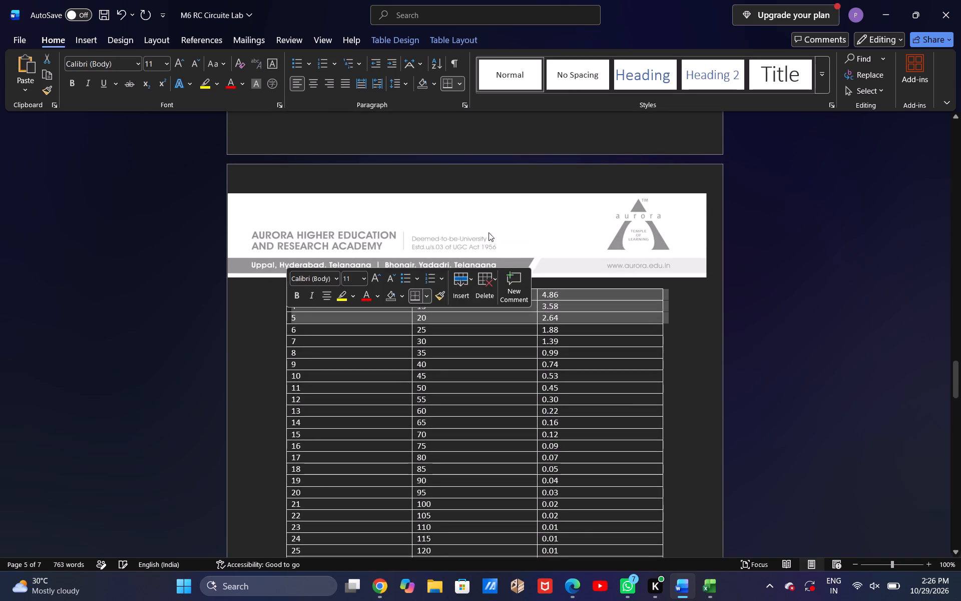
pyautogui.scroll(1, 490, 149)
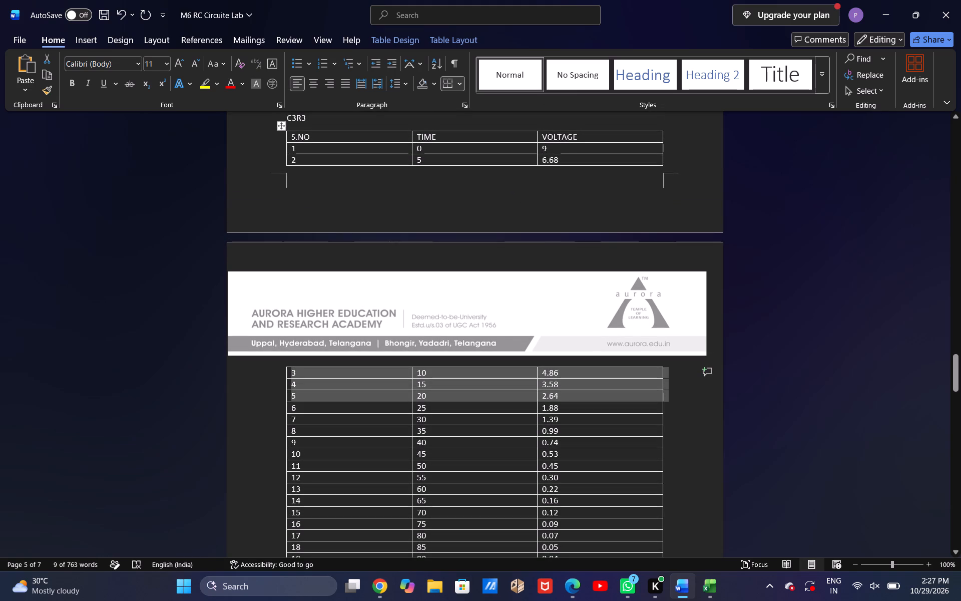
pyautogui.moveTo(417, 148); pyautogui.dragTo(580, 428)
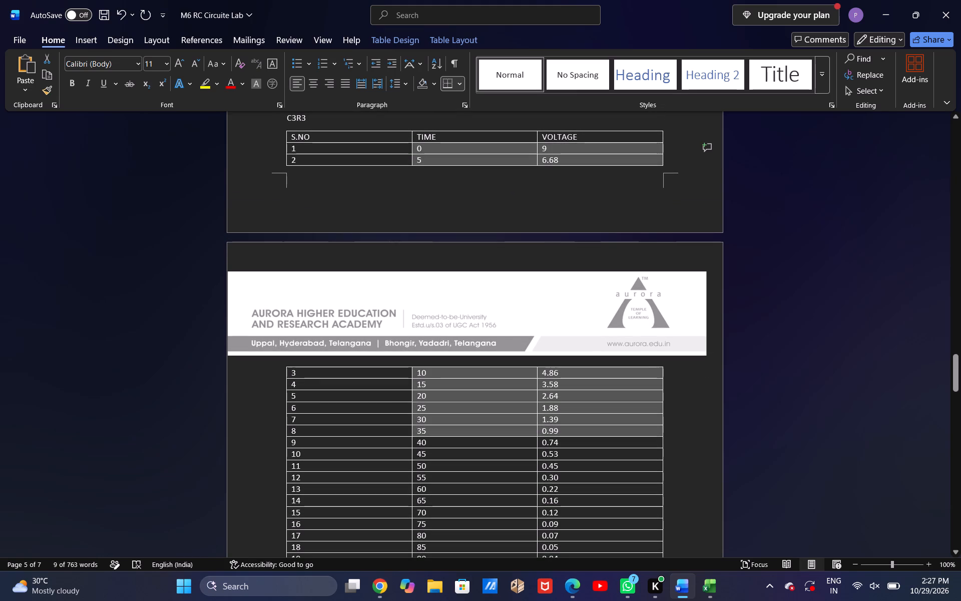
pyautogui.moveTo(580, 428); pyautogui.dragTo(589, 580)
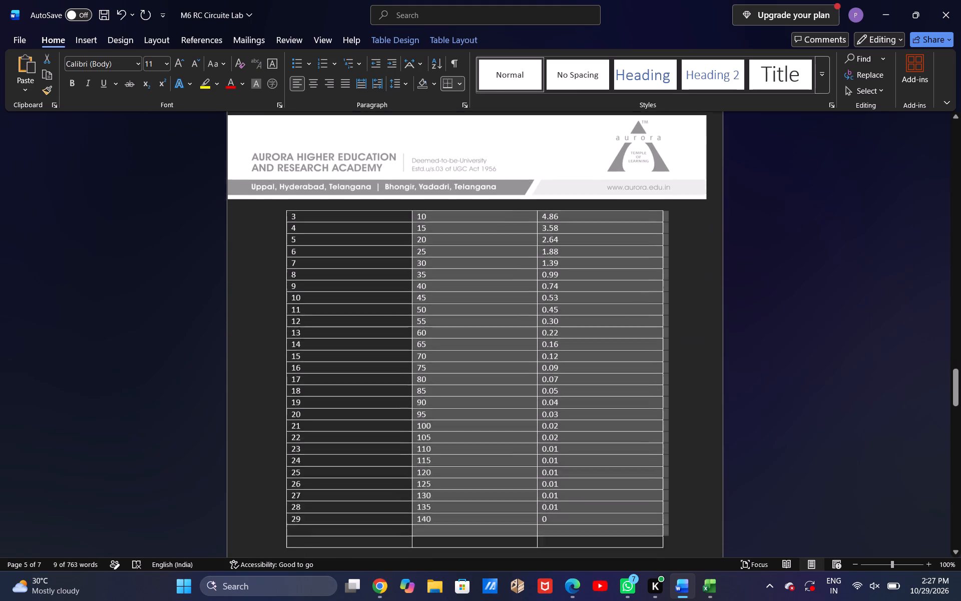
pyautogui.moveTo(589, 580); pyautogui.dragTo(576, 392)
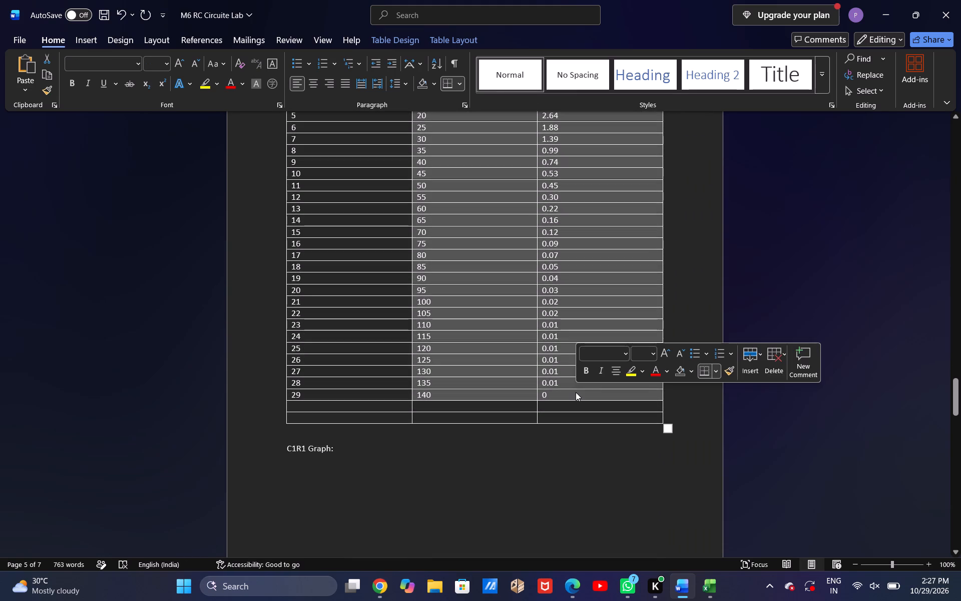
pyautogui.hotkey('ctrl', 'c')
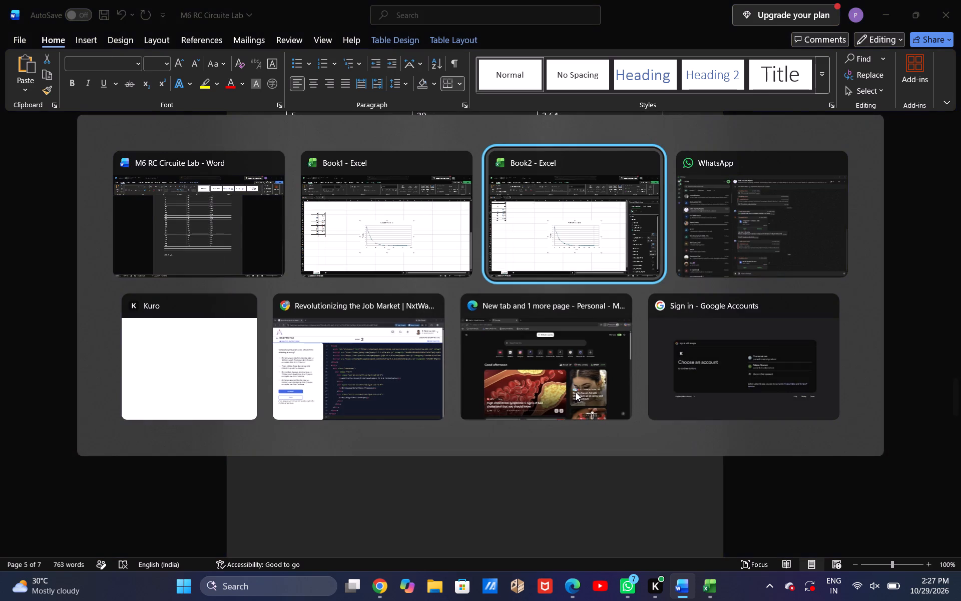
pyautogui.scroll(-1, 175, 448)
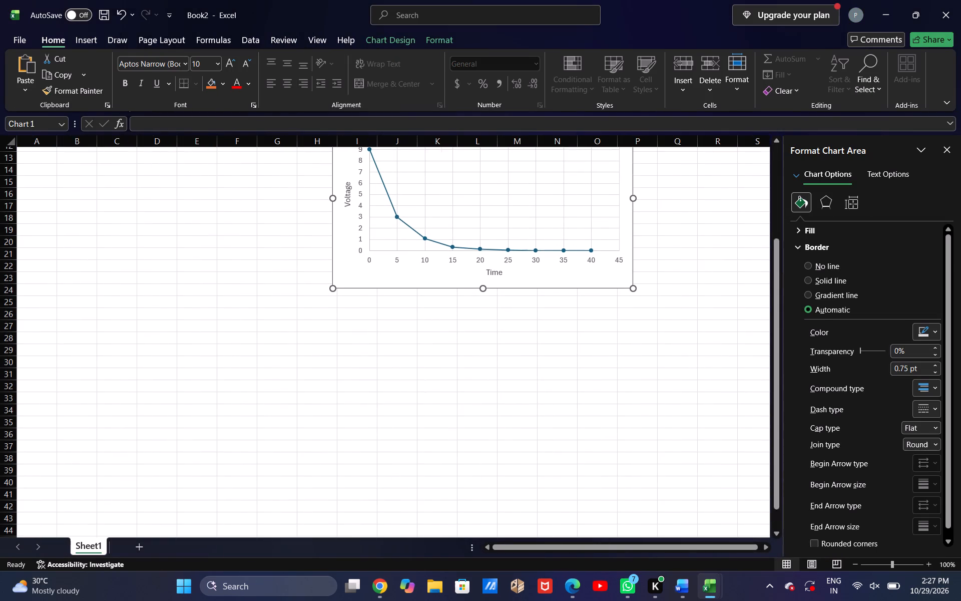
pyautogui.click(88, 347)
pyautogui.hotkey('ctrl', 'v')
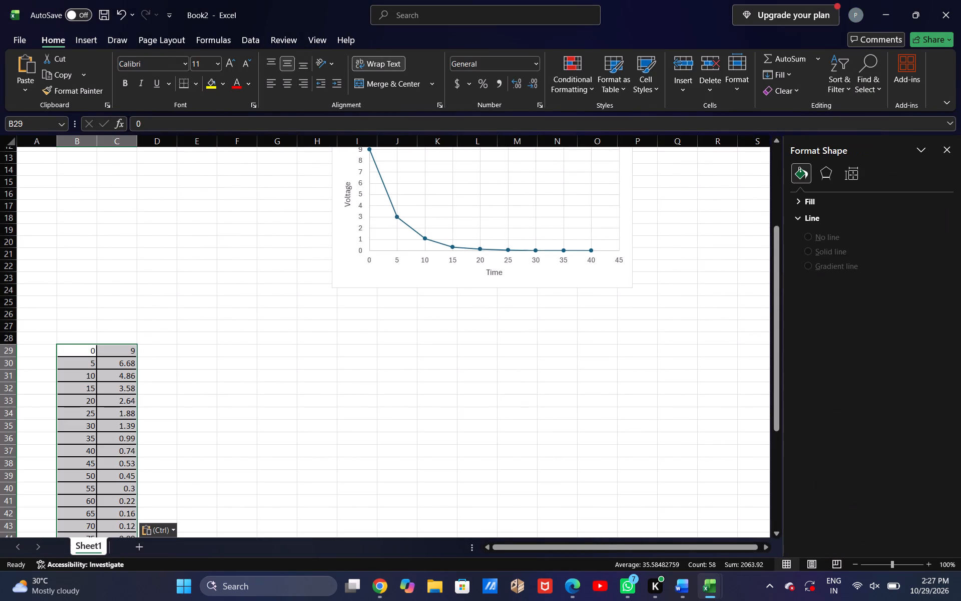
# Insert a scatter chart with straight lines and markers from the pasted C3R3 data.
pyautogui.click(90, 40)
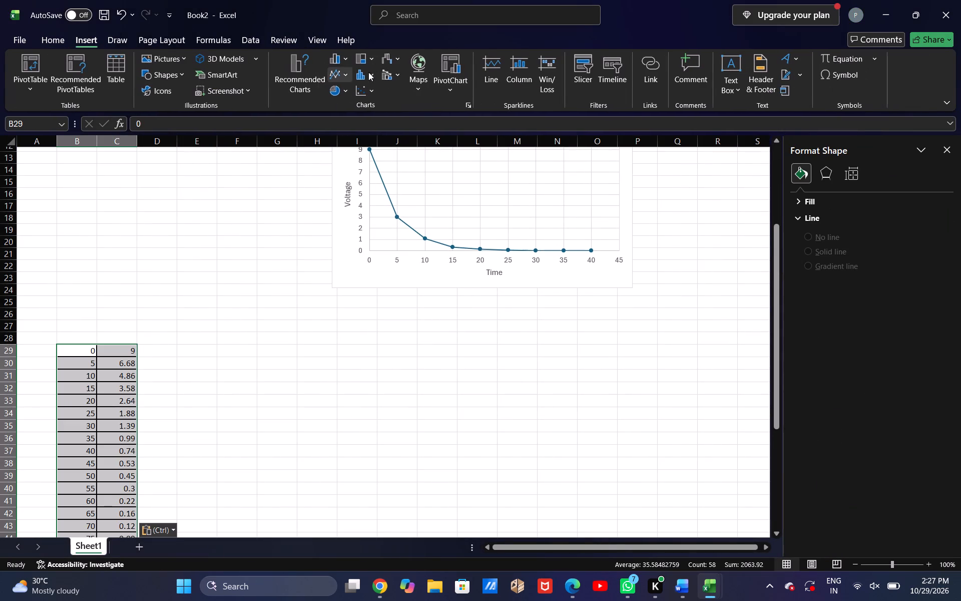
pyautogui.click(358, 90)
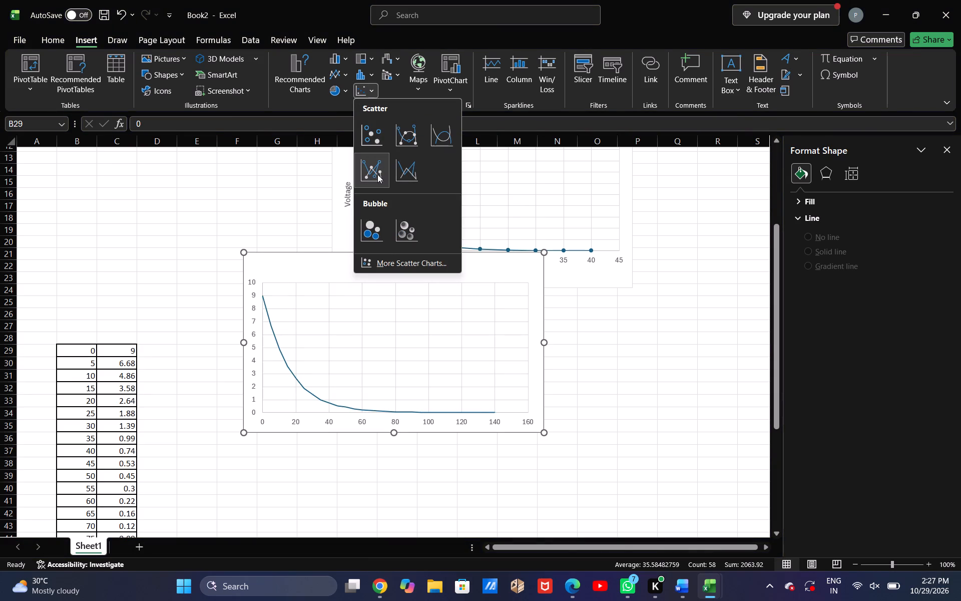
pyautogui.click(377, 174)
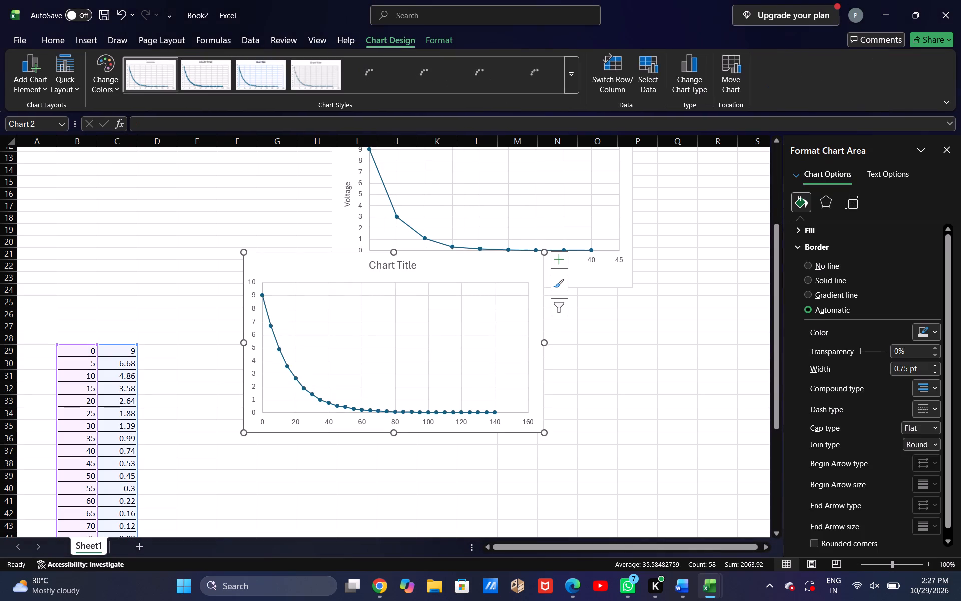
# Replace the new chart's title with "Voltage Vs Time".
pyautogui.doubleClick(407, 265)
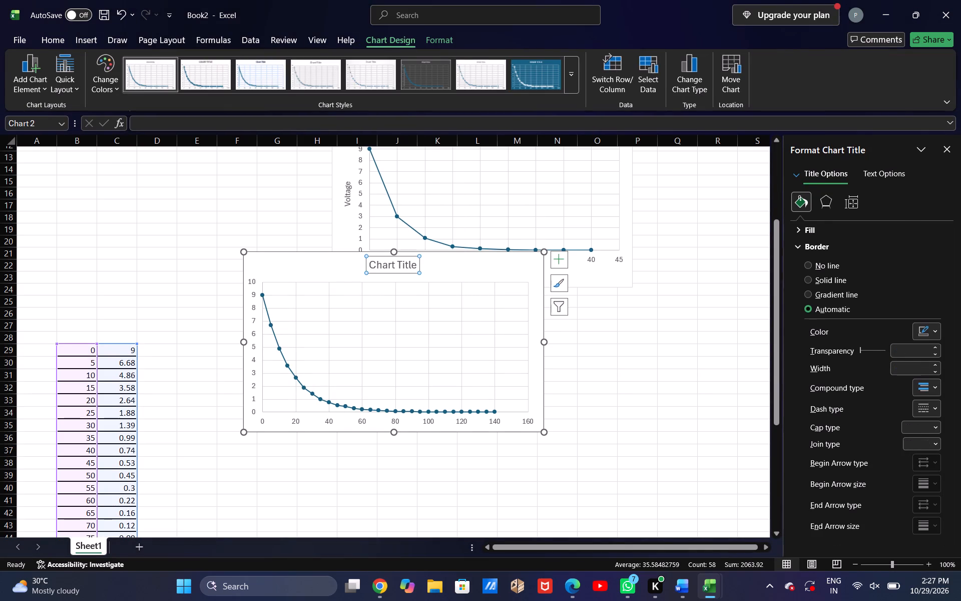
pyautogui.click(407, 265)
pyautogui.doubleClick(407, 265)
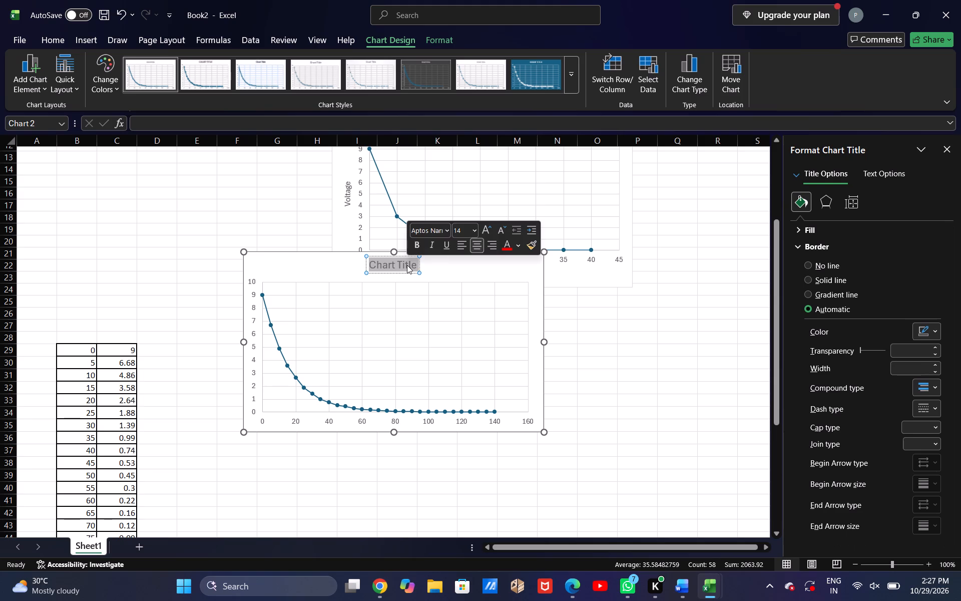
pyautogui.press('BackSpace')
pyautogui.scroll(1, 407, 265)
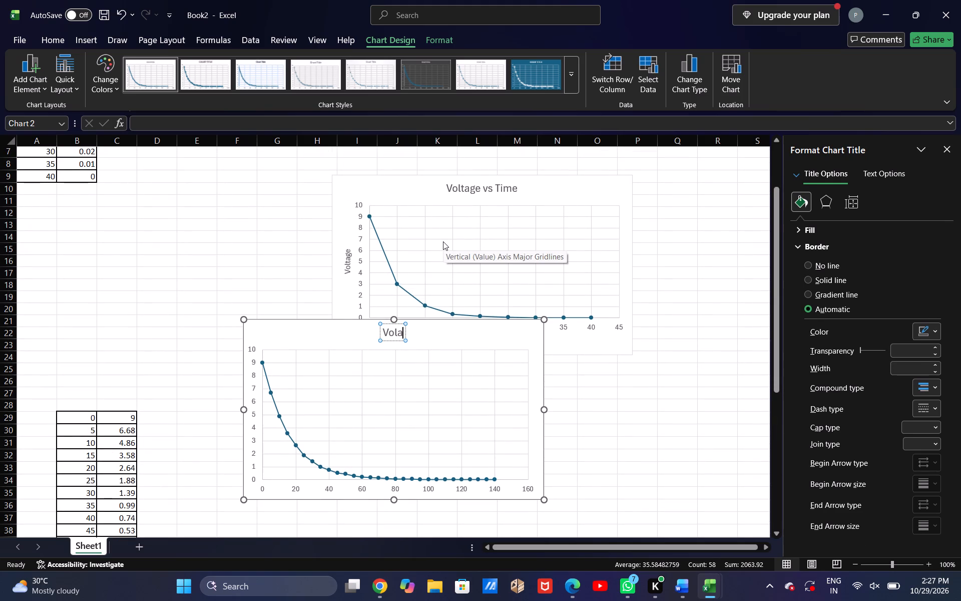
pyautogui.press('BackSpace')
pyautogui.write('tage')
pyautogui.press('space')
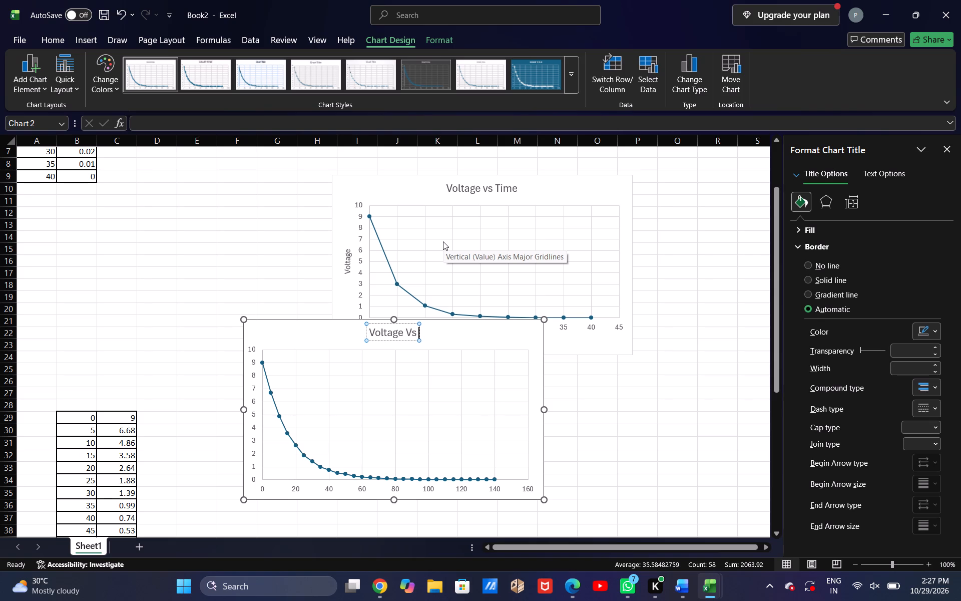
pyautogui.write('ime')
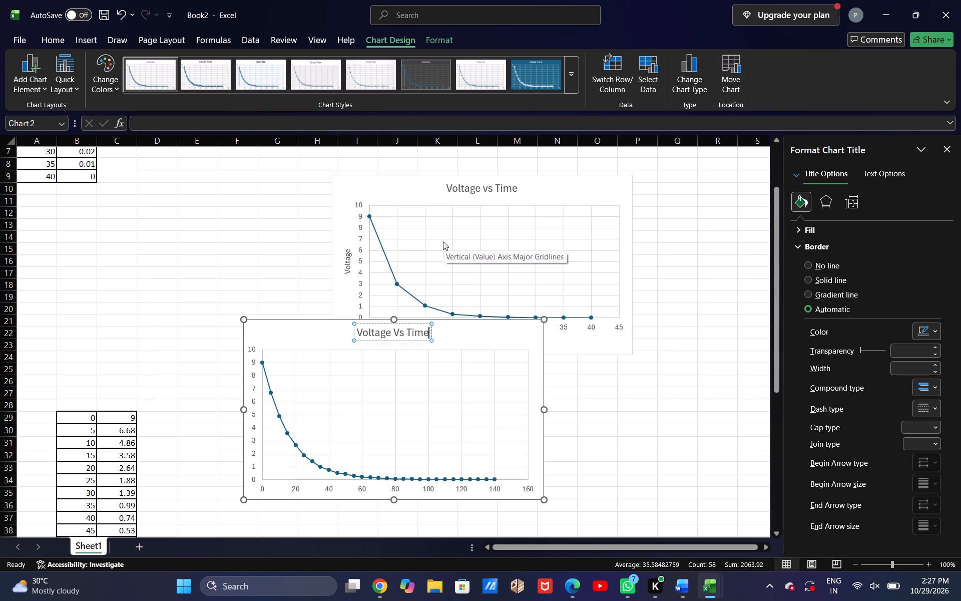
pyautogui.click(568, 350)
# Add axis titles to the new chart and name the vertical axis "Voltage".
pyautogui.click(529, 394)
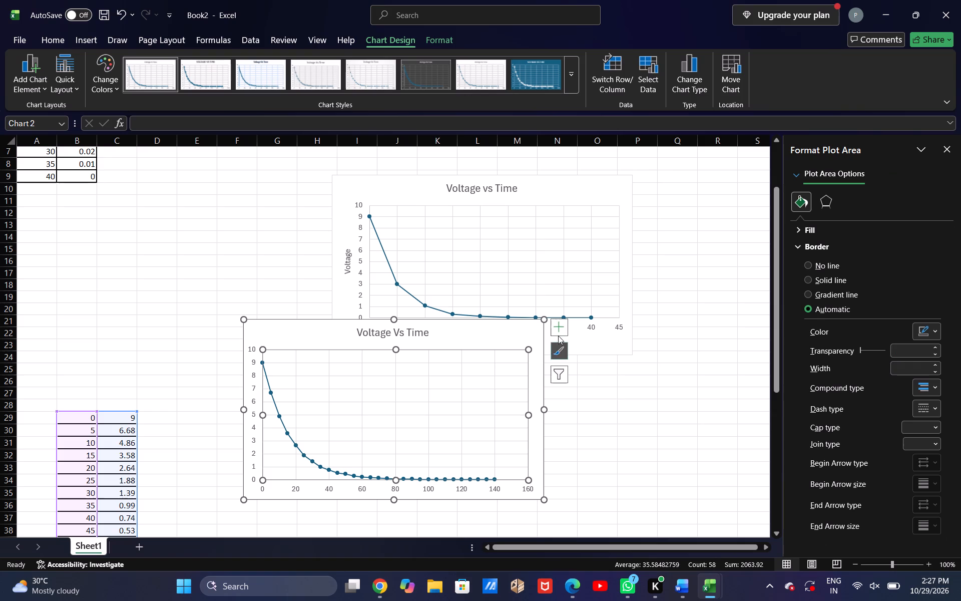
pyautogui.click(559, 334)
pyautogui.click(604, 358)
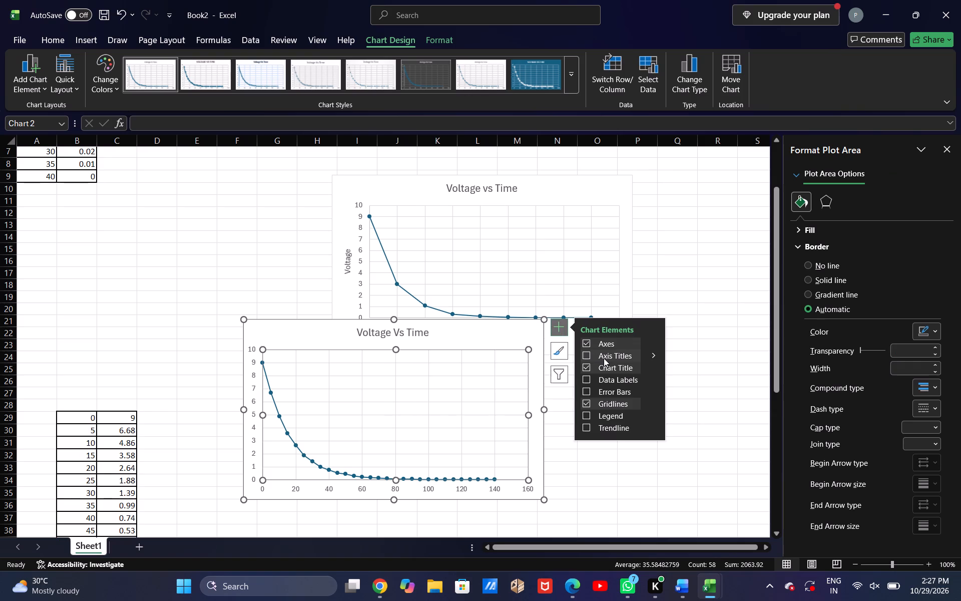
pyautogui.doubleClick(257, 408)
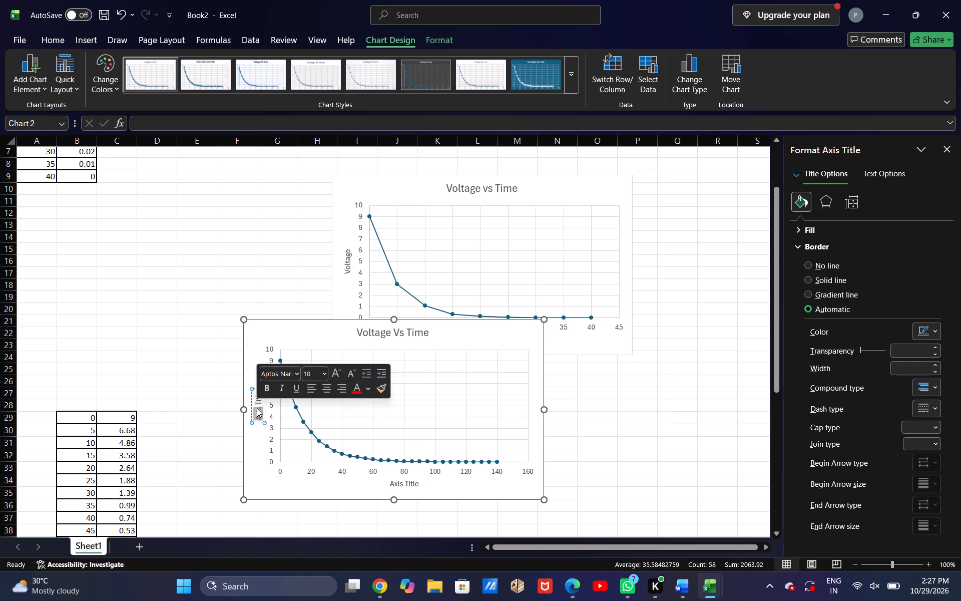
pyautogui.press('BackSpace')
pyautogui.press('Delete')
pyautogui.press('Delete')
pyautogui.press('Delete')
pyautogui.press('Delete')
pyautogui.press('Delete')
pyautogui.press('Delete')
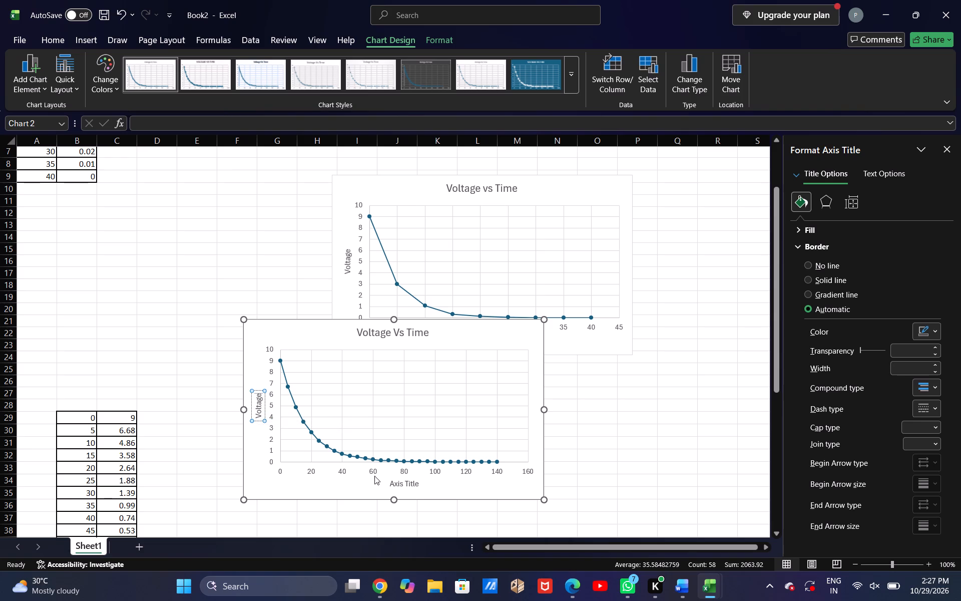
# Name the new chart's horizontal axis "Time".
pyautogui.doubleClick(395, 480)
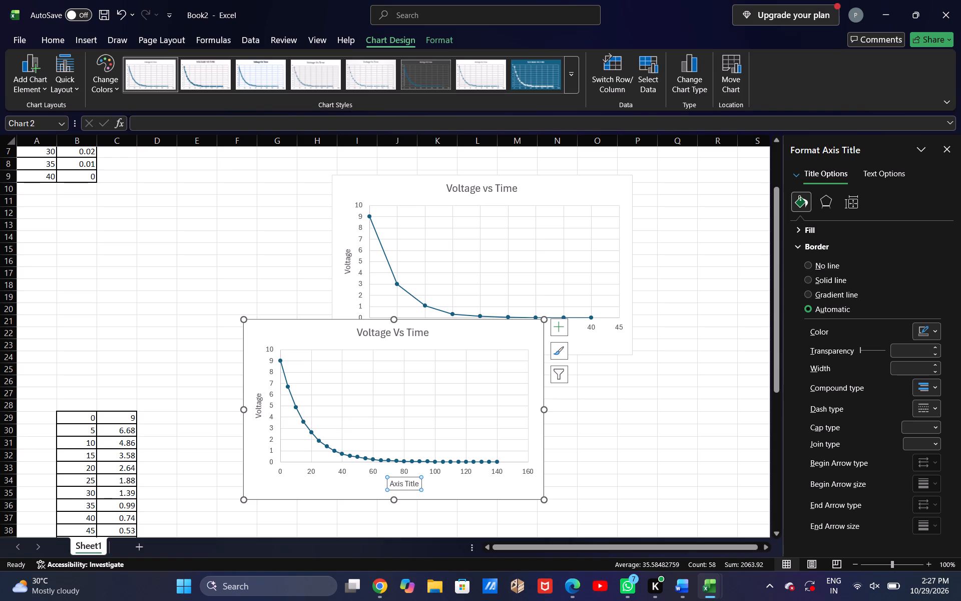
pyautogui.doubleClick(403, 485)
pyautogui.press('BackSpace')
pyautogui.press('Delete')
pyautogui.press('Delete')
pyautogui.press('Delete')
pyautogui.press('Delete')
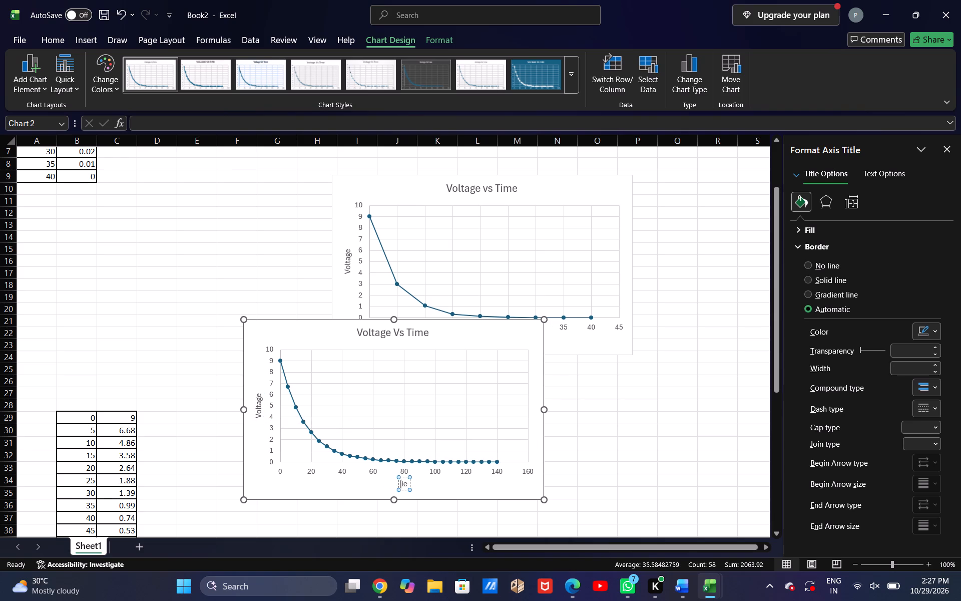
pyautogui.press('Delete')
pyautogui.press('Delete')
pyautogui.press('BackSpace')
pyautogui.press('e')
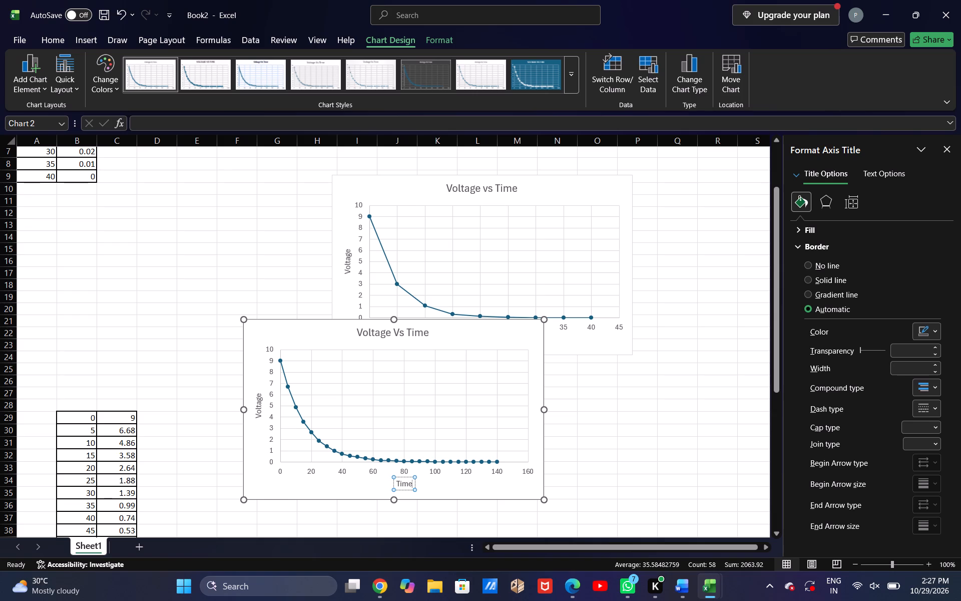
pyautogui.click(609, 491)
# Copy the finished C3R3 Voltage Vs Time chart.
pyautogui.click(456, 418)
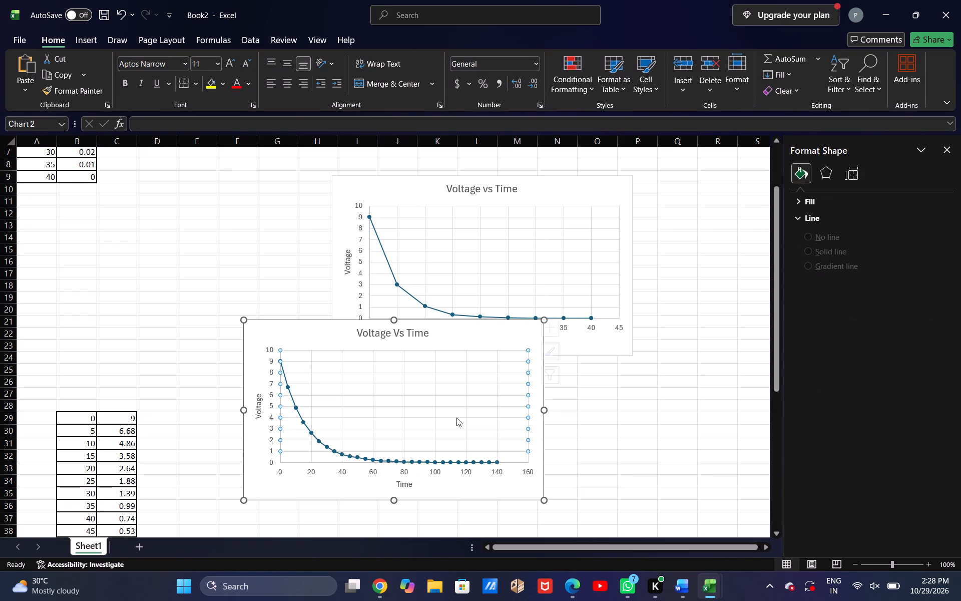
pyautogui.hotkey('ctrl', 'c')
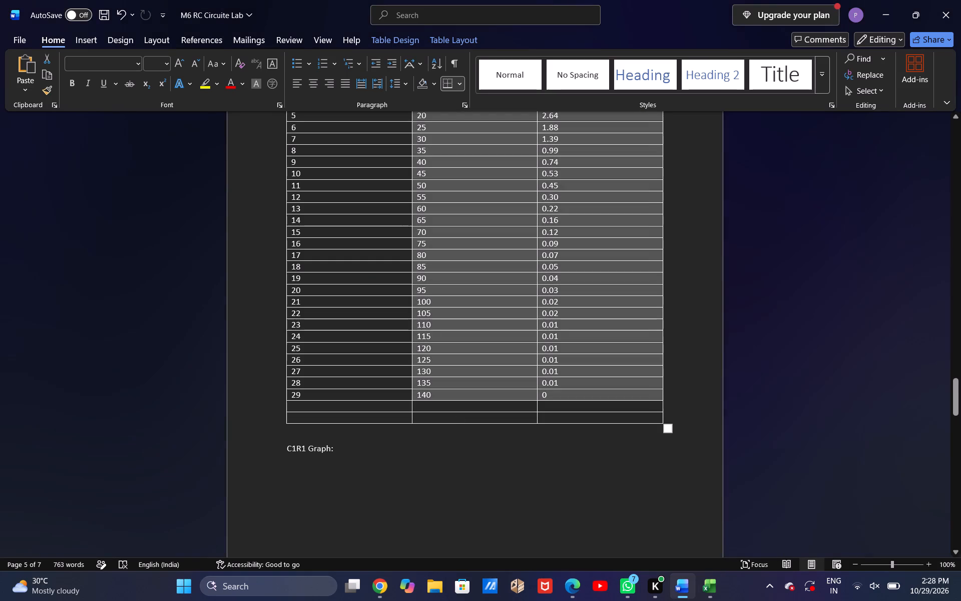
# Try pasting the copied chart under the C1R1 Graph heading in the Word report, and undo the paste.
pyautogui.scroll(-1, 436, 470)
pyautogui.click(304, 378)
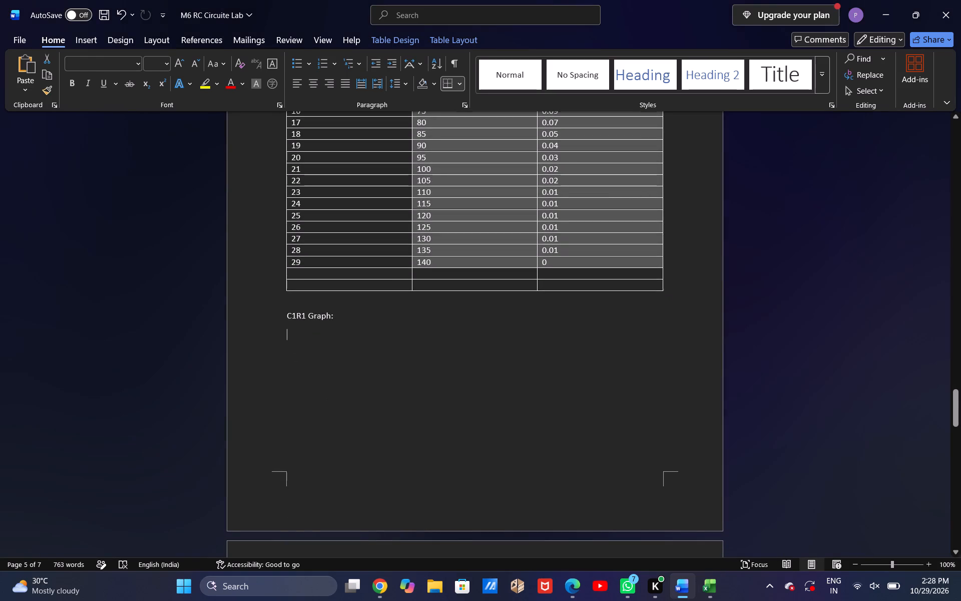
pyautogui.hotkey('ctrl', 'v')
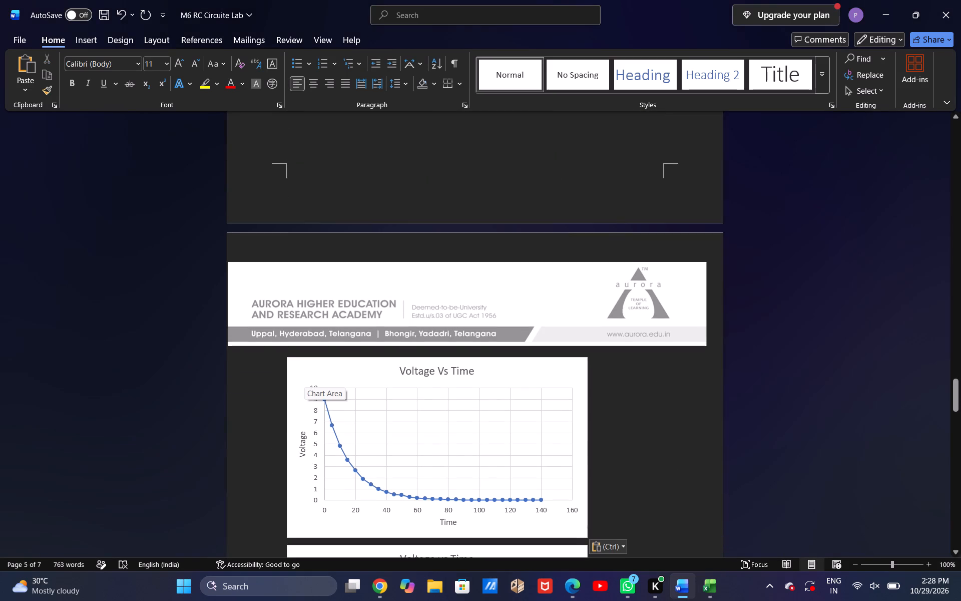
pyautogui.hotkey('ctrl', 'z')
# Paste the copied chart under the C3R3 Graph heading in the Word report.
pyautogui.scroll(-5, 308, 367)
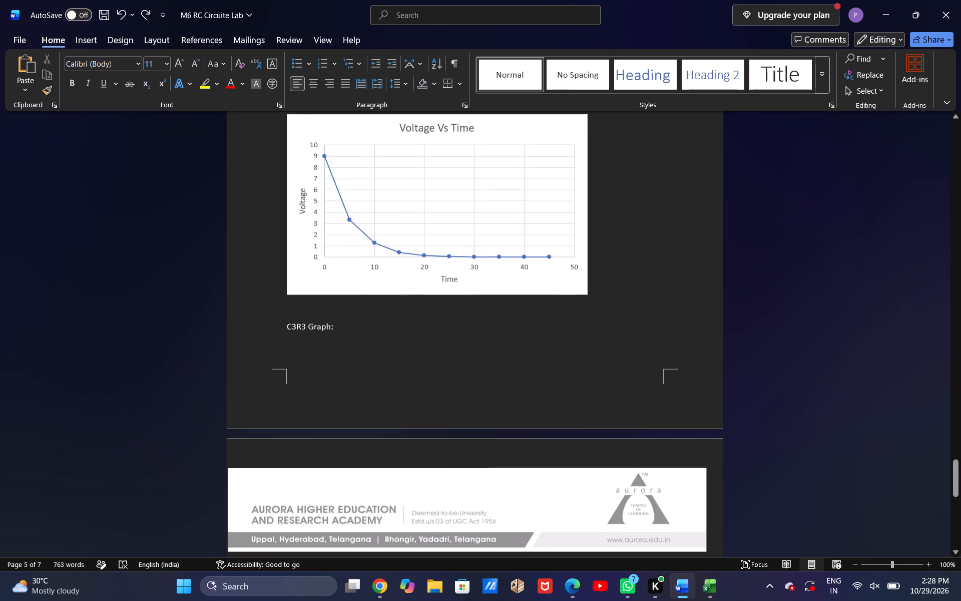
pyautogui.click(308, 367)
pyautogui.hotkey('ctrl', 'v')
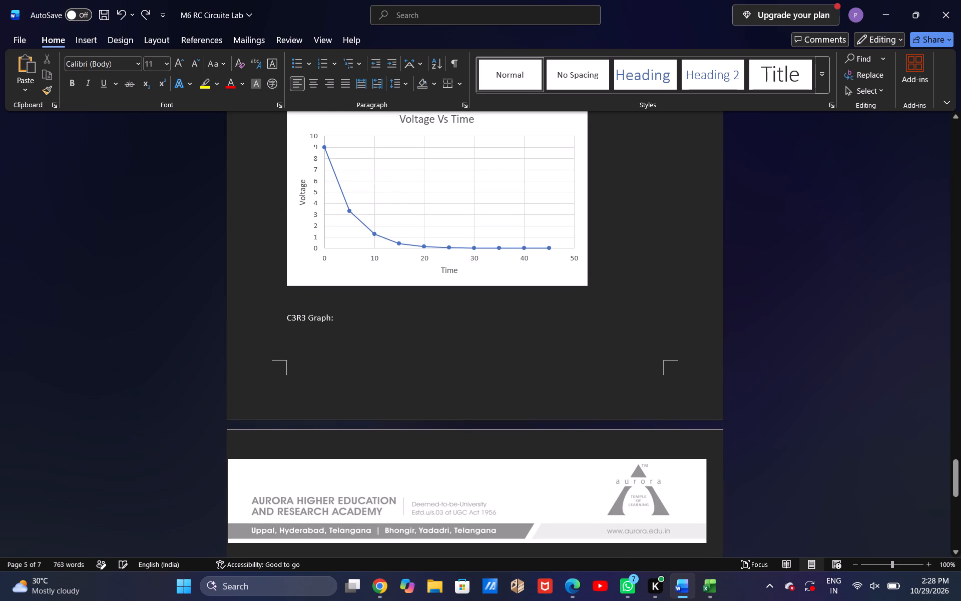
# Look over the graph sections of the report and the RESULT and Viva Questions sections that follow.
pyautogui.hscroll(1, 298, 347)
pyautogui.scroll(2, 298, 347)
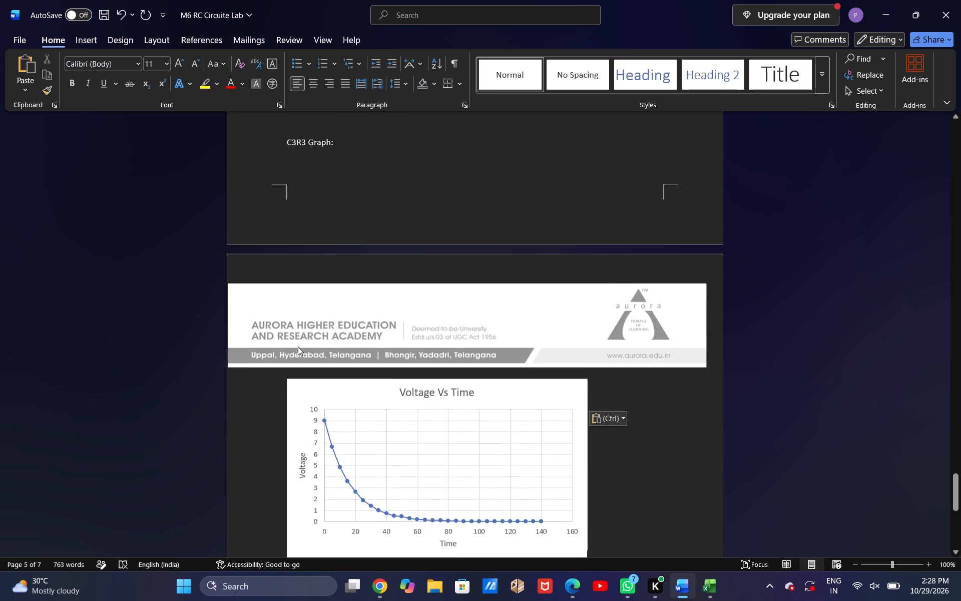
pyautogui.scroll(7, 298, 347)
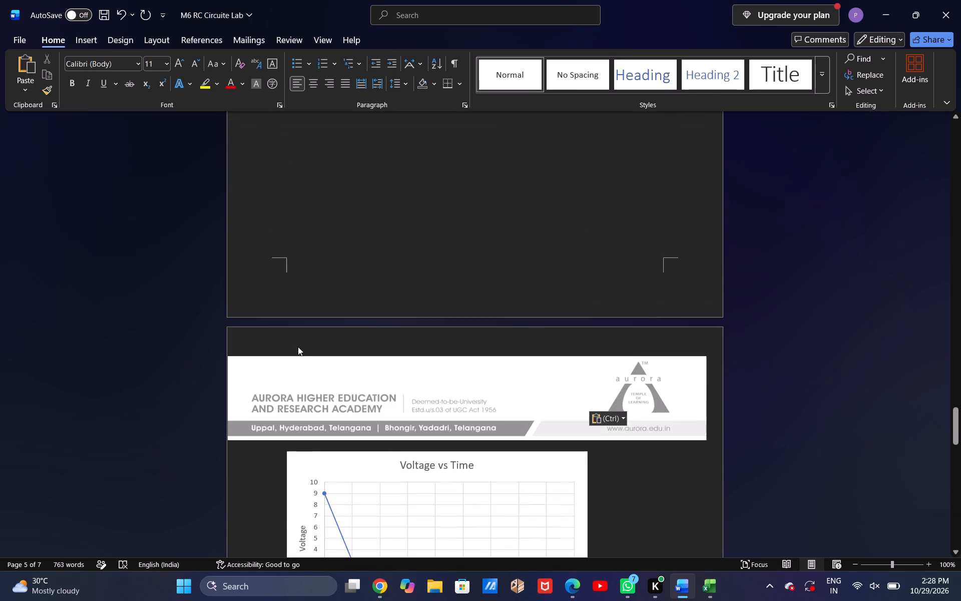
pyautogui.scroll(-3, 298, 347)
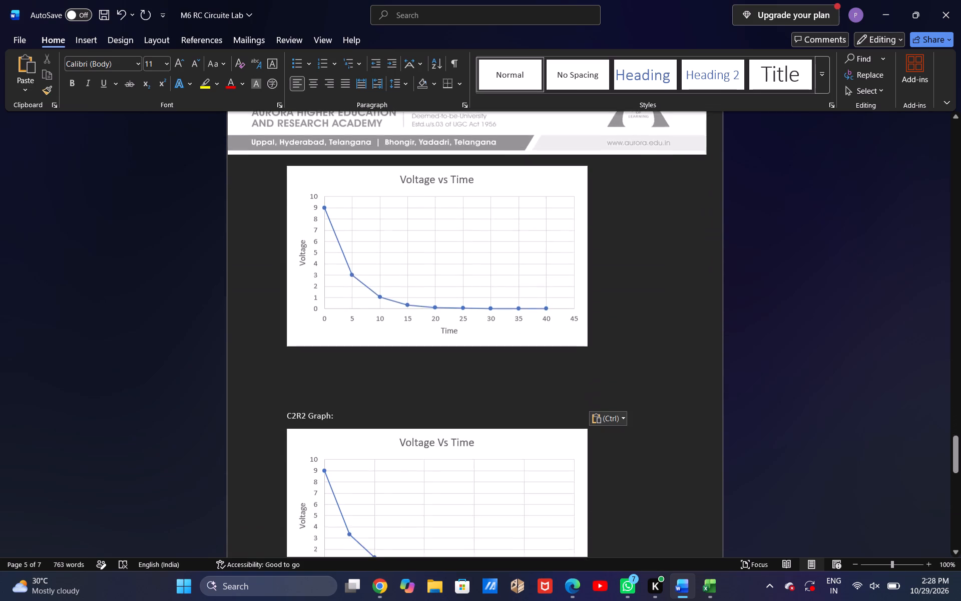
pyautogui.scroll(-5, 298, 347)
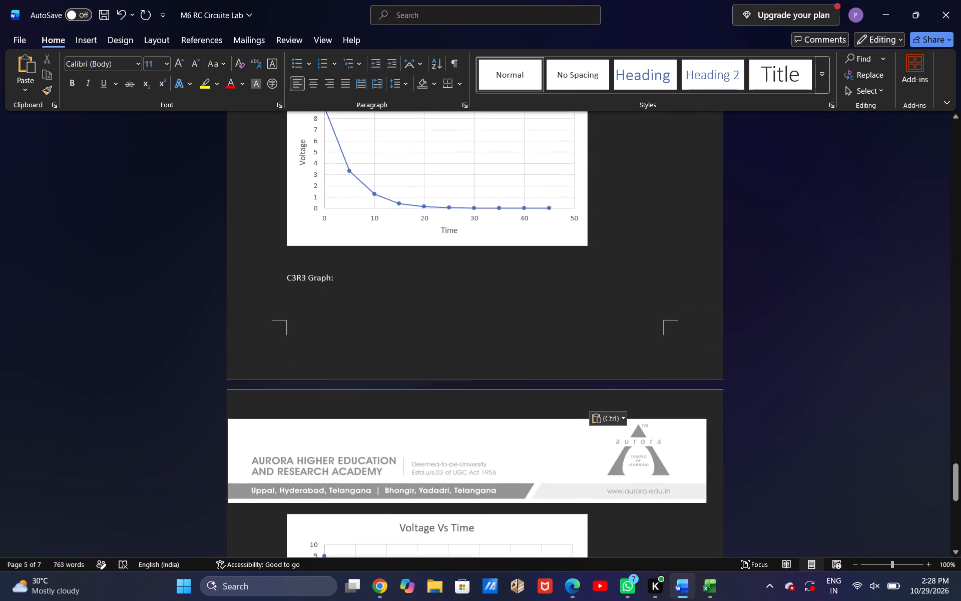
pyautogui.scroll(-5, 298, 347)
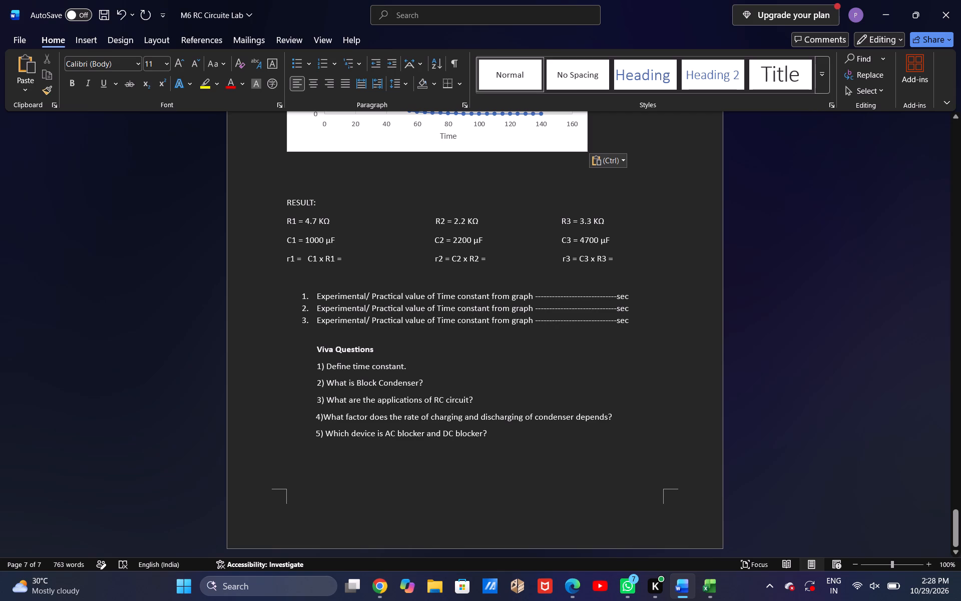
# Look back through the report from the Viva Questions to the observation tables, circuit diagram and model graphs.
pyautogui.scroll(15, 355, 278)
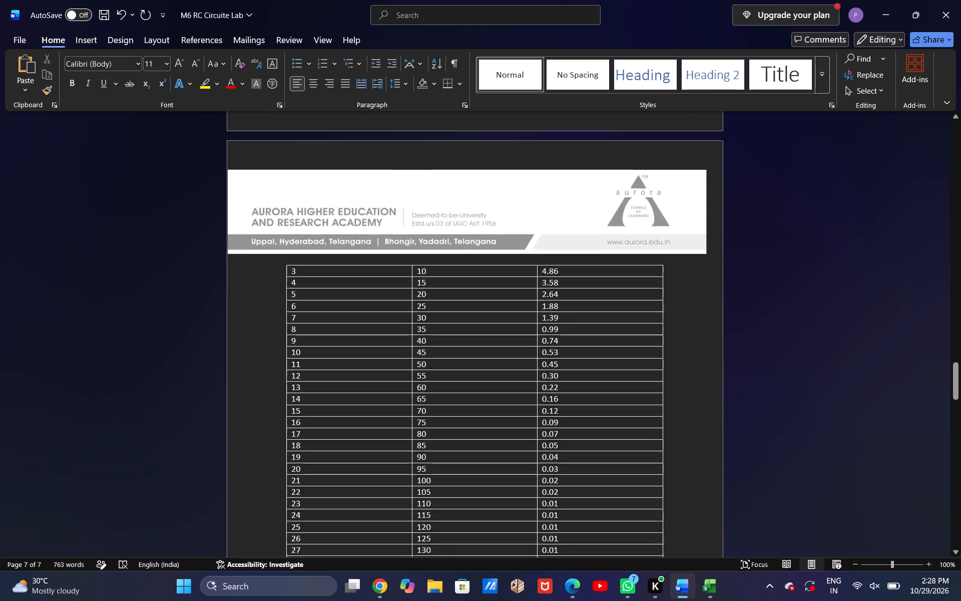
pyautogui.scroll(5, 355, 278)
pyautogui.scroll(-1, 355, 278)
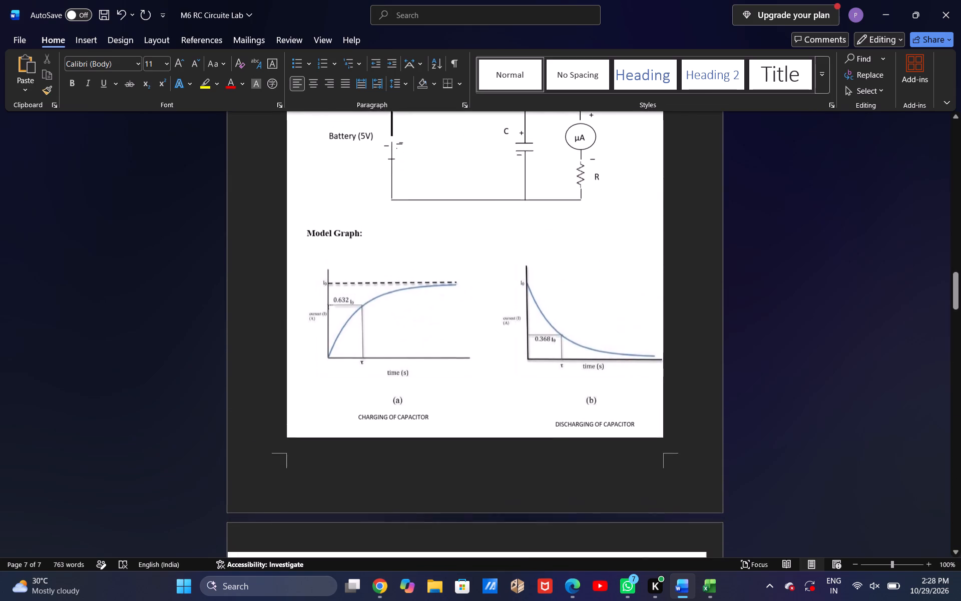
pyautogui.scroll(-1, 355, 278)
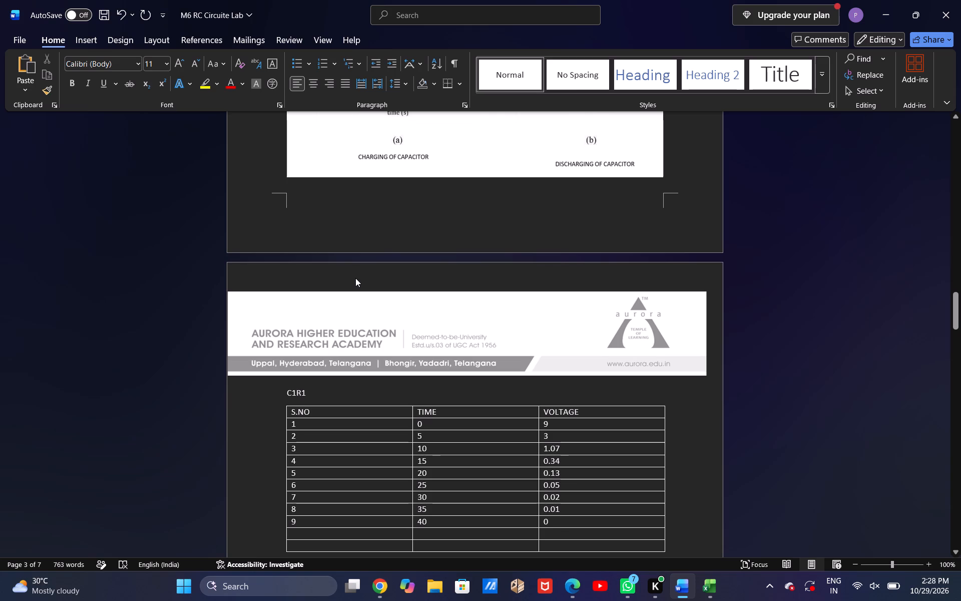
pyautogui.scroll(4, 355, 278)
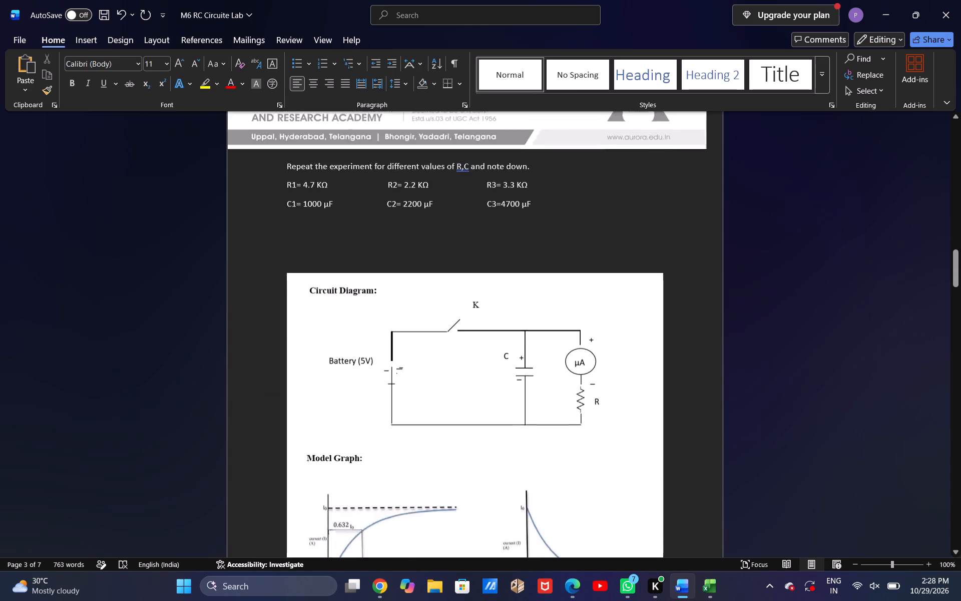
# Delete the two blank rows at the bottom of the C1R1 table as entire rows.
pyautogui.scroll(-4, 355, 278)
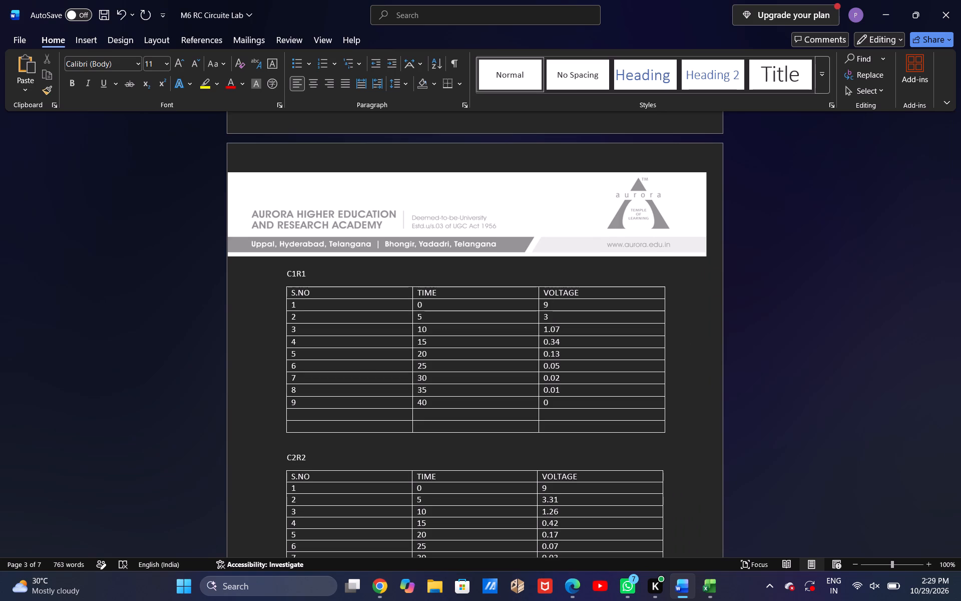
pyautogui.scroll(-2, 355, 278)
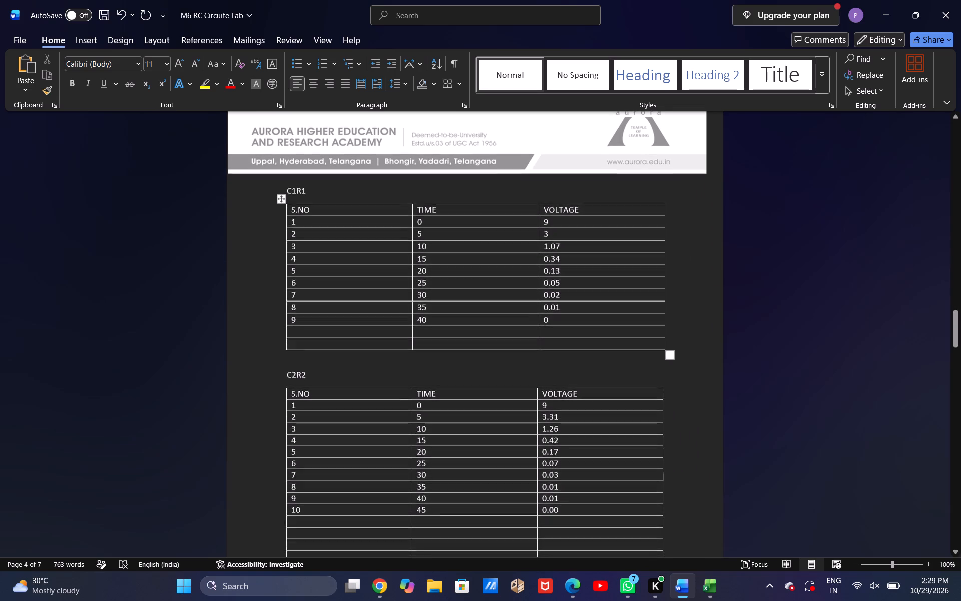
pyautogui.scroll(-1, 355, 278)
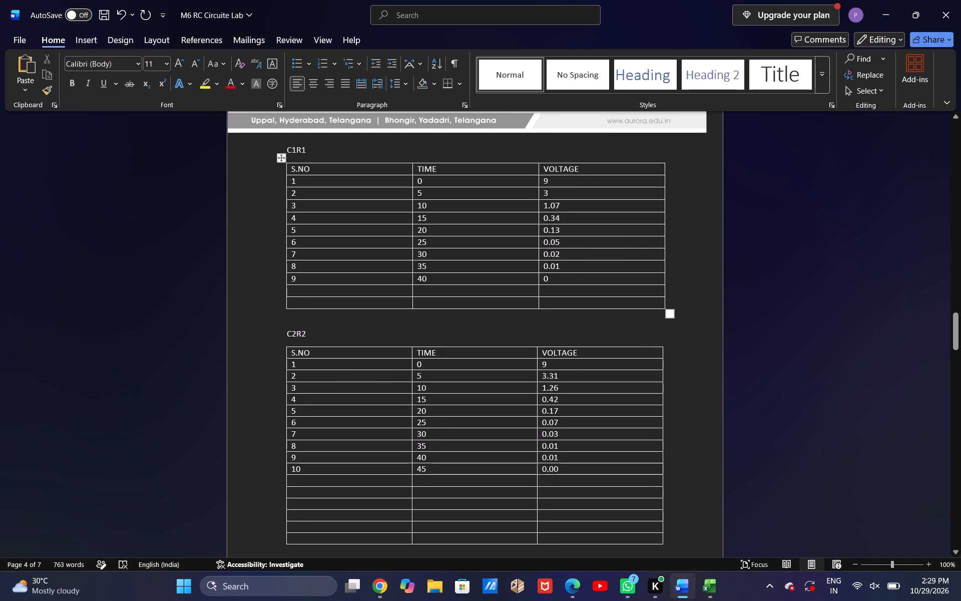
pyautogui.moveTo(294, 291); pyautogui.dragTo(594, 307)
pyautogui.rightClick(571, 295)
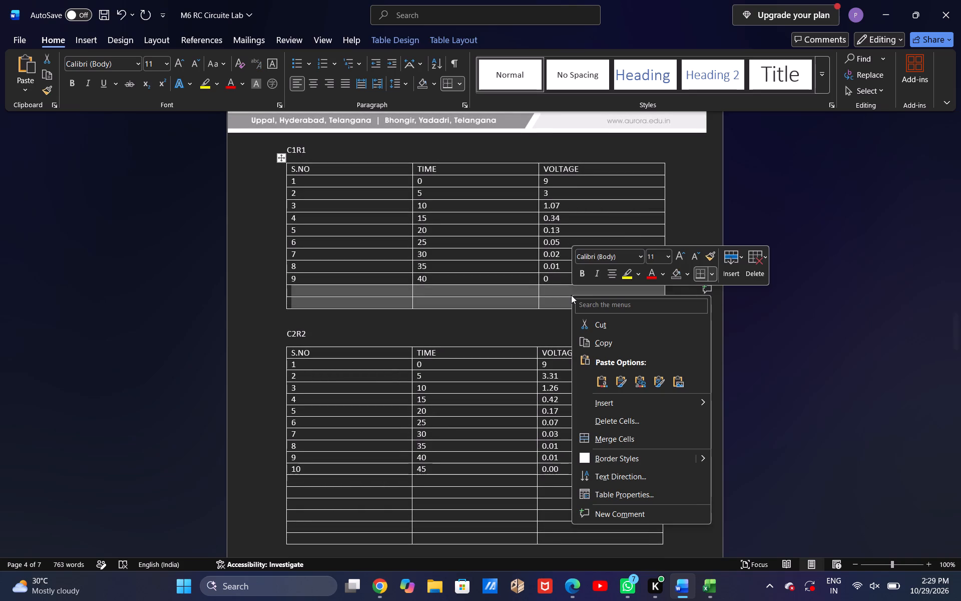
pyautogui.click(610, 421)
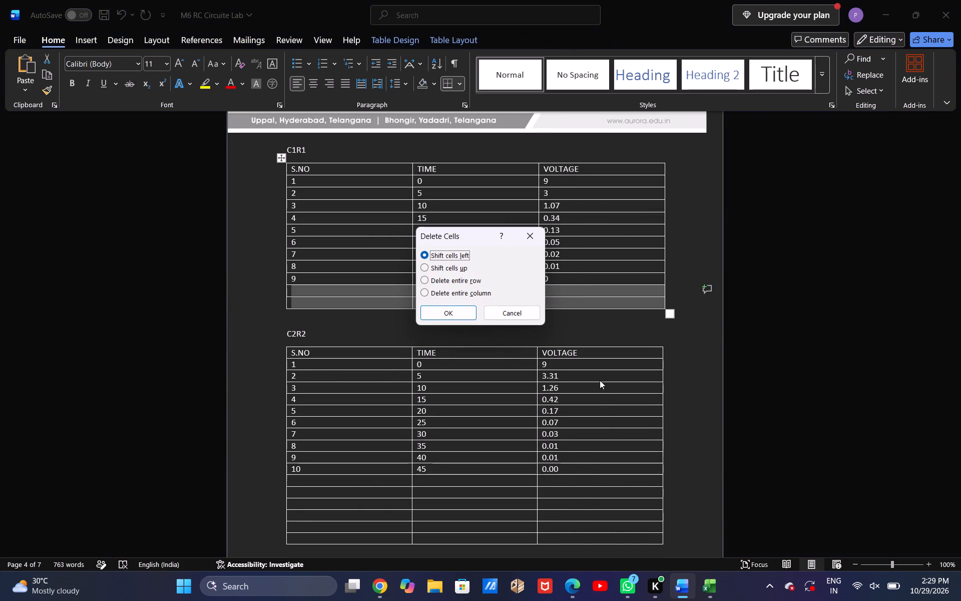
pyautogui.click(438, 274)
pyautogui.click(438, 279)
pyautogui.click(453, 318)
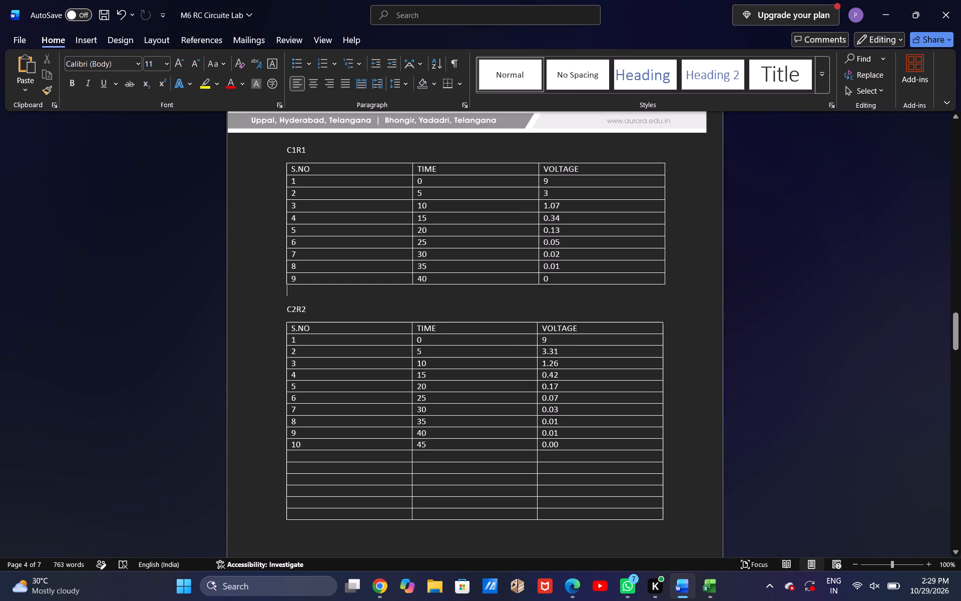
# Delete the six blank rows at the bottom of the C2R2 table as entire rows.
pyautogui.scroll(-2, 453, 318)
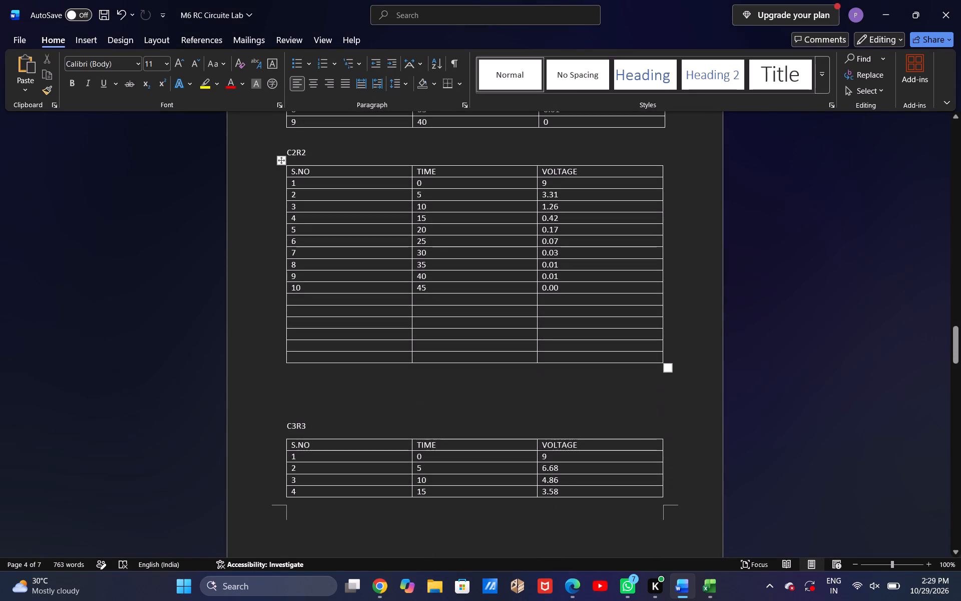
pyautogui.moveTo(338, 296); pyautogui.dragTo(625, 354)
pyautogui.rightClick(596, 338)
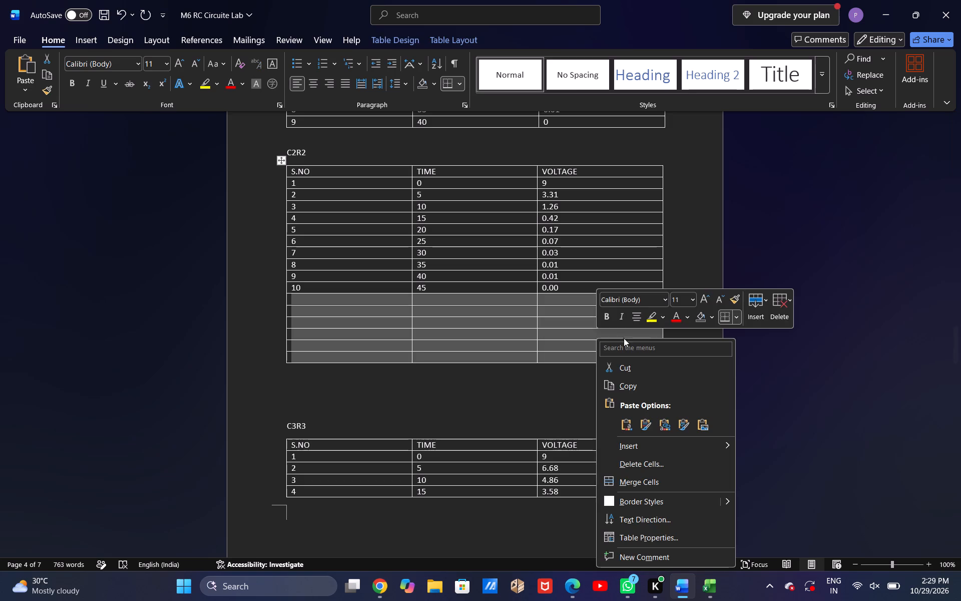
pyautogui.click(635, 461)
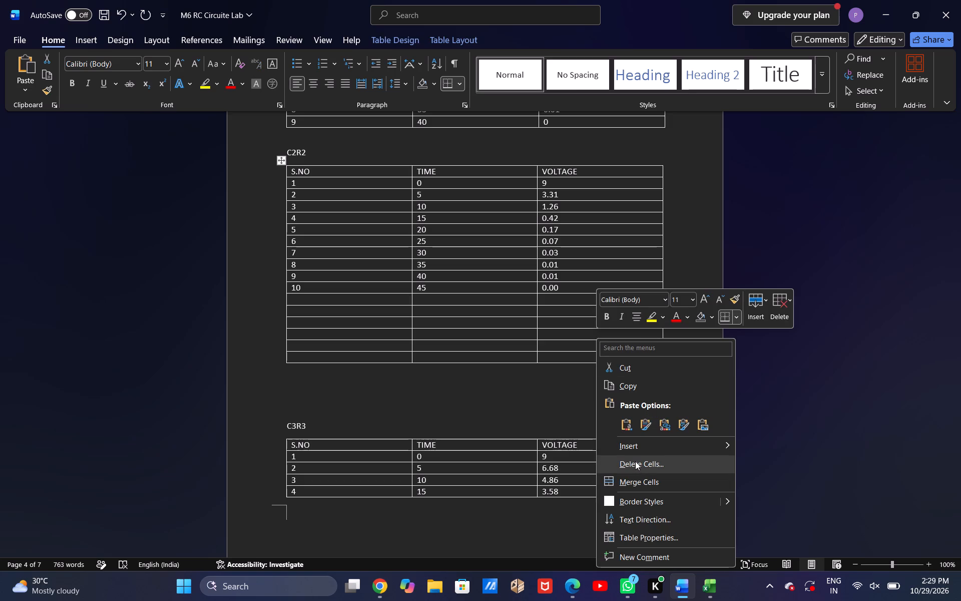
pyautogui.click(453, 283)
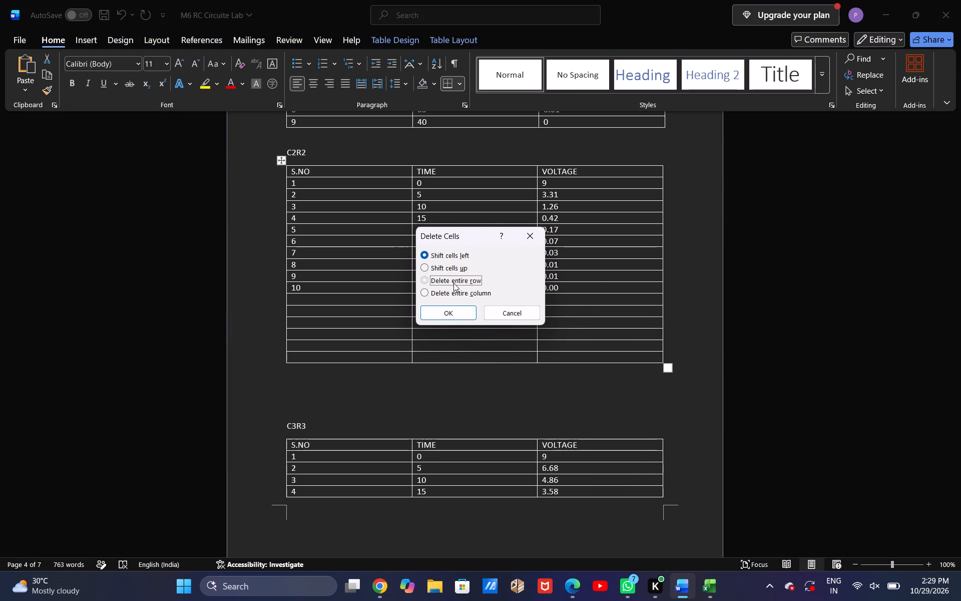
pyautogui.click(457, 321)
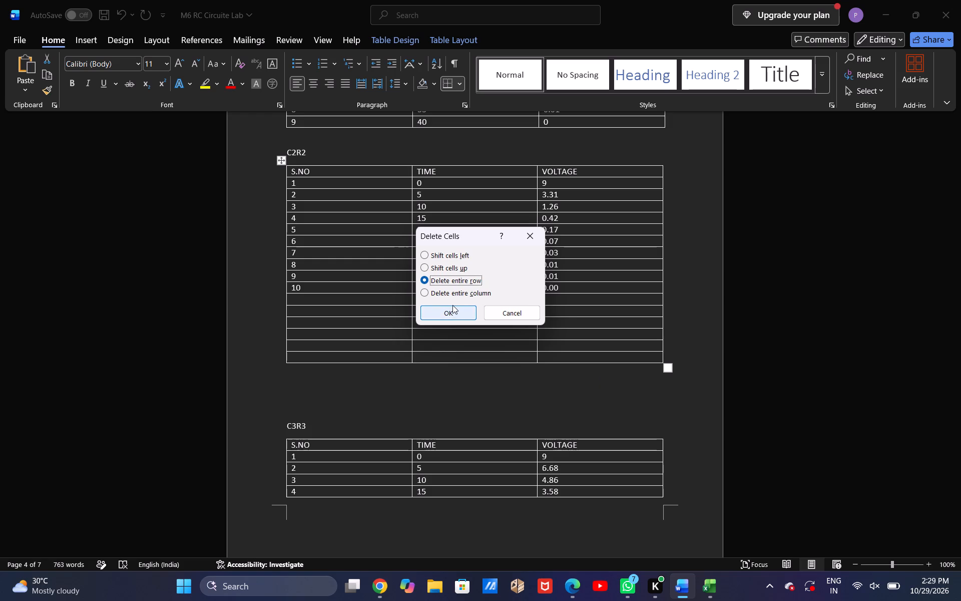
pyautogui.click(452, 305)
# Delete the two blank rows below row 29 of the C3R3 table as entire rows.
pyautogui.scroll(-2, 452, 305)
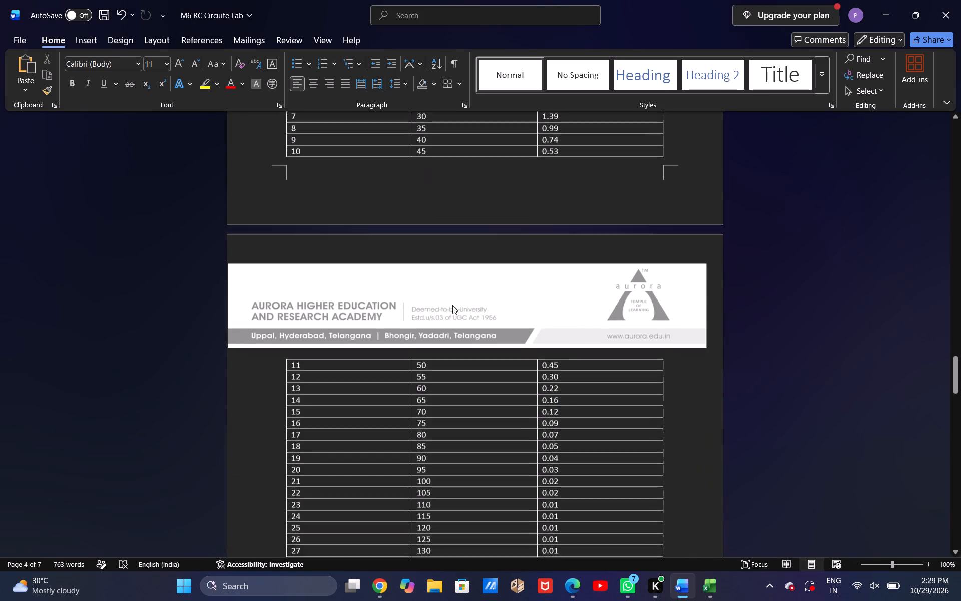
pyautogui.scroll(-2, 452, 305)
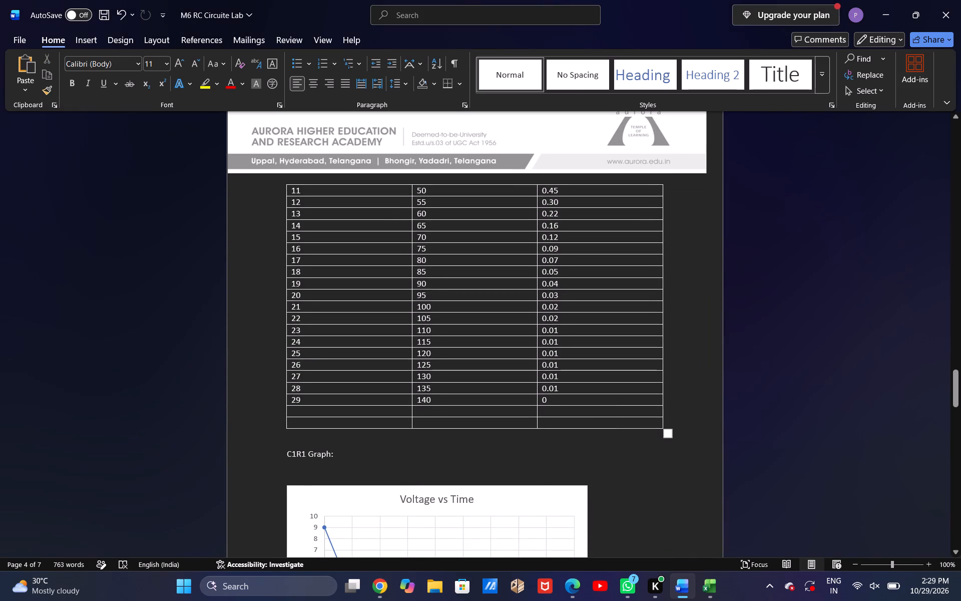
pyautogui.moveTo(304, 412); pyautogui.dragTo(485, 418)
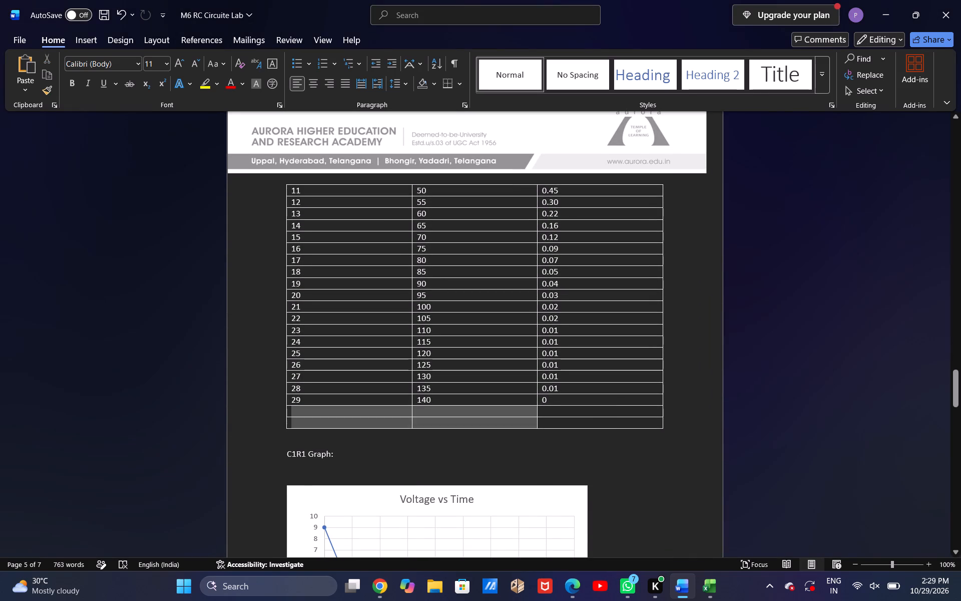
pyautogui.moveTo(485, 418); pyautogui.dragTo(596, 422)
pyautogui.click(596, 422)
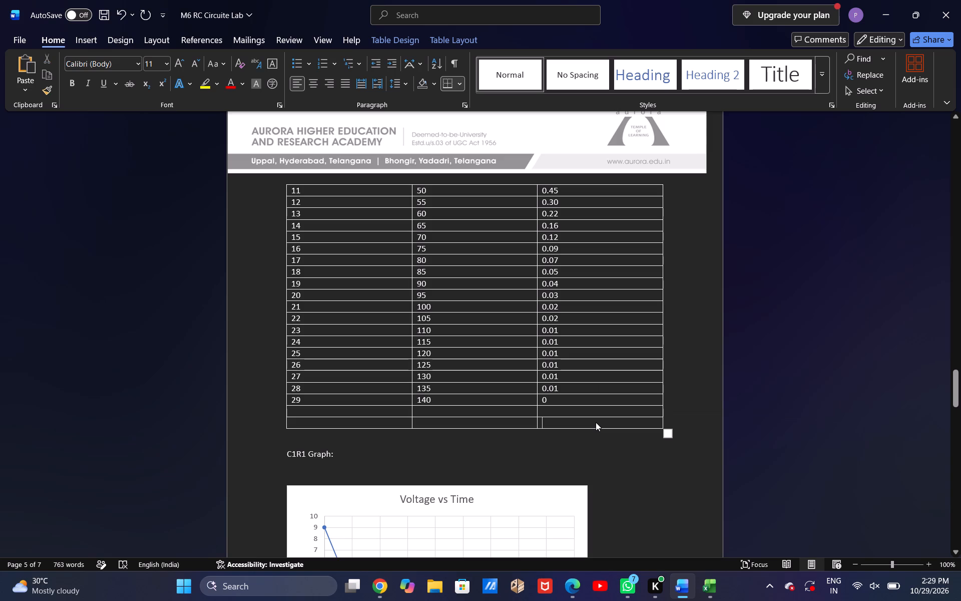
pyautogui.moveTo(323, 410); pyautogui.dragTo(548, 412)
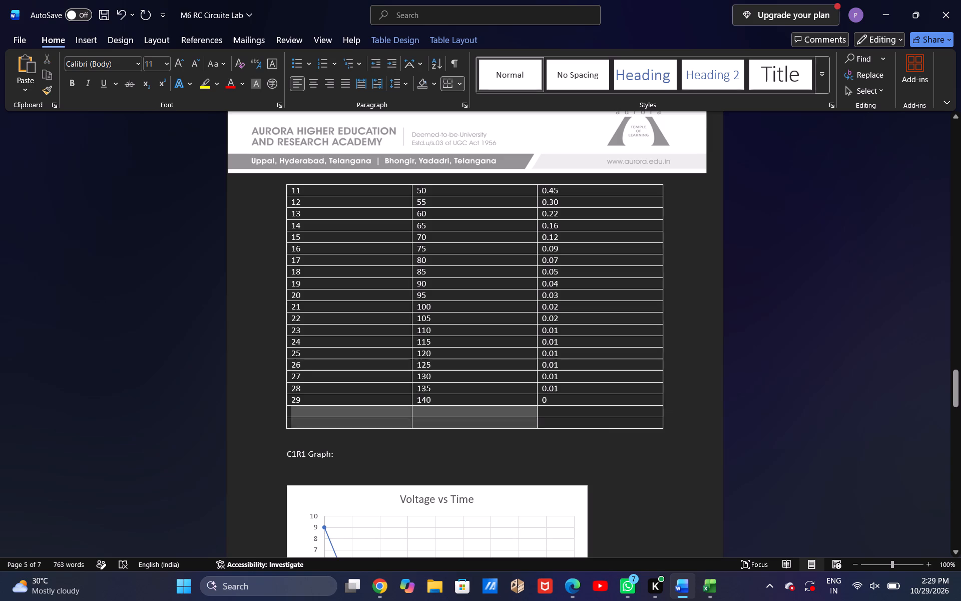
pyautogui.moveTo(548, 412); pyautogui.dragTo(606, 421)
pyautogui.click(606, 421)
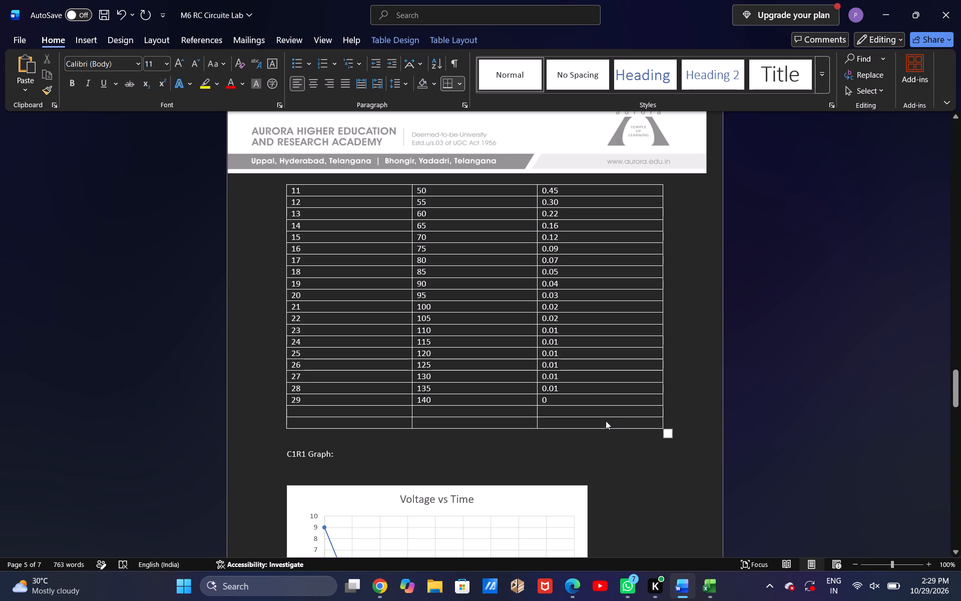
pyautogui.moveTo(315, 410); pyautogui.dragTo(439, 427)
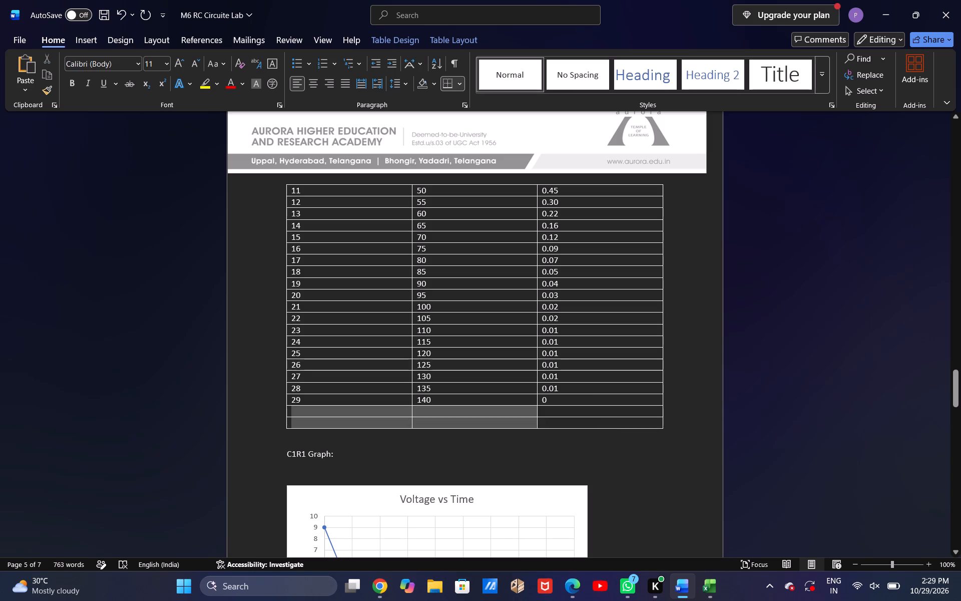
pyautogui.moveTo(439, 427); pyautogui.dragTo(635, 421)
pyautogui.rightClick(635, 421)
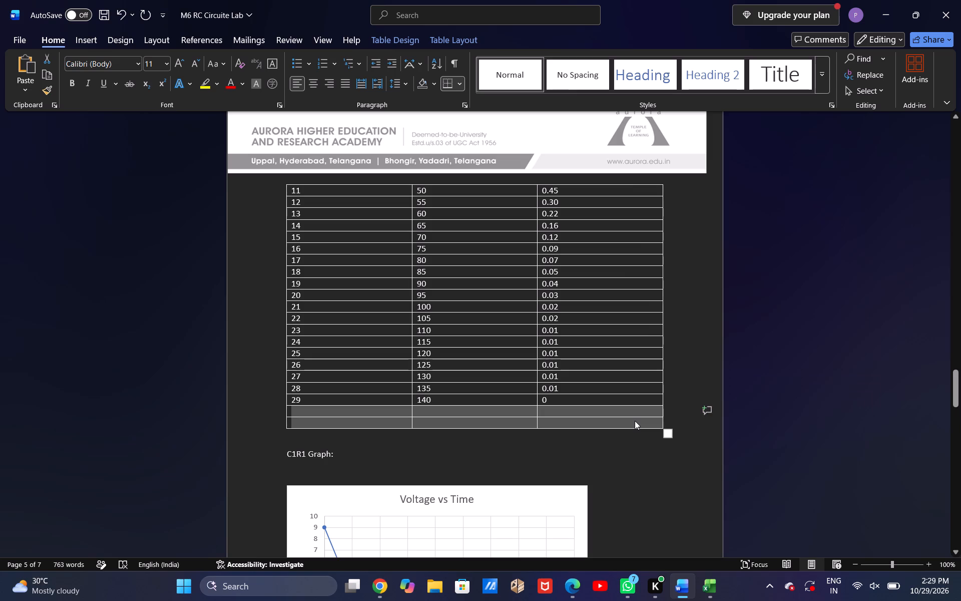
pyautogui.click(691, 311)
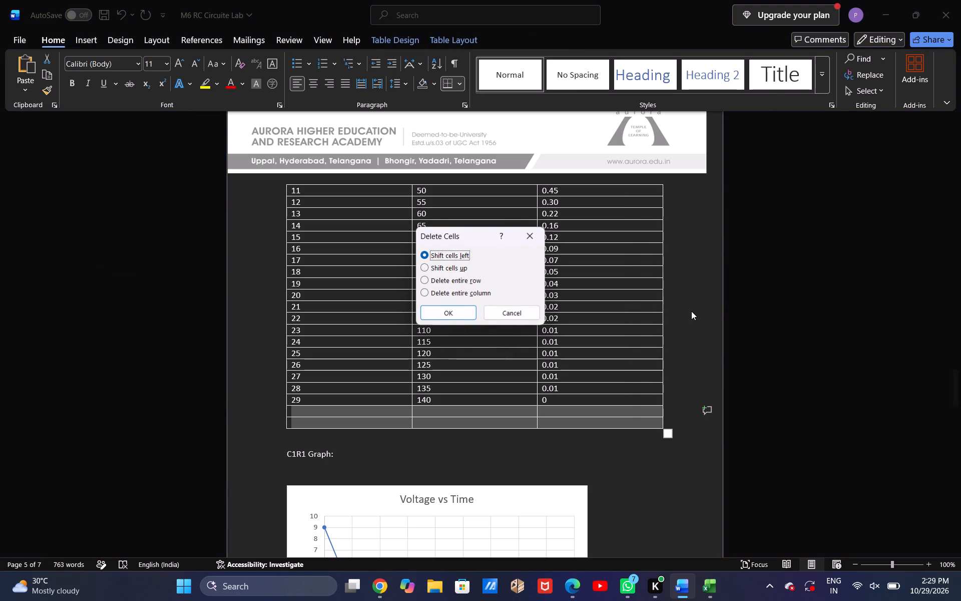
pyautogui.click(469, 280)
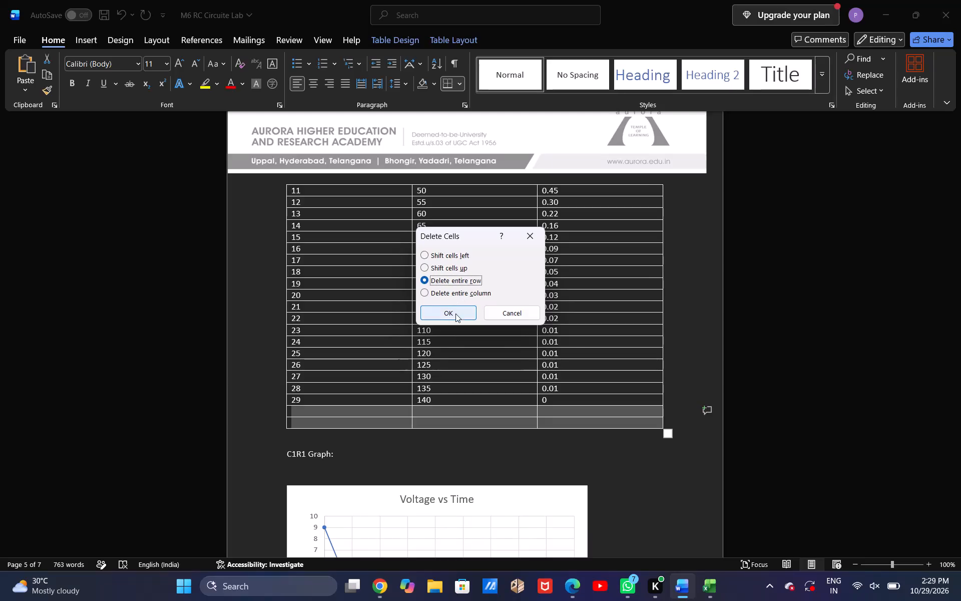
pyautogui.click(455, 314)
# Review the three observation tables, the circuit diagram page and the C1R1 graph section of the report.
pyautogui.scroll(-2, 455, 314)
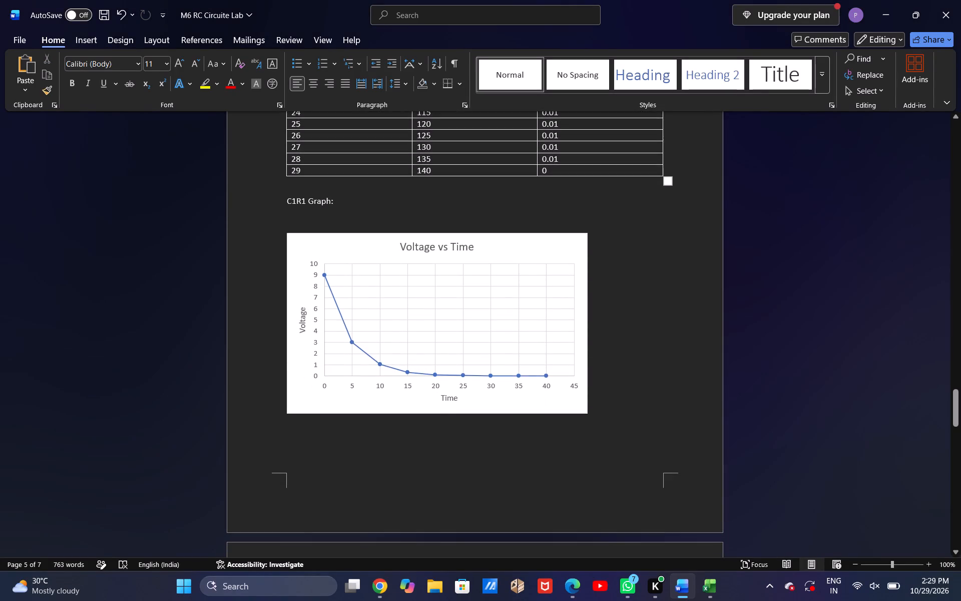
pyautogui.scroll(6, 455, 314)
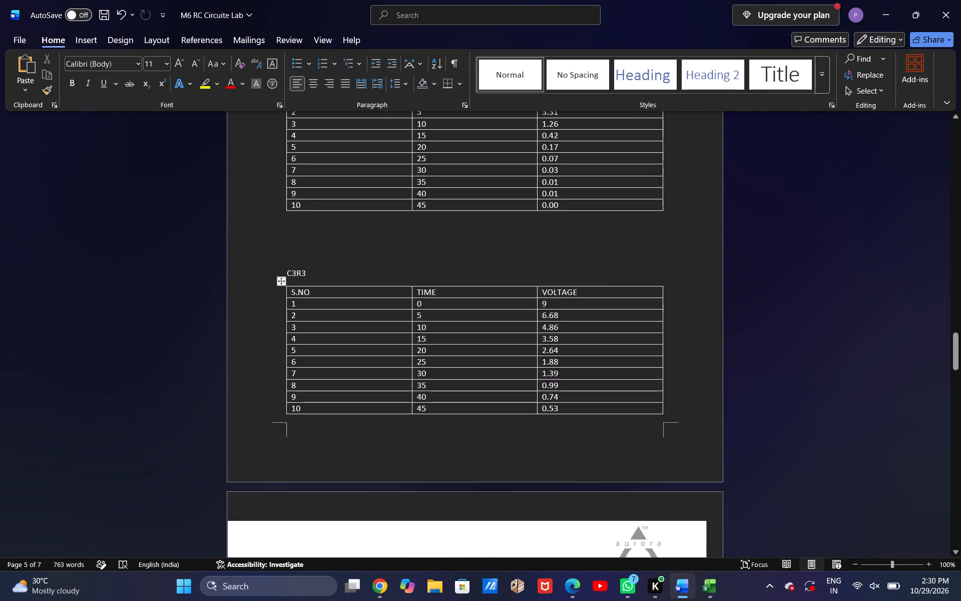
pyautogui.scroll(2, 455, 314)
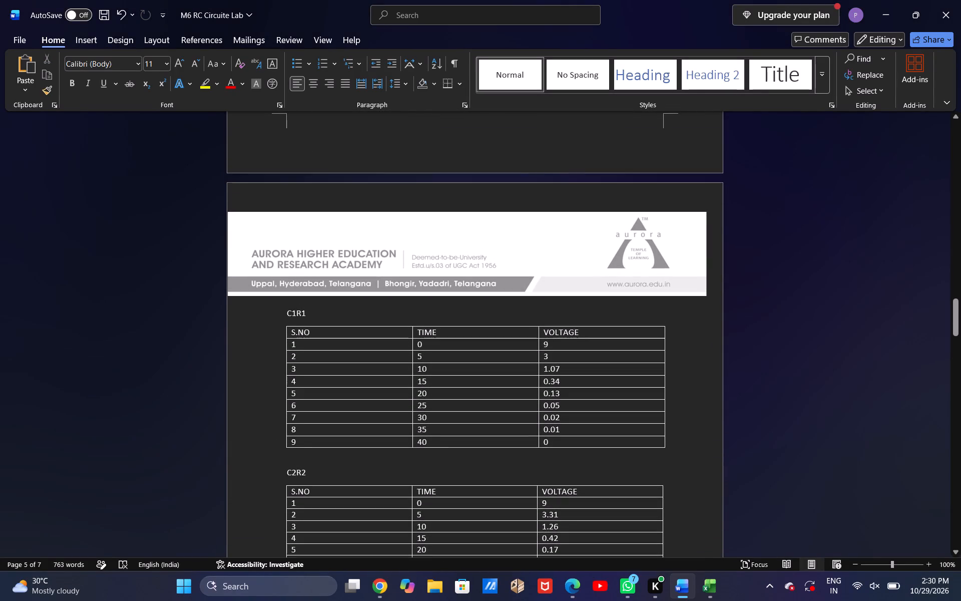
pyautogui.scroll(5, 455, 314)
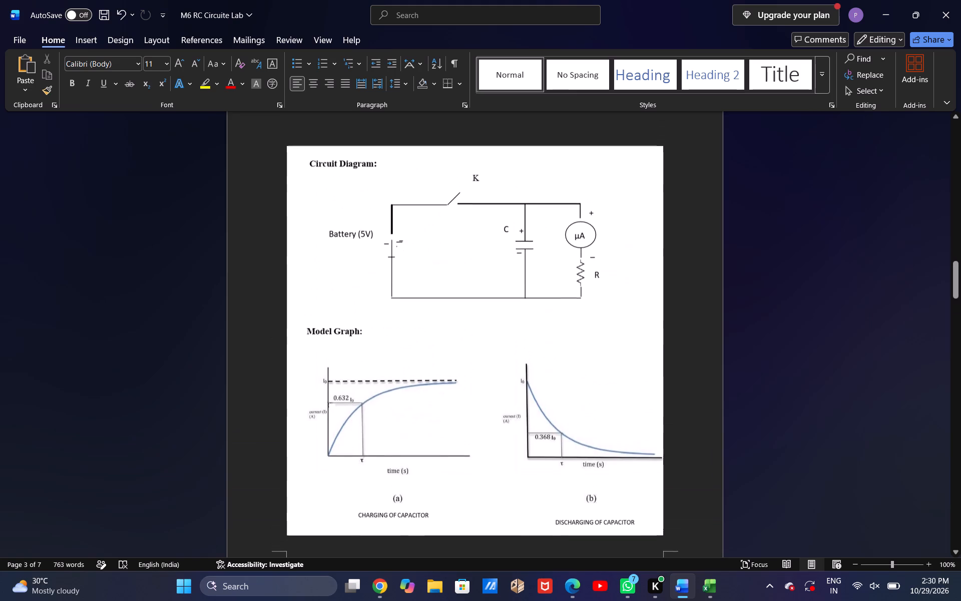
pyautogui.scroll(3, 455, 314)
pyautogui.scroll(-1, 455, 314)
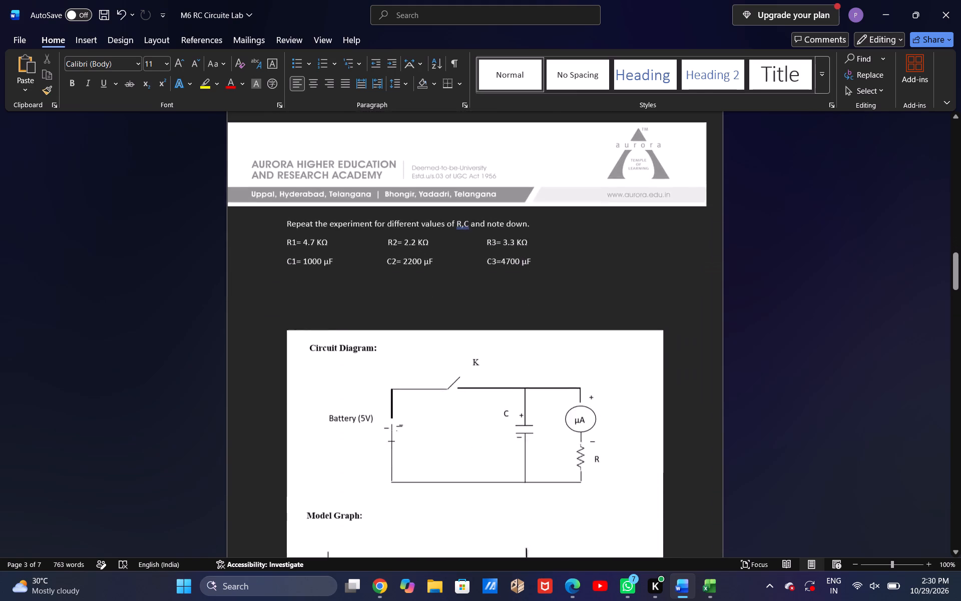
pyautogui.scroll(-3, 455, 314)
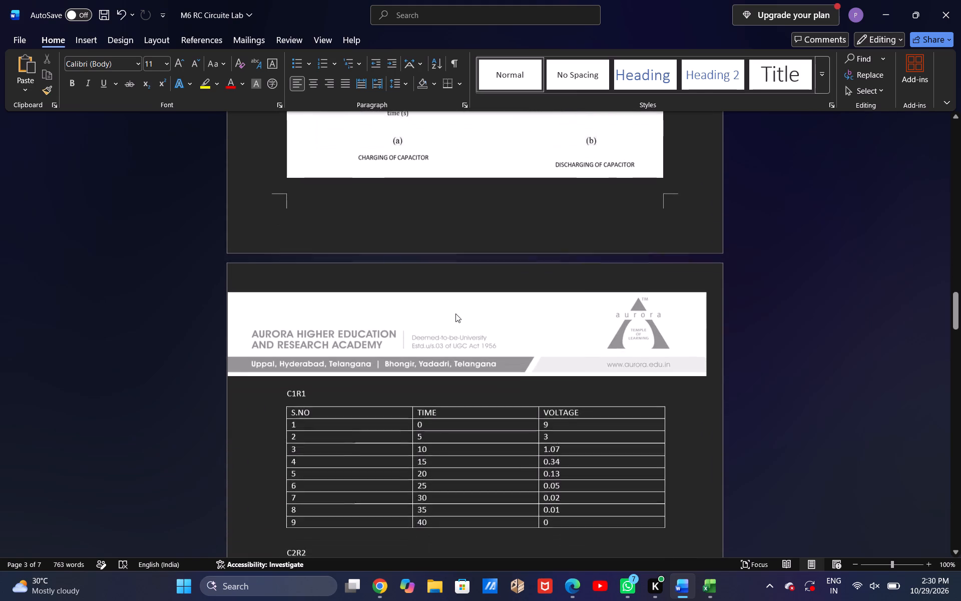
pyautogui.scroll(-1, 455, 314)
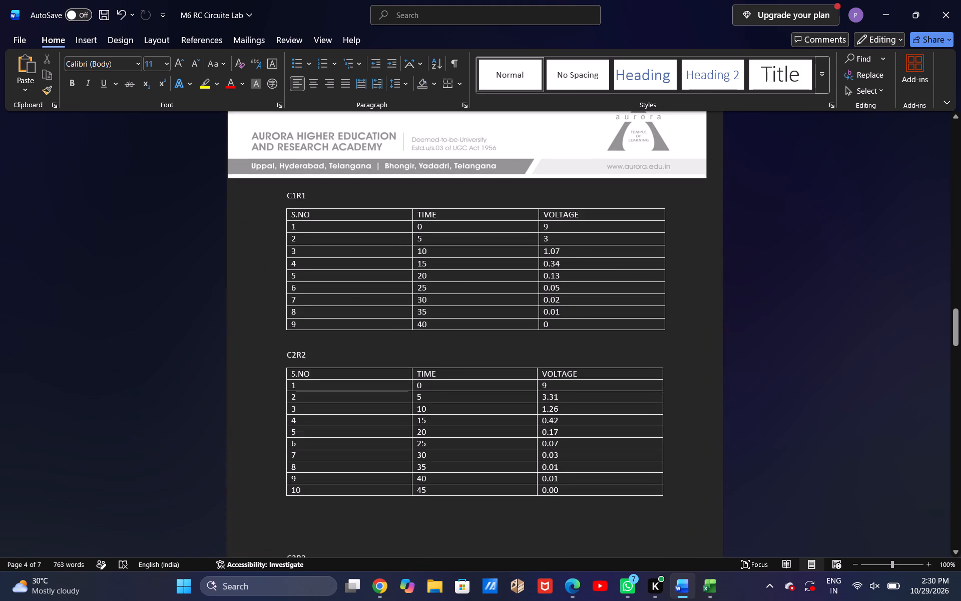
pyautogui.scroll(-1, 455, 314)
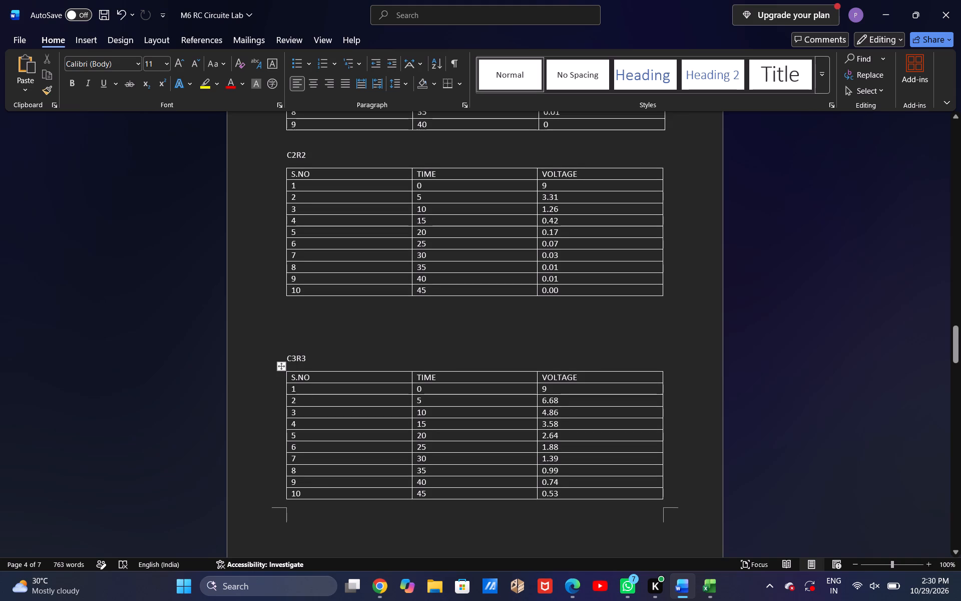
pyautogui.scroll(-5, 455, 314)
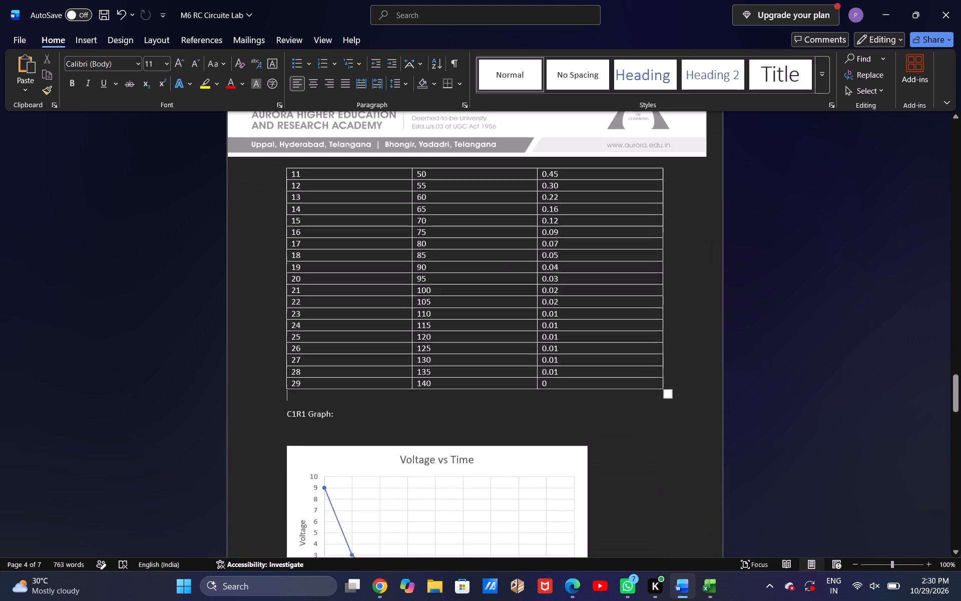
# Review the C1R1, C2R2 and C3R3 voltage-time graphs, the result section and the viva questions through the end of the report.
pyautogui.scroll(-3, 455, 314)
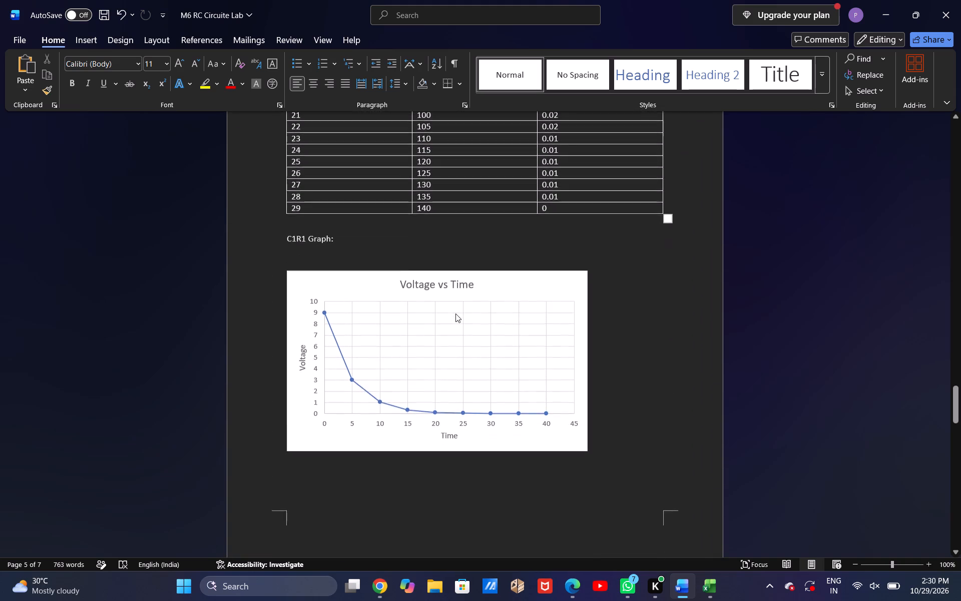
pyautogui.scroll(-5, 455, 314)
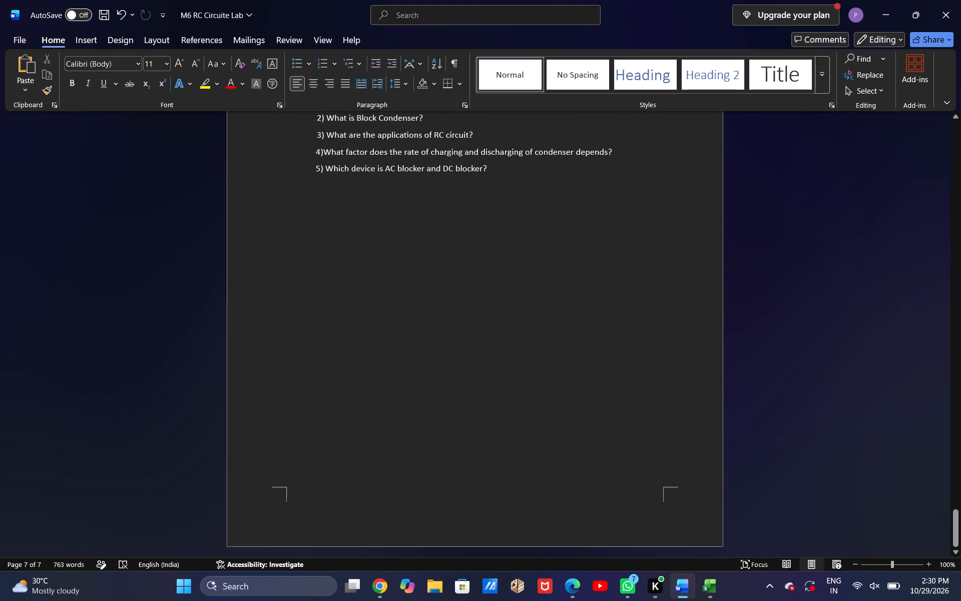
pyautogui.scroll(3, 455, 314)
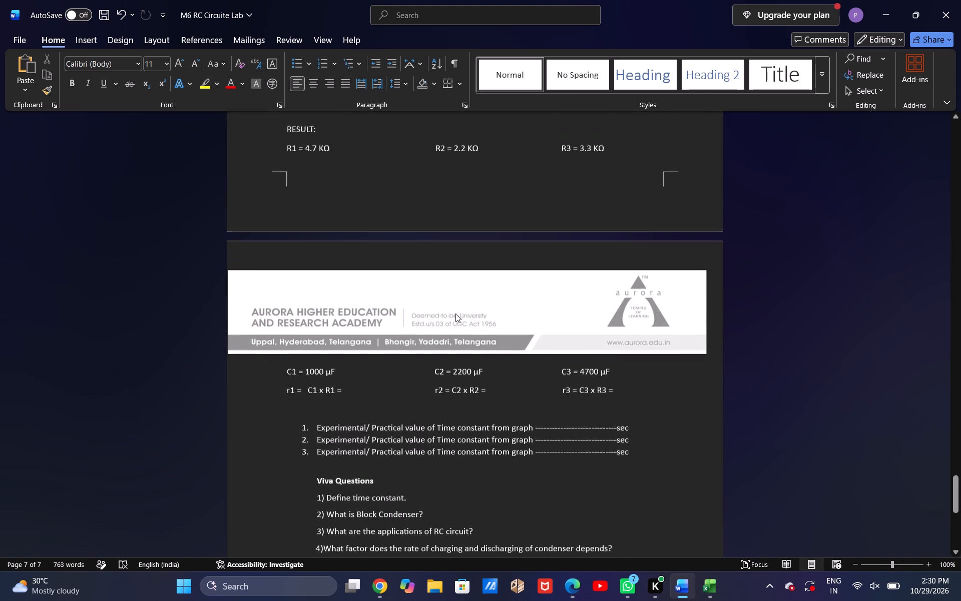
pyautogui.scroll(3, 455, 314)
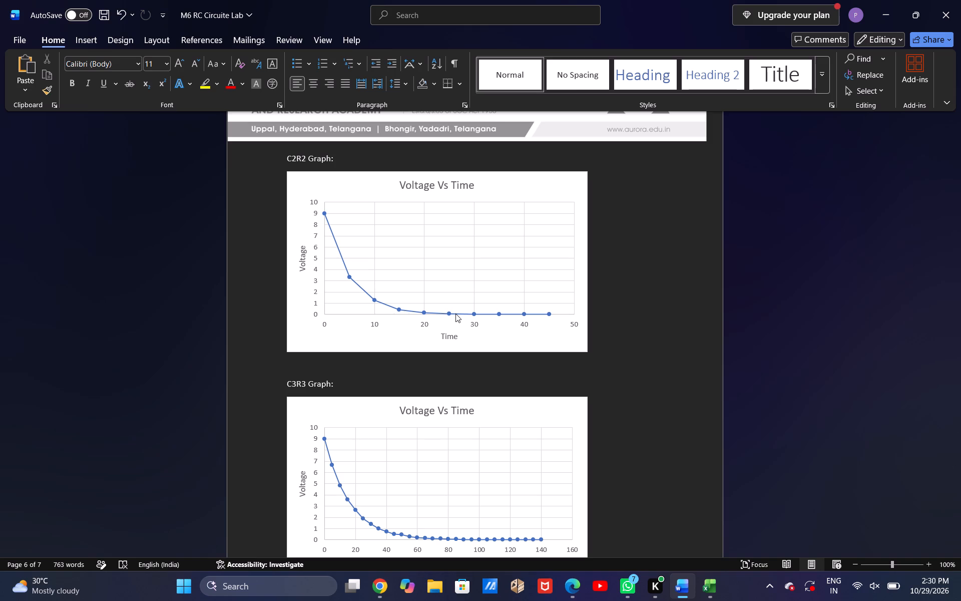
pyautogui.scroll(6, 455, 314)
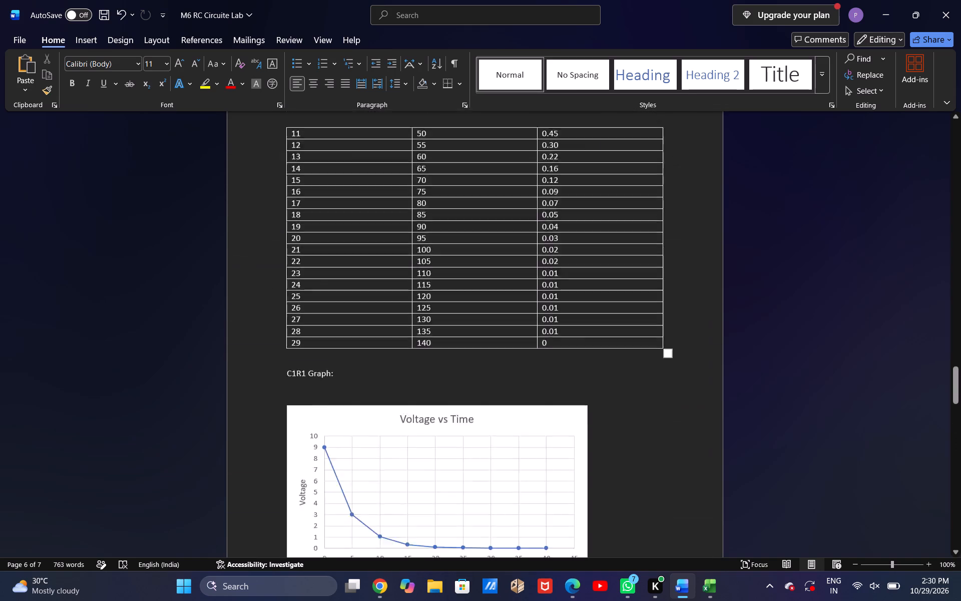
pyautogui.scroll(1, 455, 314)
pyautogui.scroll(-1, 455, 314)
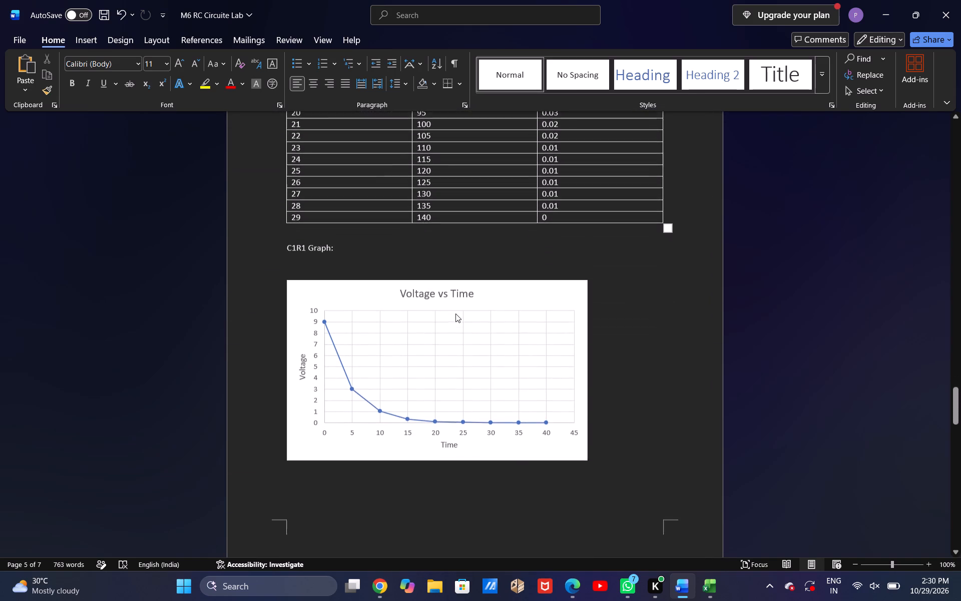
pyautogui.scroll(-1, 455, 314)
pyautogui.scroll(-1, 336, 244)
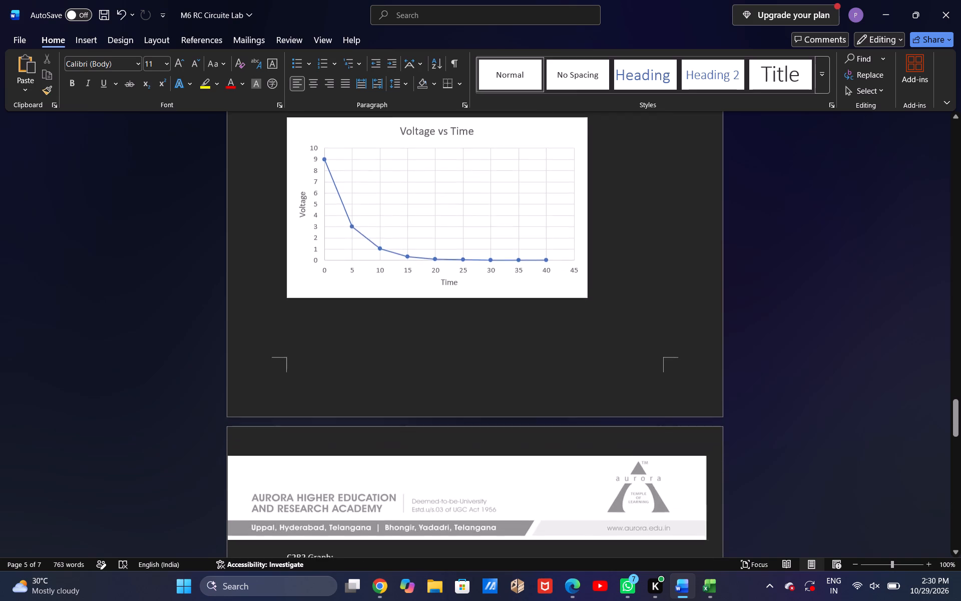
pyautogui.scroll(-1, 336, 244)
pyautogui.scroll(-1, 322, 343)
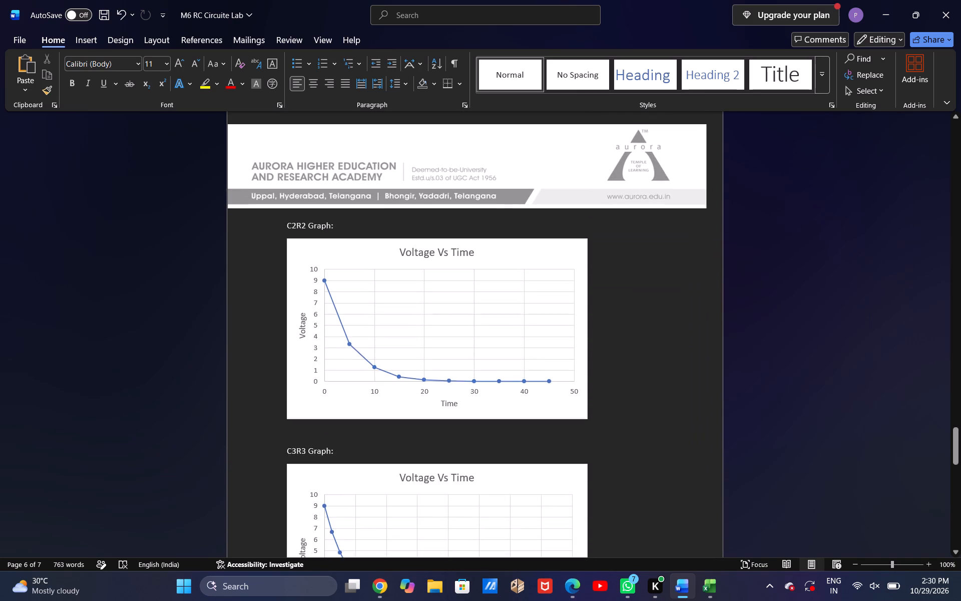
pyautogui.scroll(-1, 322, 343)
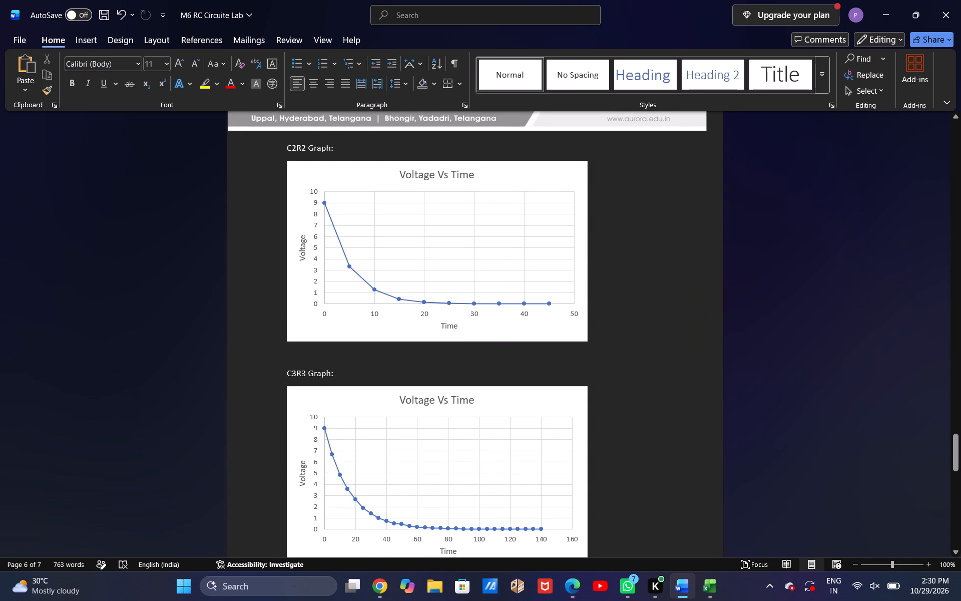
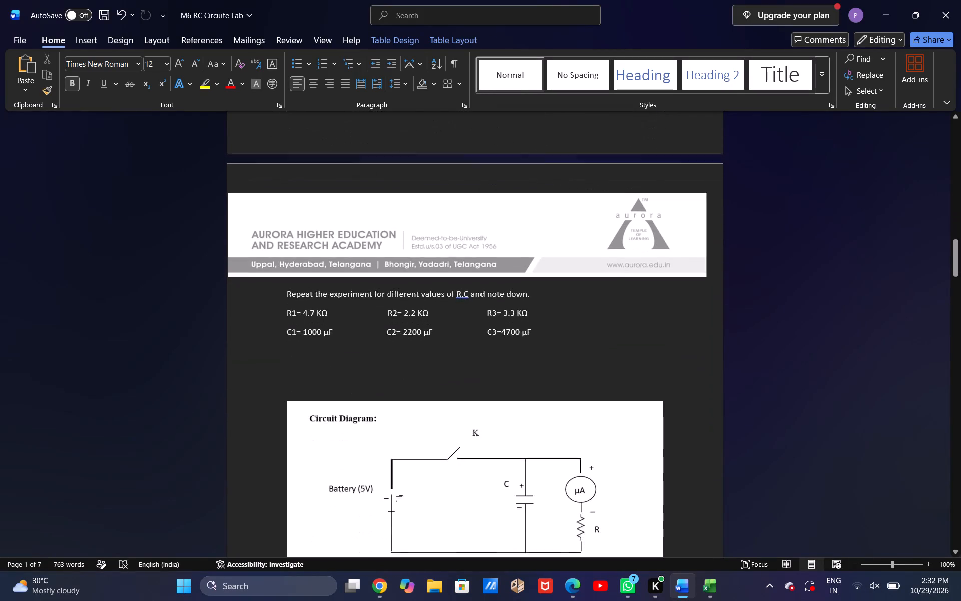
# Recheck the C1R1 and C2R2 observation tables and the start of the C3R3 table in the report.
pyautogui.scroll(-7, 392, 521)
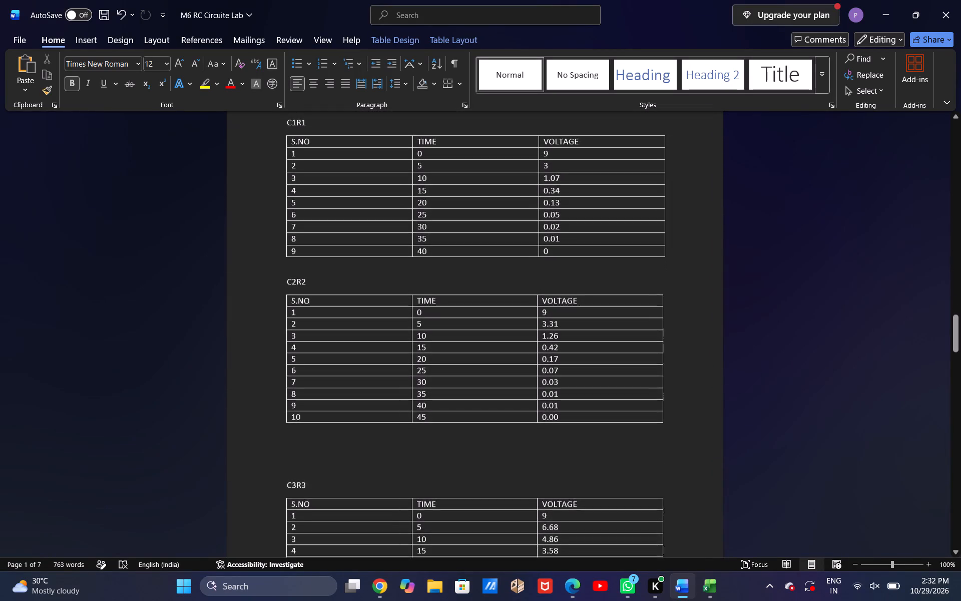
pyautogui.scroll(-1, 392, 521)
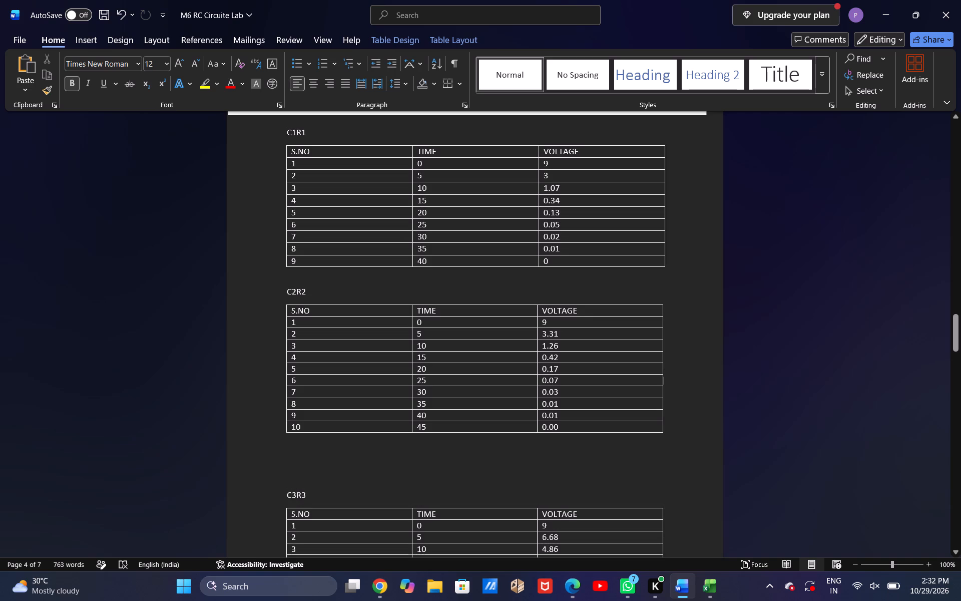
pyautogui.scroll(-1, 377, 494)
pyautogui.scroll(1, 377, 494)
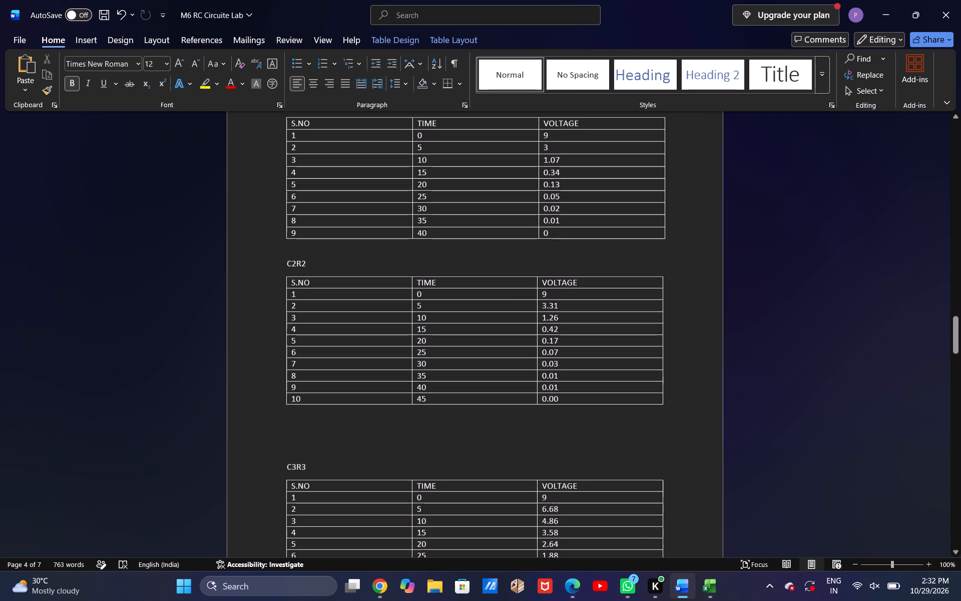
pyautogui.scroll(1, 377, 494)
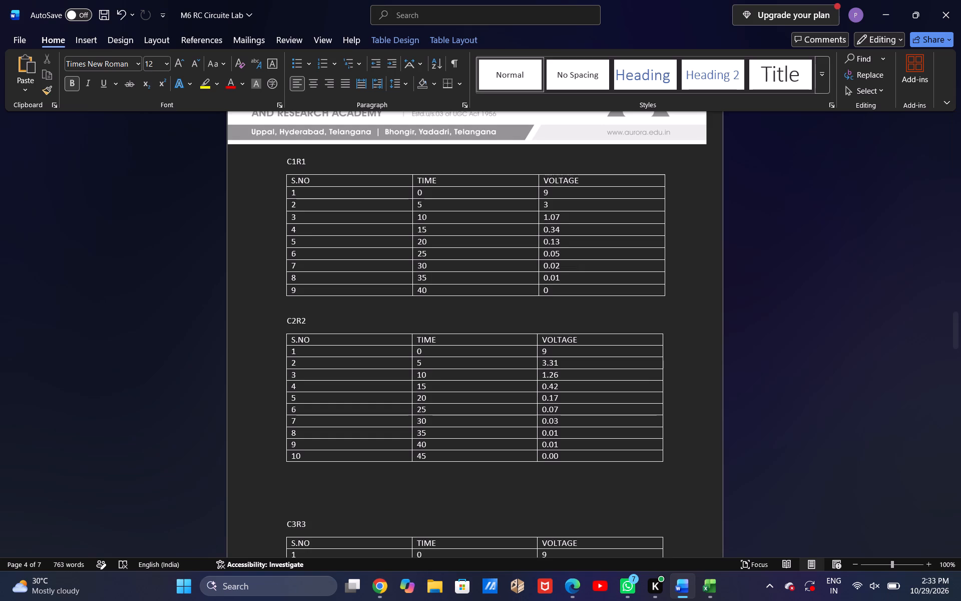
# Close the M6 RC Circuite Lab report.
pyautogui.click(960, 0)
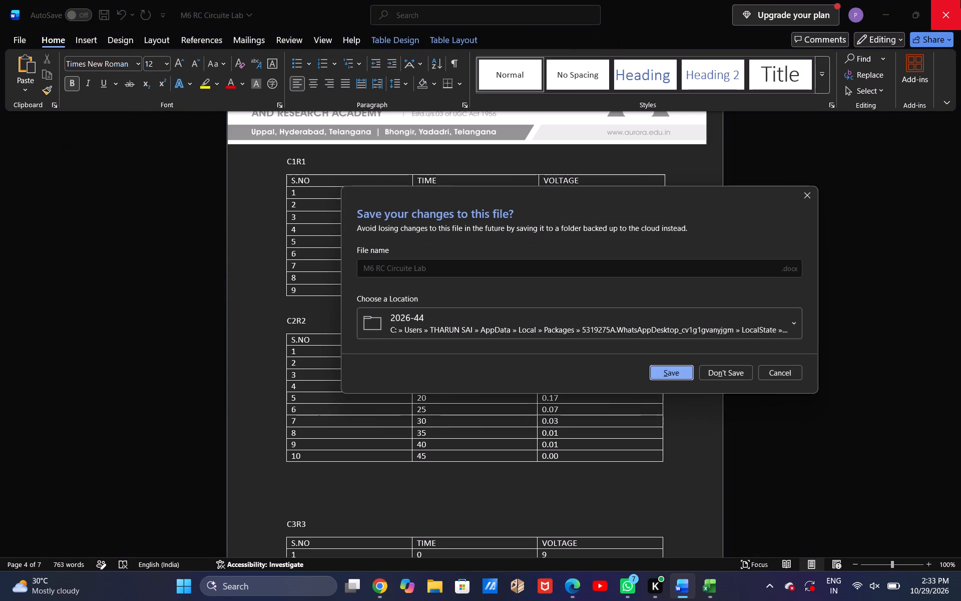
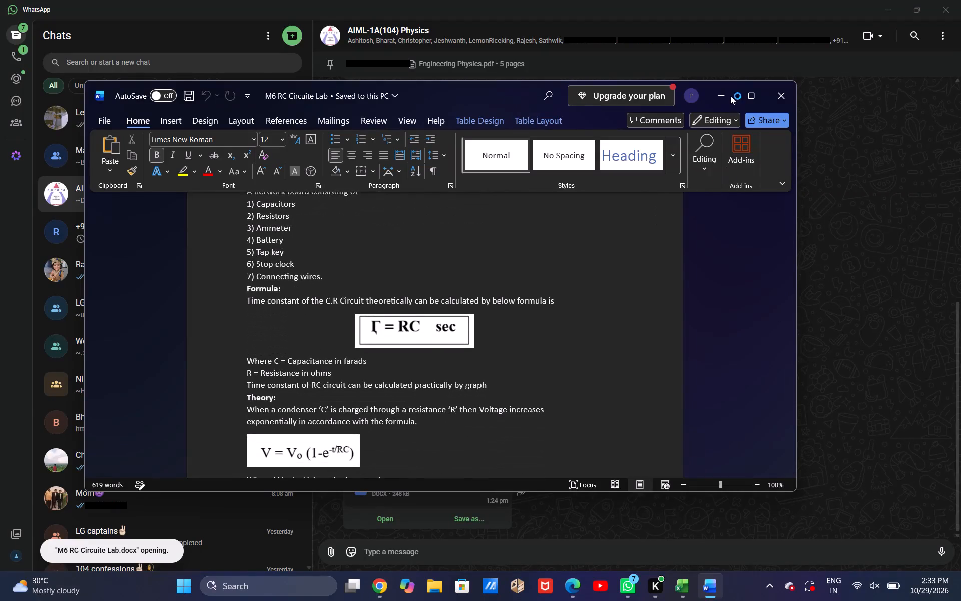
# Look through the reopened report from the student details table to the blank C1R1, C2R2 and C3R3 observation tables.
pyautogui.click(749, 102)
pyautogui.scroll(3, 458, 312)
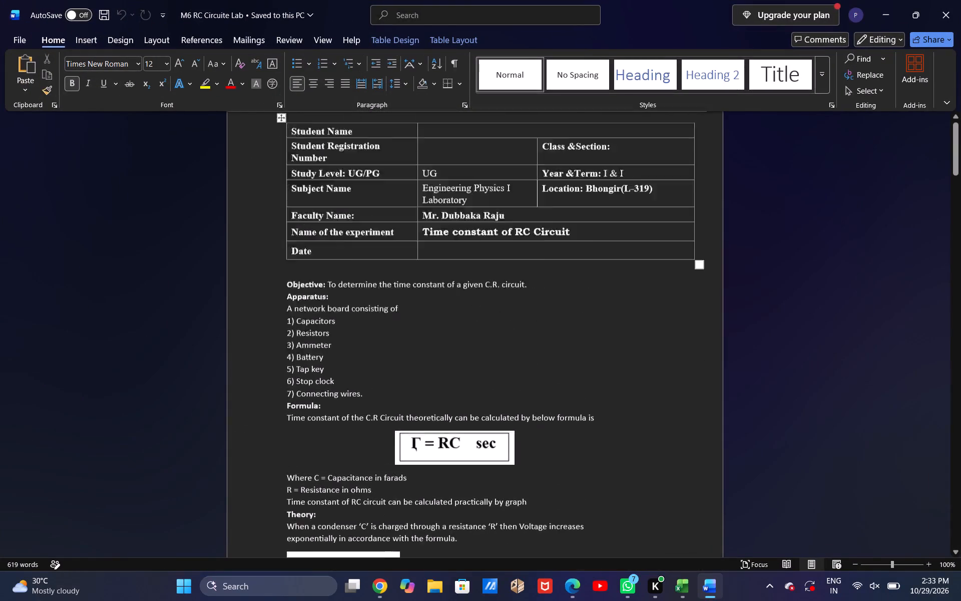
pyautogui.scroll(5, 458, 312)
pyautogui.scroll(-9, 458, 312)
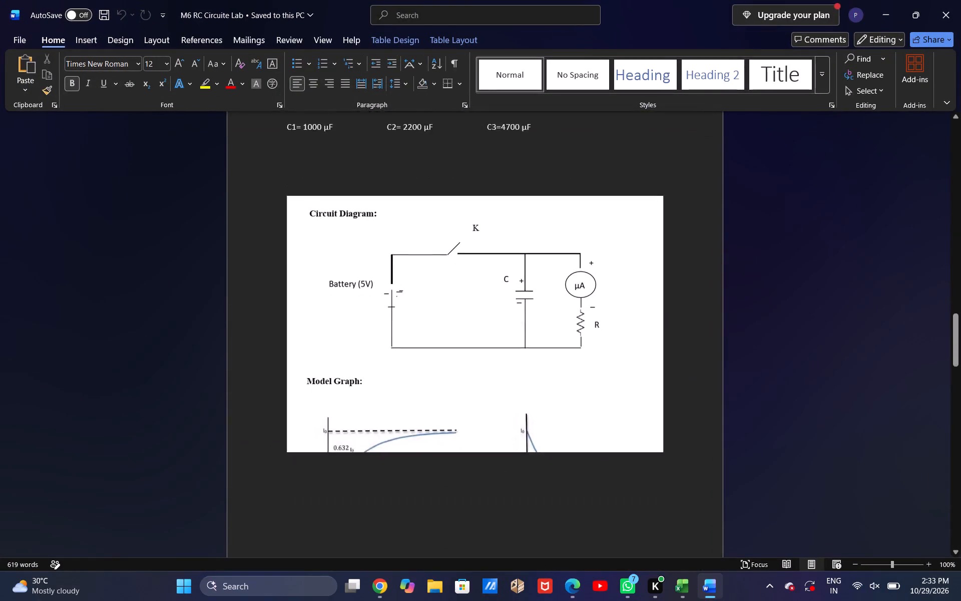
pyautogui.scroll(-4, 458, 312)
pyautogui.scroll(1, 458, 312)
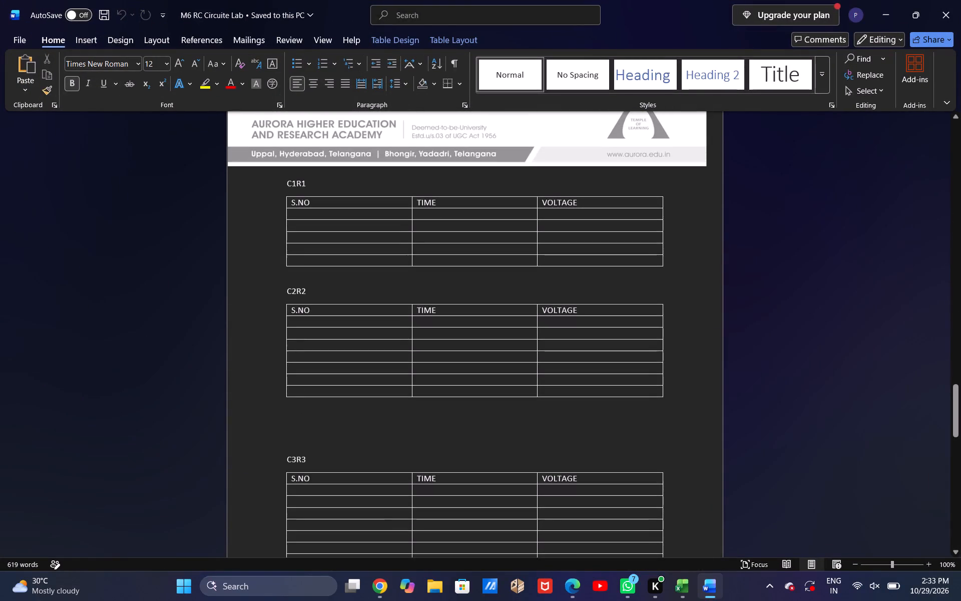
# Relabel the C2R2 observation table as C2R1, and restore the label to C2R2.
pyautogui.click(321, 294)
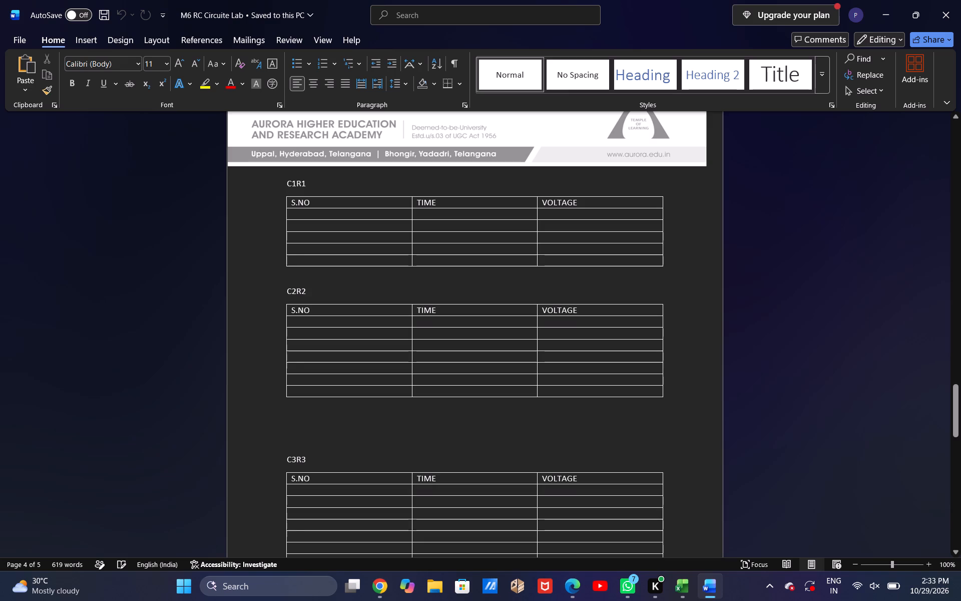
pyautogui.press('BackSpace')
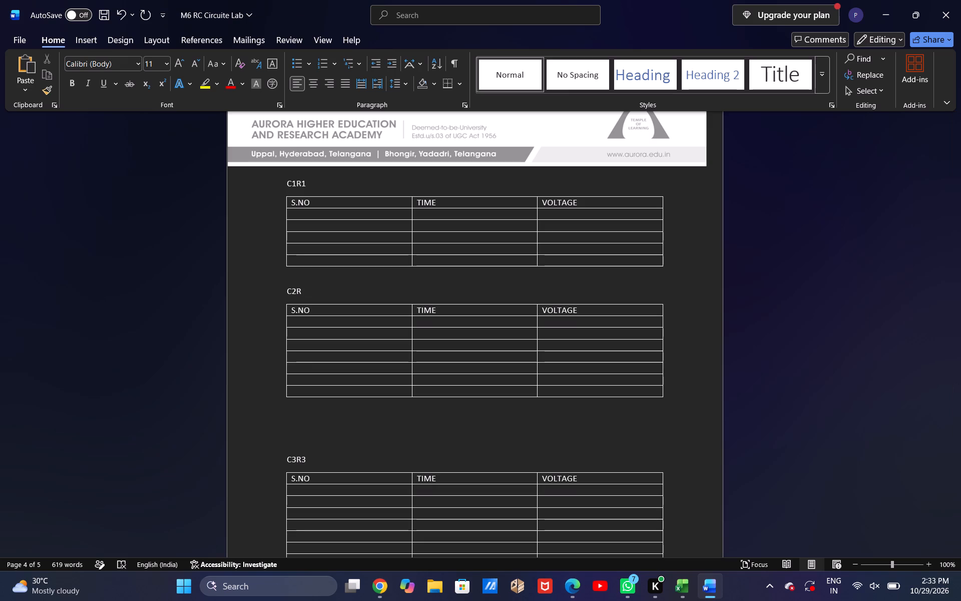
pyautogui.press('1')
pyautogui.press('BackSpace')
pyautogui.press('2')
# Relabel the C1R1 observation table as C1R2 and the C3R3 table as C3R2.
pyautogui.press('Up')
pyautogui.press('Up')
pyautogui.press('Up')
pyautogui.press('Up')
pyautogui.press('Up')
pyautogui.press('Up')
pyautogui.press('Up')
pyautogui.press('Up')
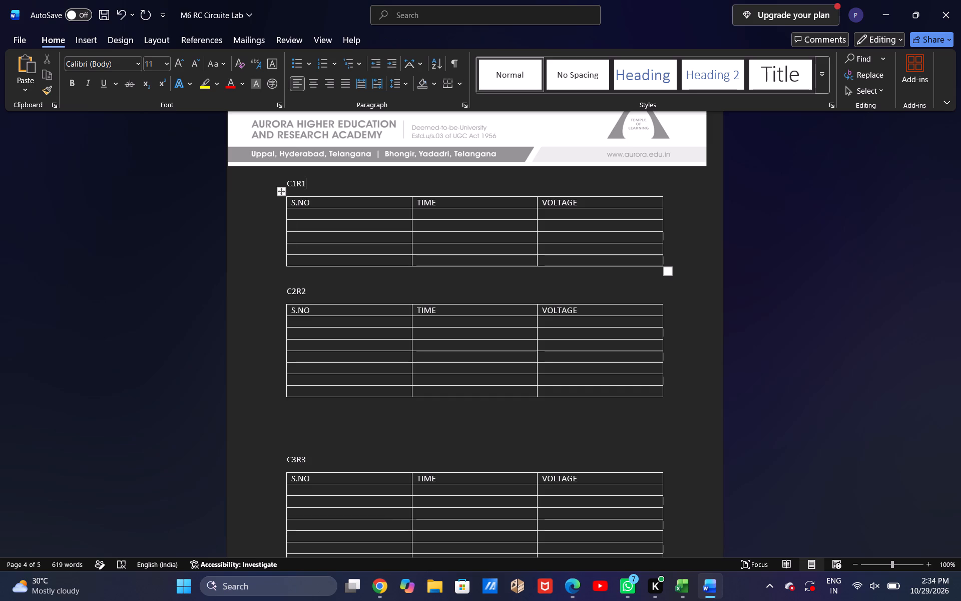
pyautogui.press('BackSpace')
pyautogui.press('2')
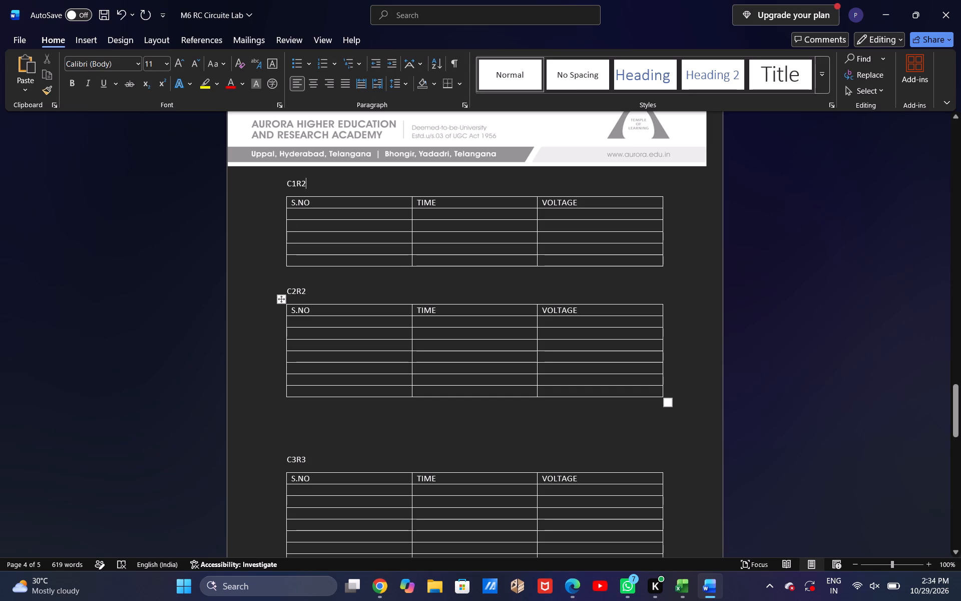
pyautogui.click(313, 468)
pyautogui.press('BackSpace')
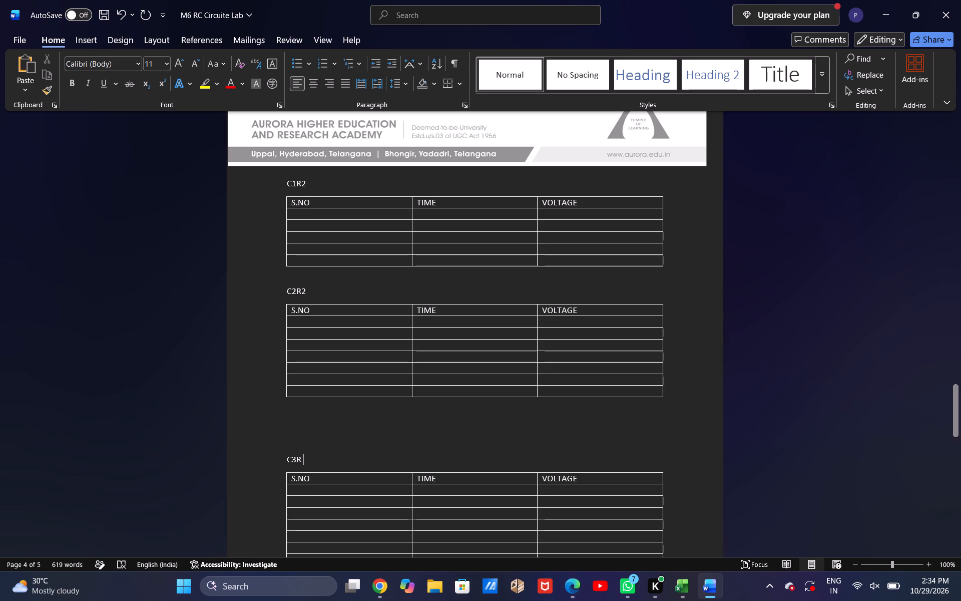
pyautogui.press('2')
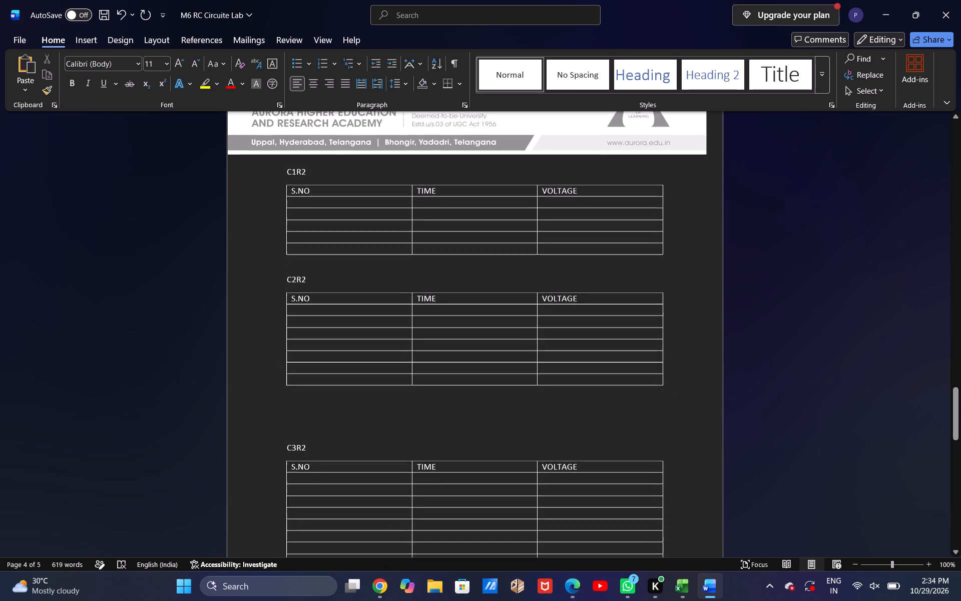
# Look over the blank C1R2, C2R2 and C3R2 observation tables, and check the Book2 workbook in Excel against them.
pyautogui.scroll(-1, 388, 431)
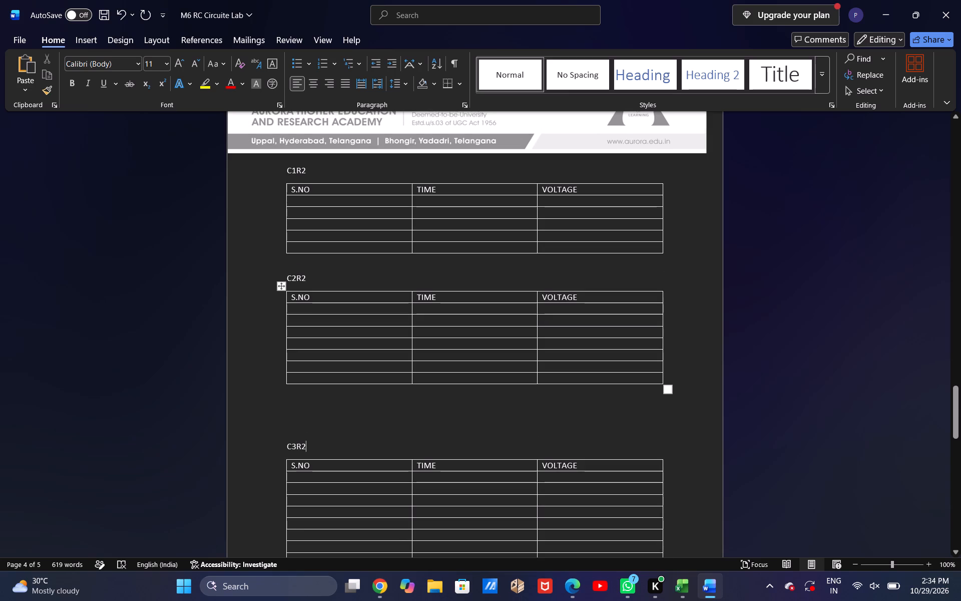
pyautogui.scroll(-2, 388, 431)
pyautogui.scroll(1, 388, 431)
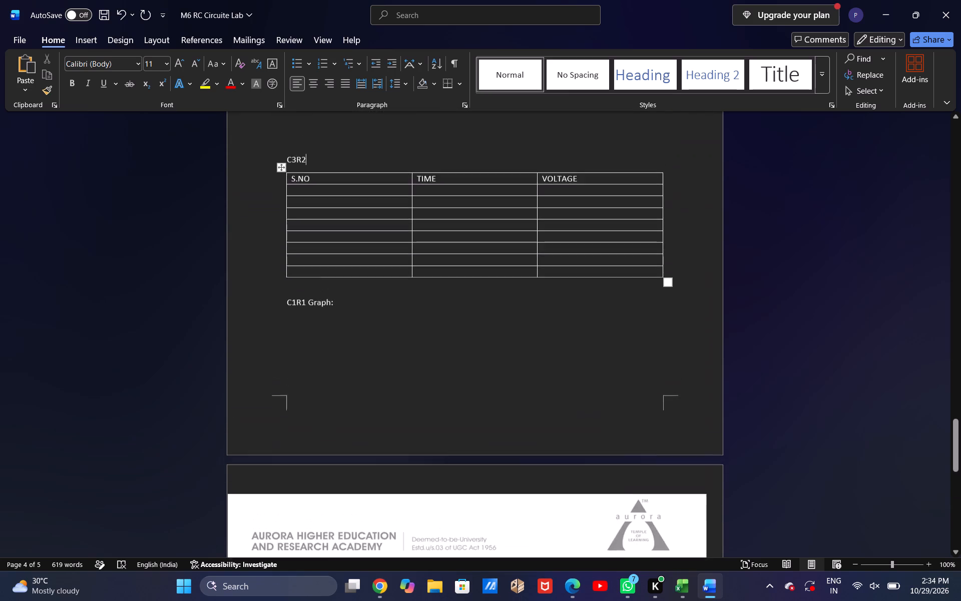
pyautogui.scroll(1, 388, 431)
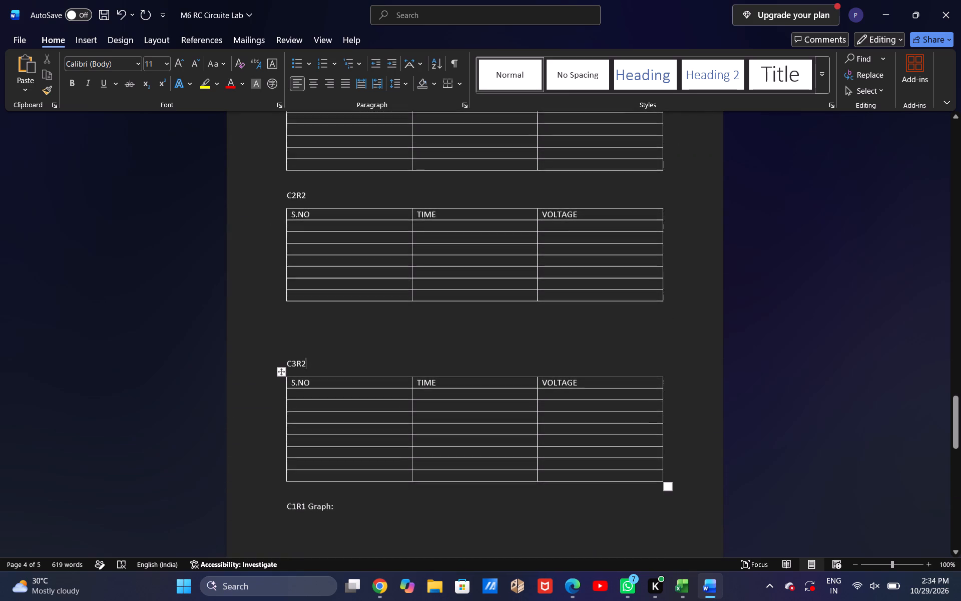
pyautogui.scroll(1, 388, 431)
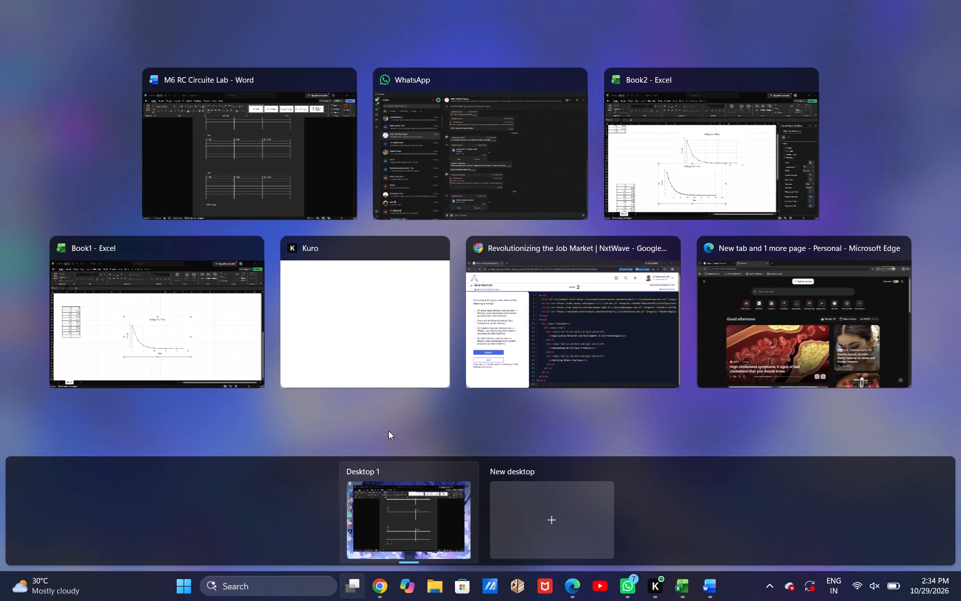
pyautogui.click(680, 187)
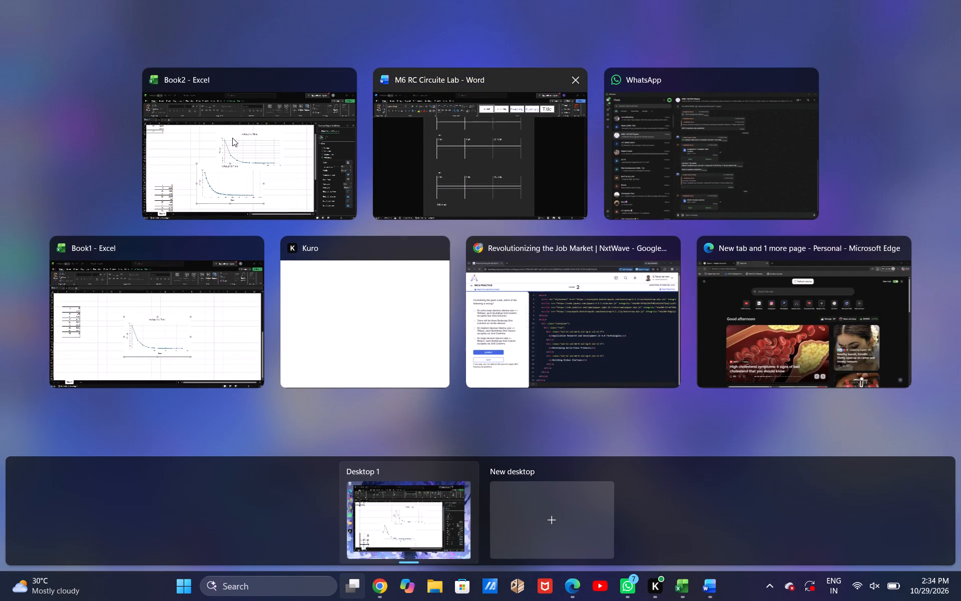
# Return to the M6 RC Circuite Lab report in Word and add four blank rows to the C1R2 observation table.
pyautogui.click(434, 167)
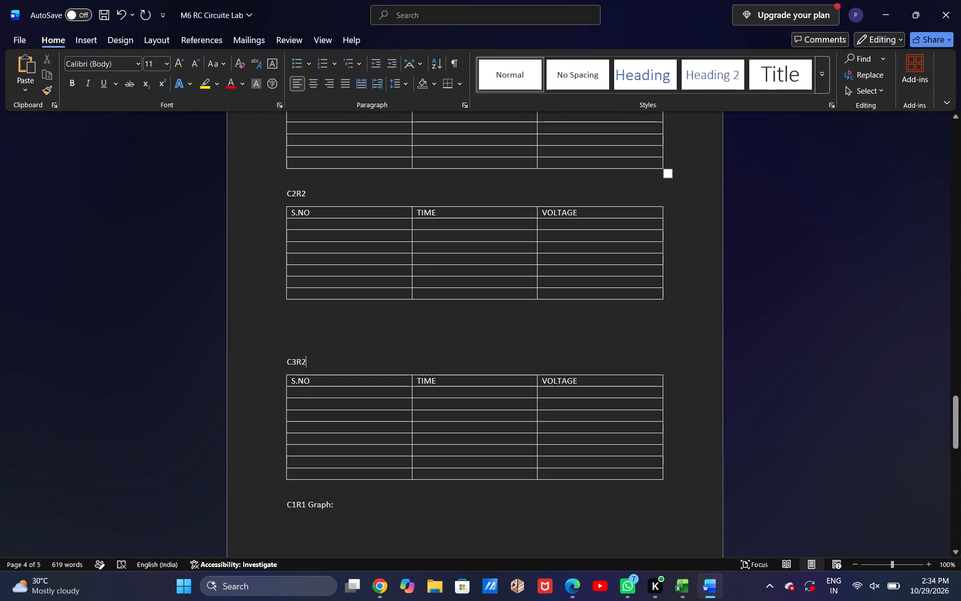
pyautogui.hscroll(10, 337, 202)
pyautogui.scroll(1, 337, 202)
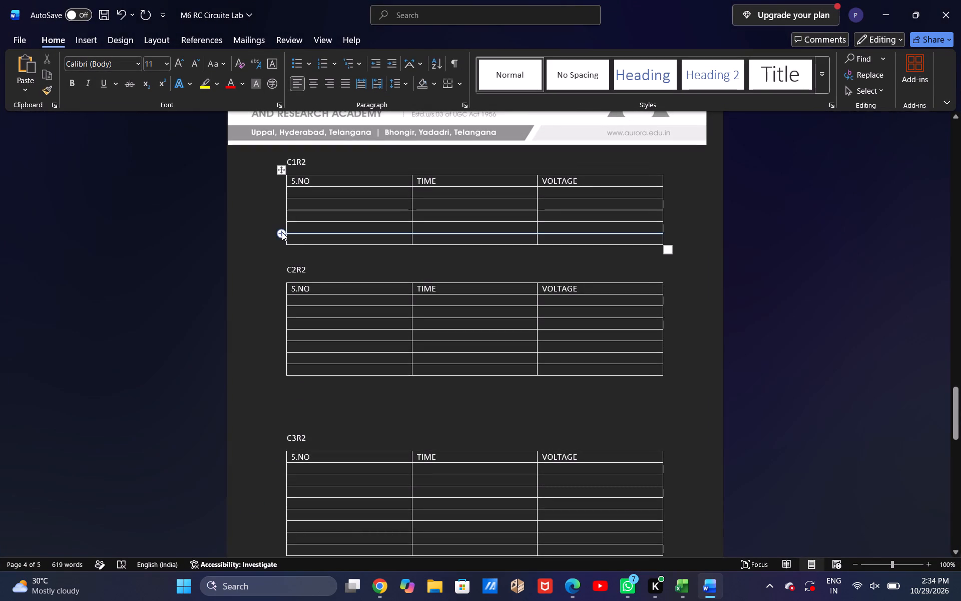
pyautogui.tripleClick(282, 232)
pyautogui.tripleClick(282, 232)
pyautogui.tripleClick(282, 232)
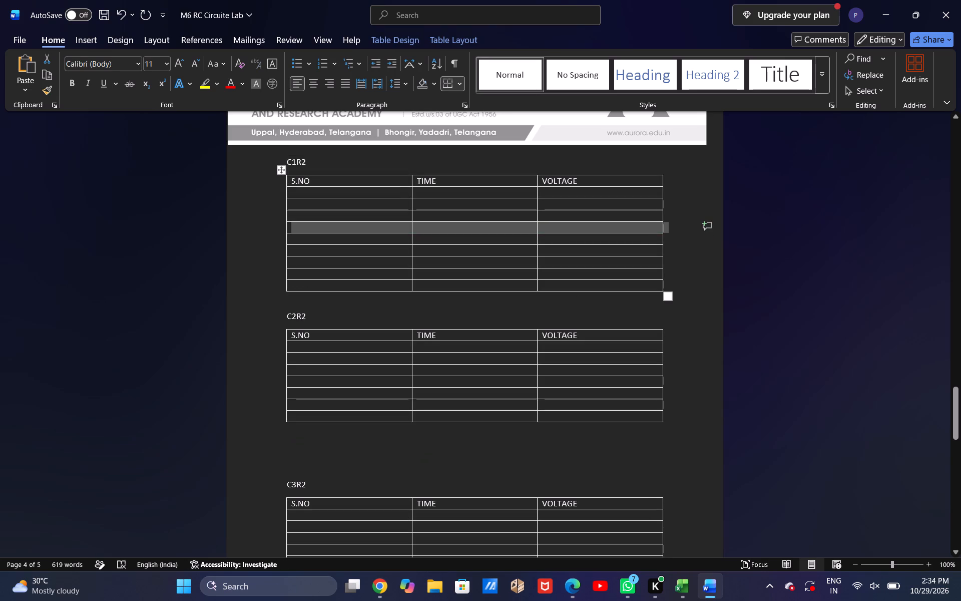
# Select the last row of the C2R2 observation table.
pyautogui.click(286, 417)
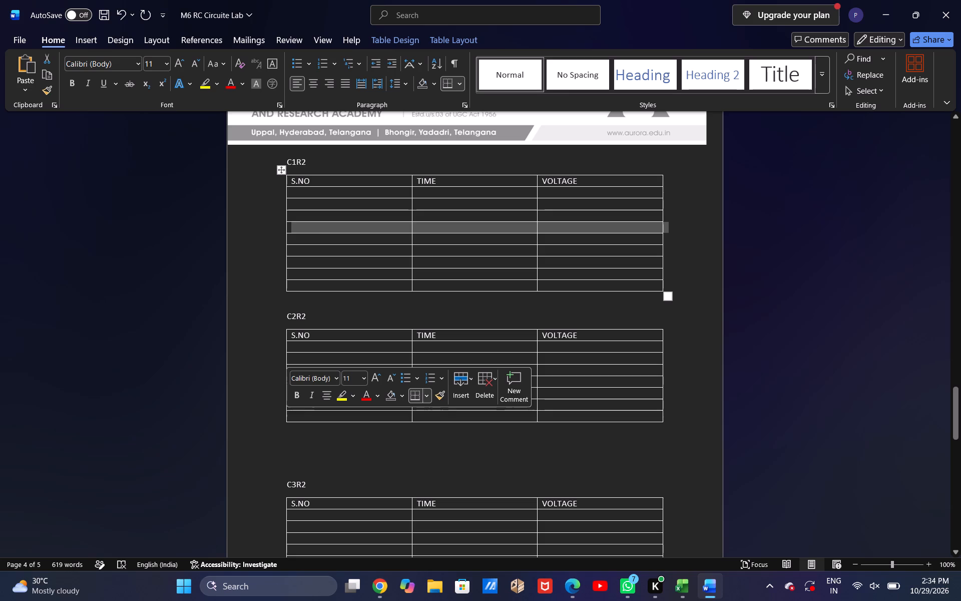
# Fill the TIME column of the C1R2 table with 0 to 40 in increments of 5, one value per row.
pyautogui.click(313, 193)
pyautogui.click(462, 196)
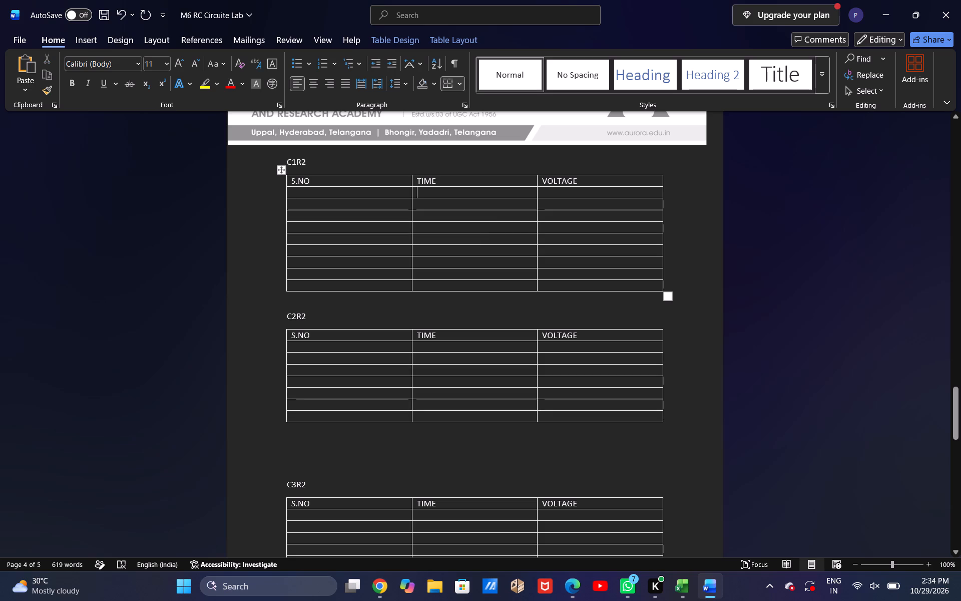
pyautogui.press('0')
pyautogui.press('Down')
pyautogui.press('5')
pyautogui.press('Down')
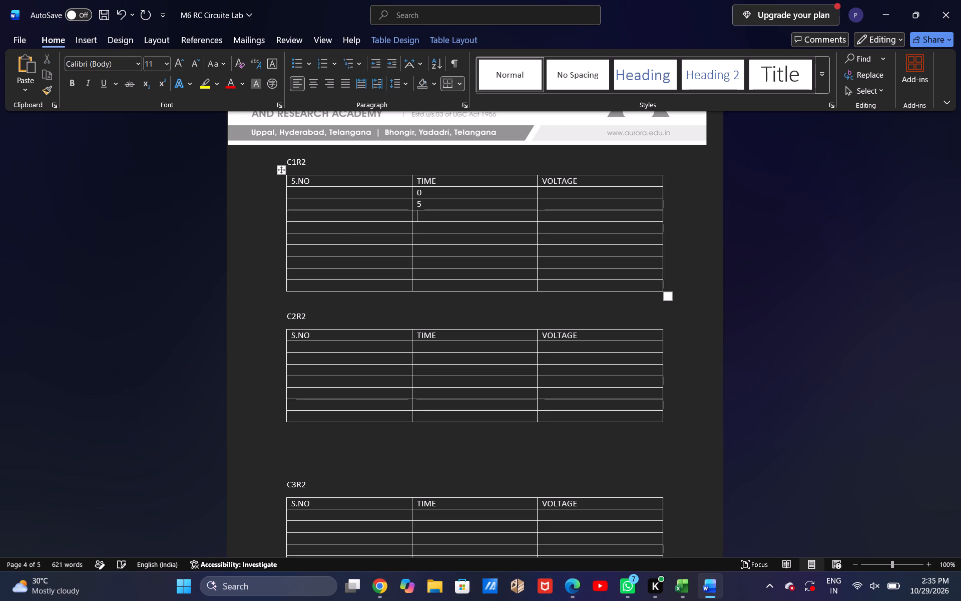
pyautogui.write('10')
pyautogui.press('Down')
pyautogui.write('15')
pyautogui.press('Down')
pyautogui.write('20')
pyautogui.press('Down')
pyautogui.write('52')
pyautogui.press('BackSpace')
pyautogui.press('BackSpace')
pyautogui.write('25')
pyautogui.press('Down')
pyautogui.write('30')
pyautogui.press('Down')
pyautogui.write('35')
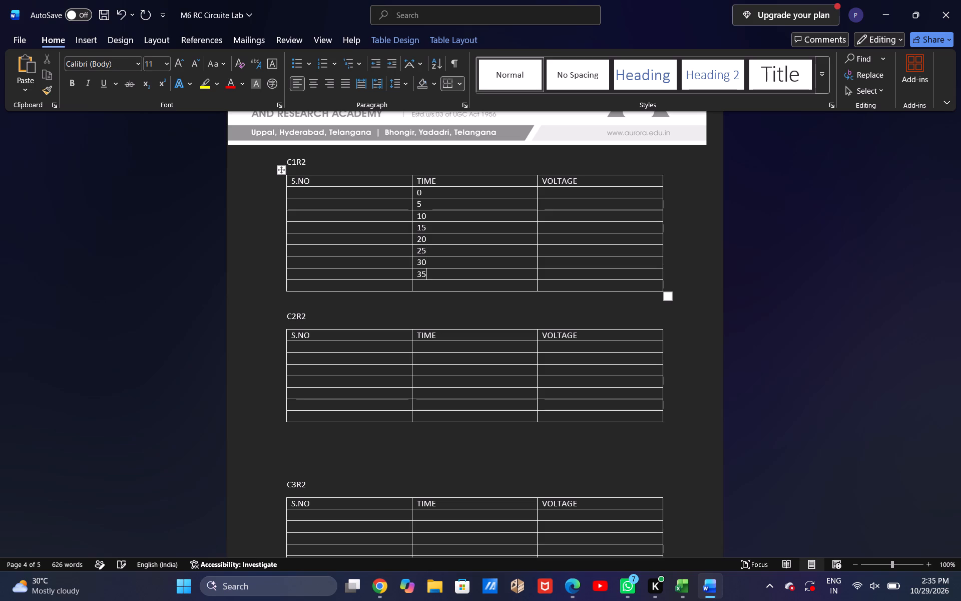
pyautogui.press('Down')
pyautogui.write('40')
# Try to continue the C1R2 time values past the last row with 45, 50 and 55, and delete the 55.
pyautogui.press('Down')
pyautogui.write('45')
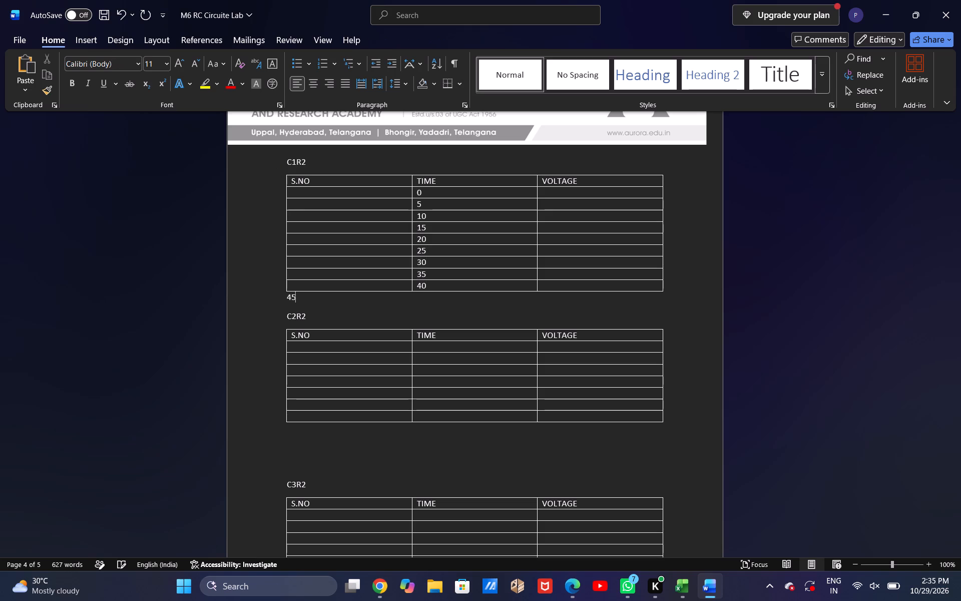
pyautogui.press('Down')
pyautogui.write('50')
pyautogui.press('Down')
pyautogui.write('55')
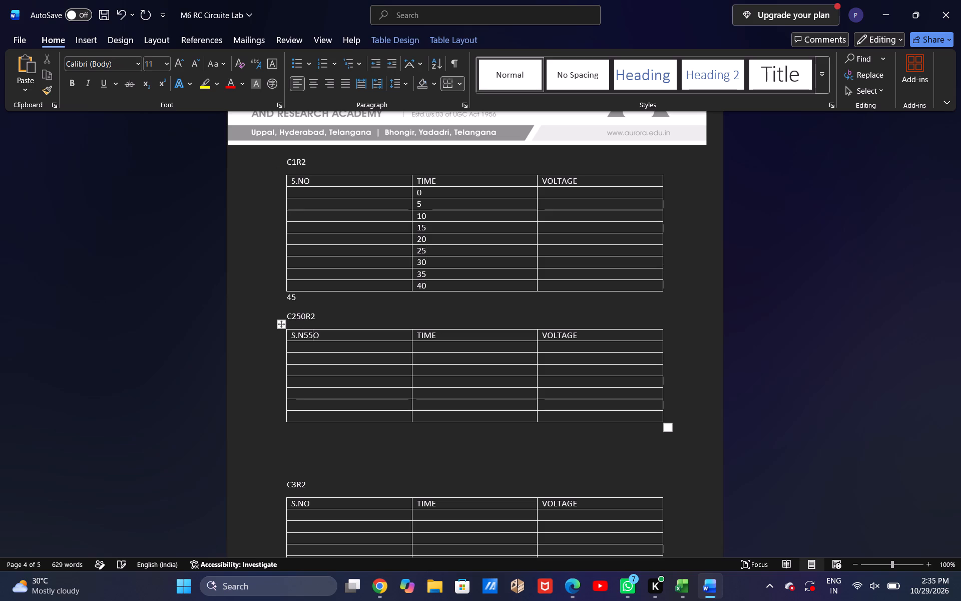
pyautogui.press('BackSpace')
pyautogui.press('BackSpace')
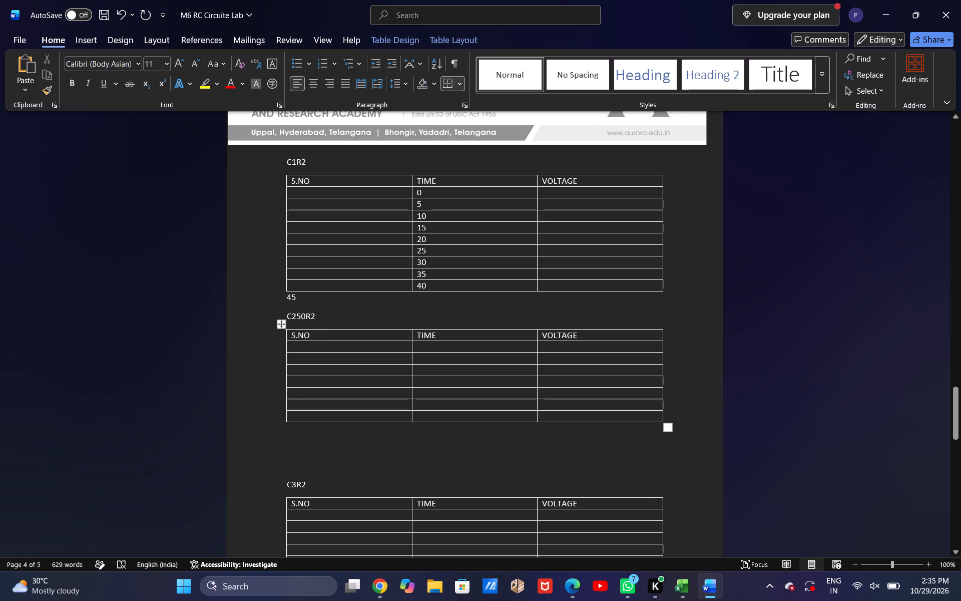
# Enter 9 as the C1R2 table's voltage for time 0.
pyautogui.click(555, 192)
pyautogui.press('9')
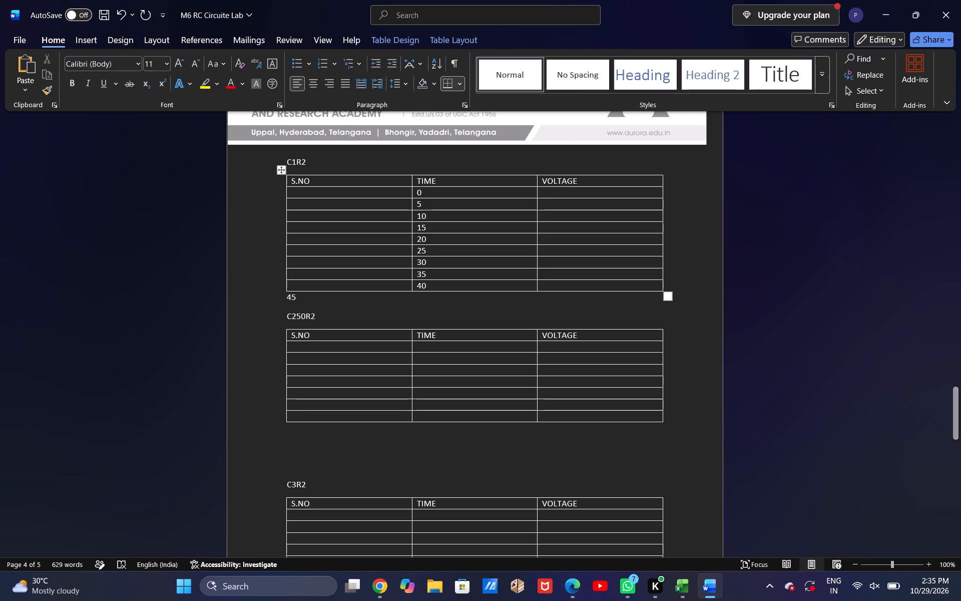
pyautogui.press('Down')
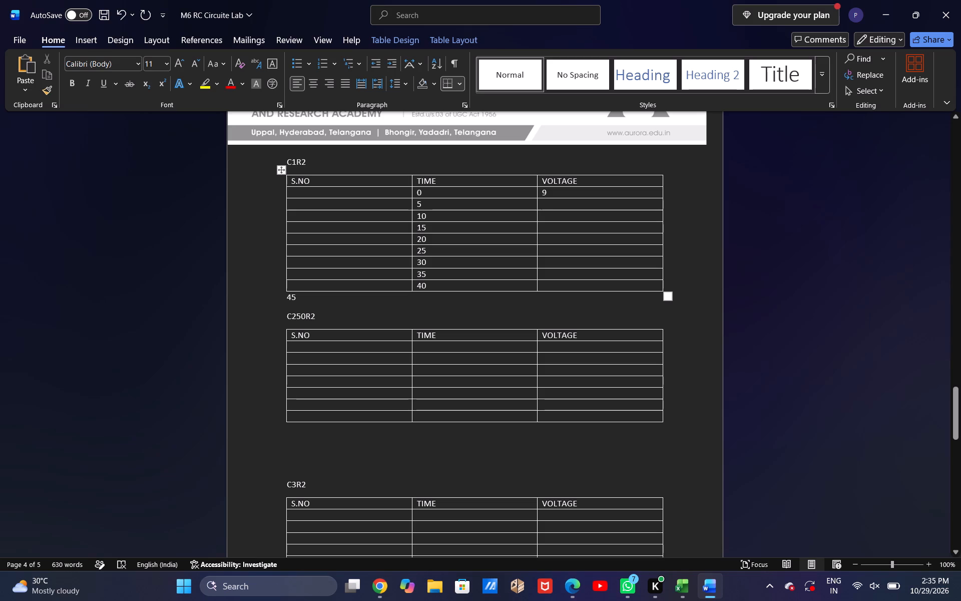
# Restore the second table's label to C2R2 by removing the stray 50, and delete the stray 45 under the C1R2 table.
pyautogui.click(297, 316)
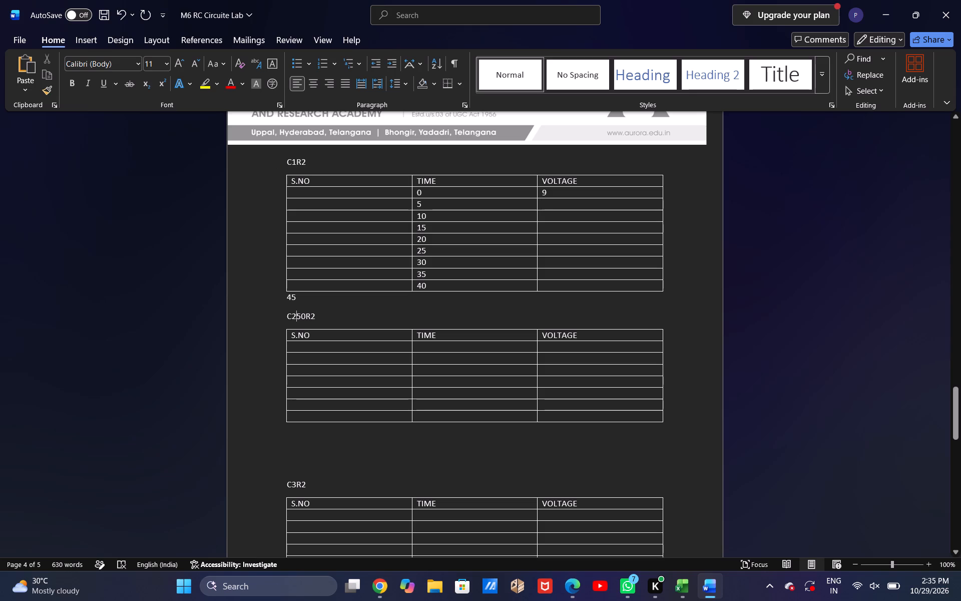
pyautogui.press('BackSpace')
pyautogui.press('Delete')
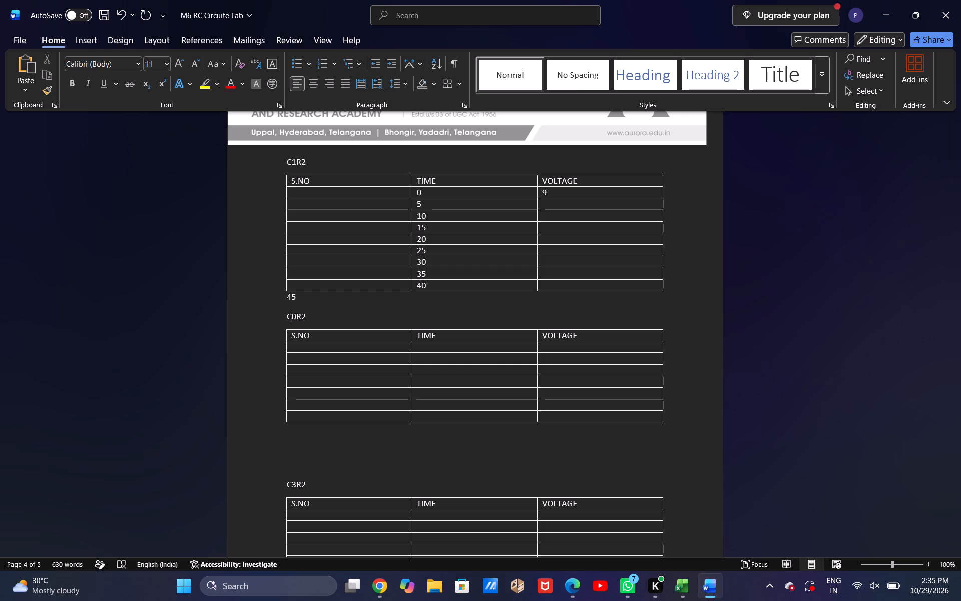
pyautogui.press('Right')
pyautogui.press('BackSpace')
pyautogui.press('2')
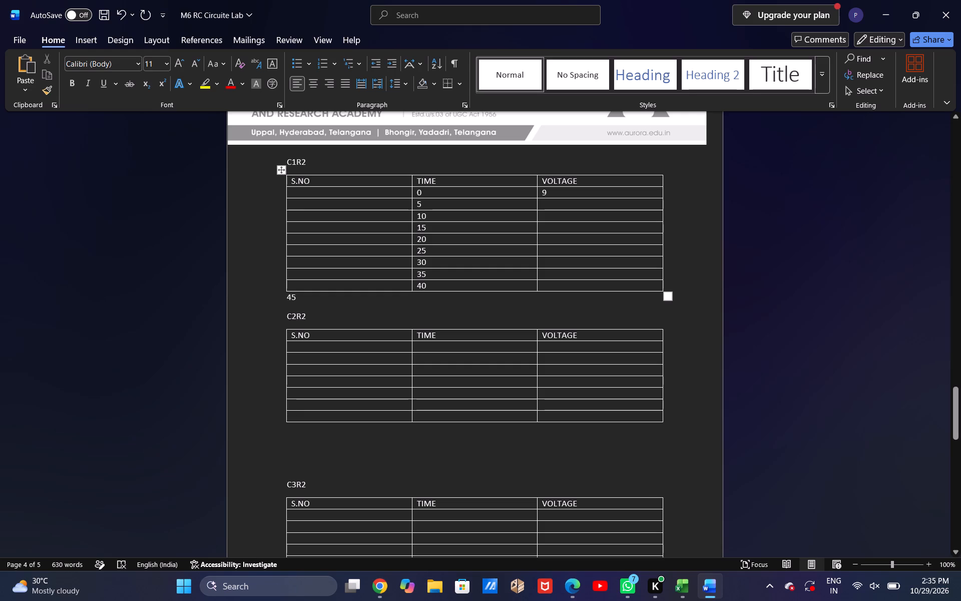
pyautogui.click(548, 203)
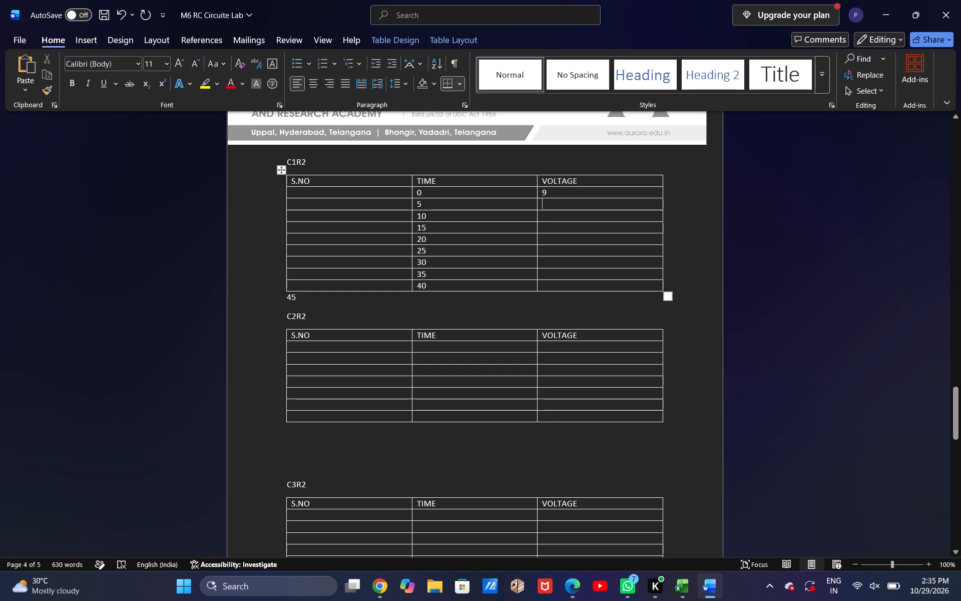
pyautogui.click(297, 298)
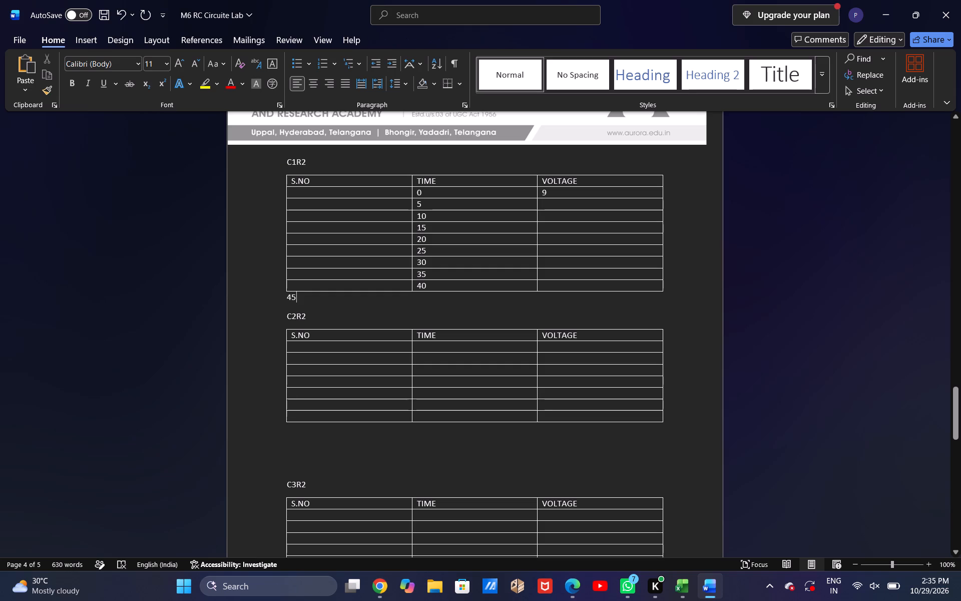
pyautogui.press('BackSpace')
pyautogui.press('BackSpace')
# Enter the C1R2 table's voltages for times 5, 10, 15 and 20 as 0.76, 0.10, 0.02 and 0.0.
pyautogui.click(561, 208)
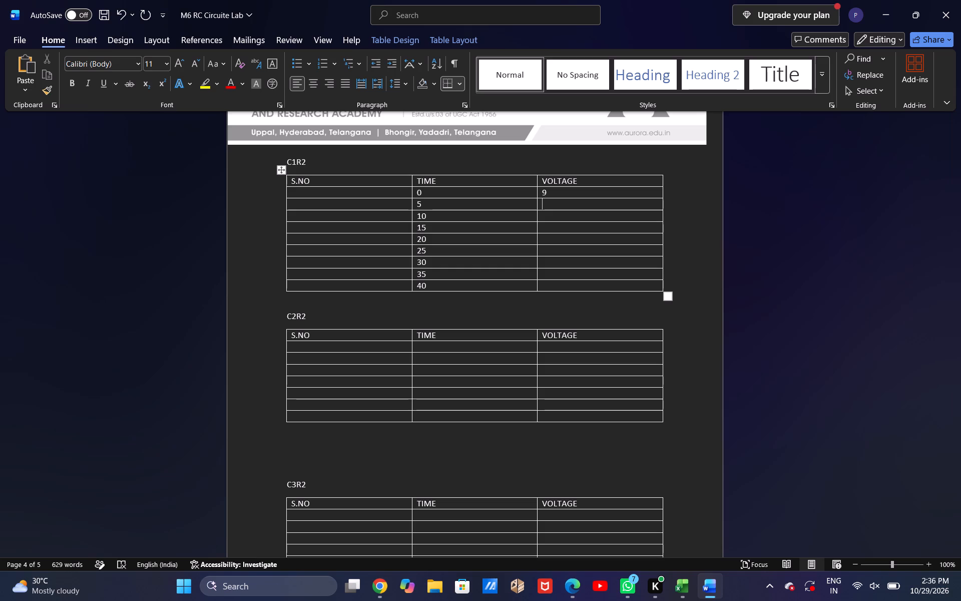
pyautogui.write('0.76')
pyautogui.press('Down')
pyautogui.write('0.10')
pyautogui.press('Down')
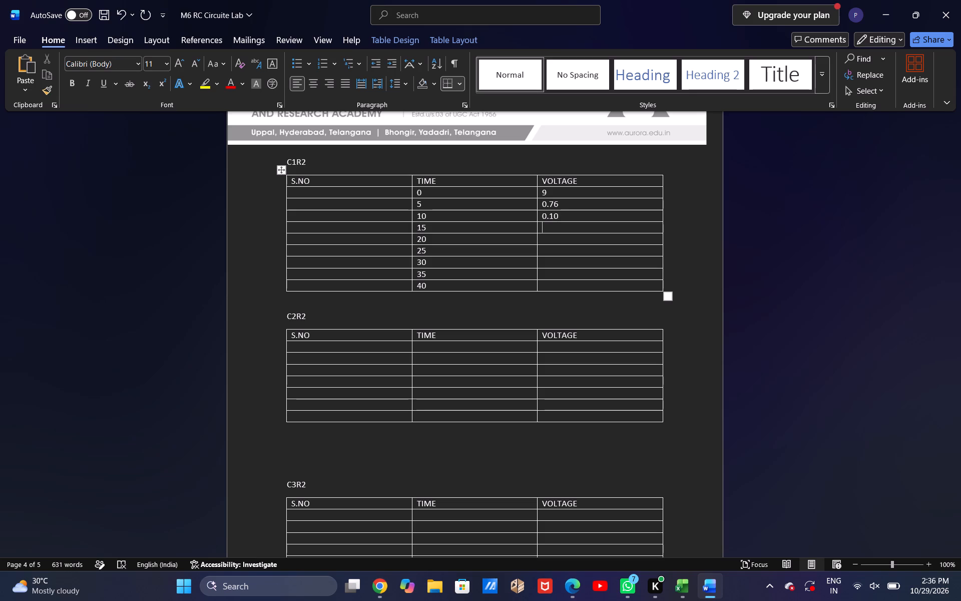
pyautogui.write('0.02')
pyautogui.press('Down')
pyautogui.write('0.0')
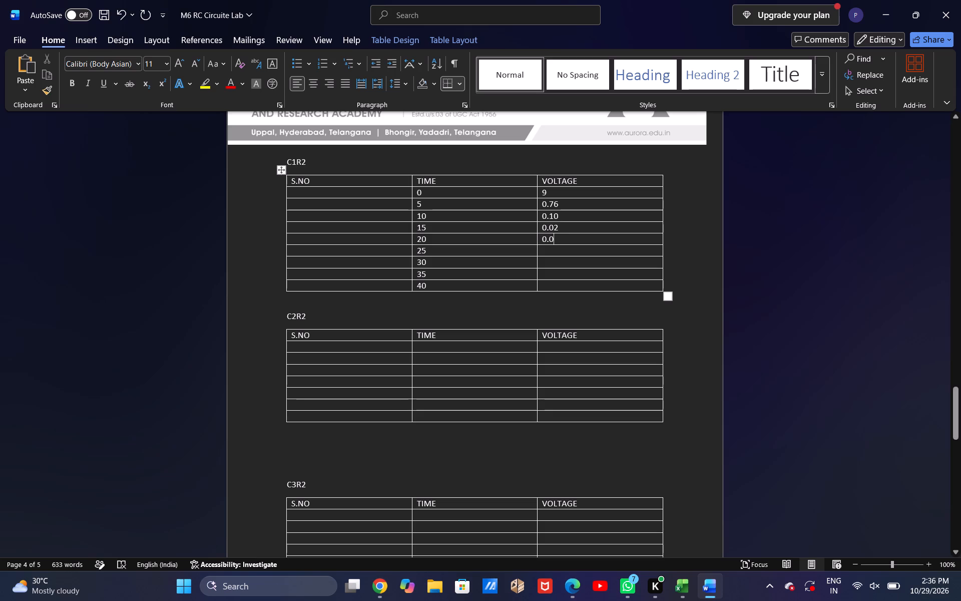
# Fill the TIME column of the C2R2 table with 0 to 30 in increments of 5, one value per row.
pyautogui.click(441, 345)
pyautogui.press('0')
pyautogui.press('Down')
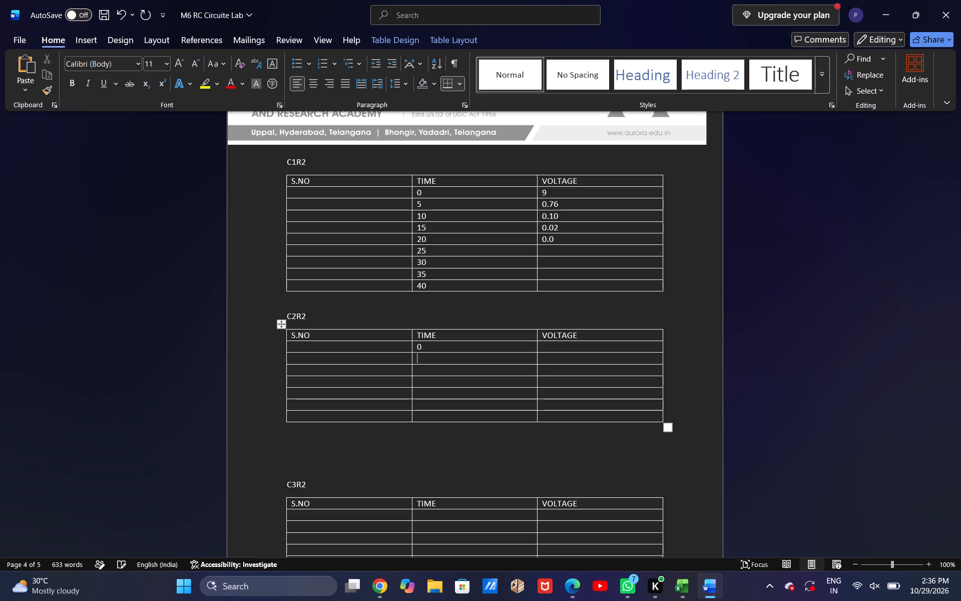
pyautogui.press('5')
pyautogui.press('Down')
pyautogui.write('10')
pyautogui.press('Down')
pyautogui.write('156')
pyautogui.press('Down')
pyautogui.write('20')
pyautogui.press('Down')
pyautogui.write('25')
pyautogui.press('Down')
pyautogui.press('Up')
pyautogui.write('30')
pyautogui.press('BackSpace')
pyautogui.press('BackSpace')
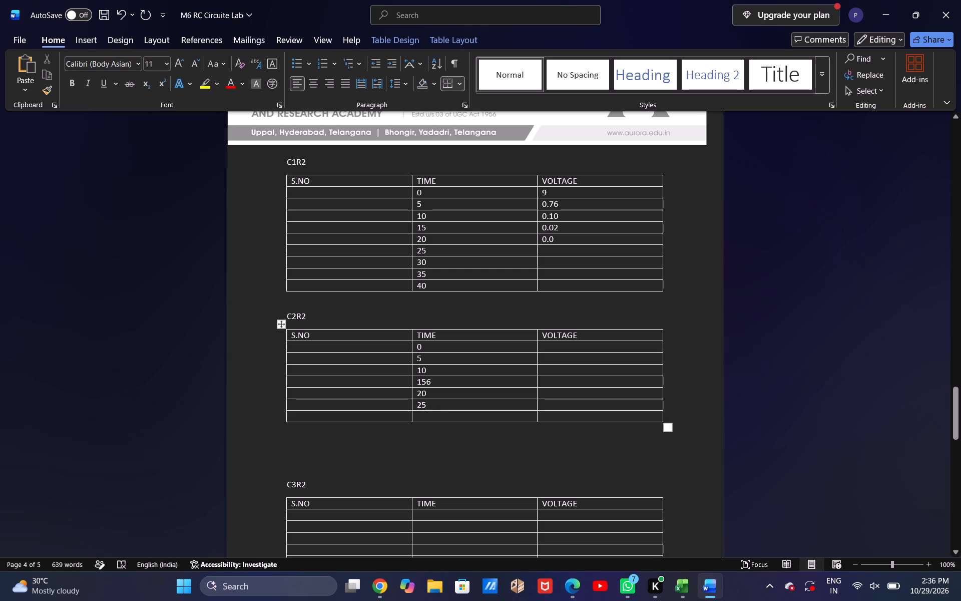
pyautogui.click(441, 383)
pyautogui.press('BackSpace')
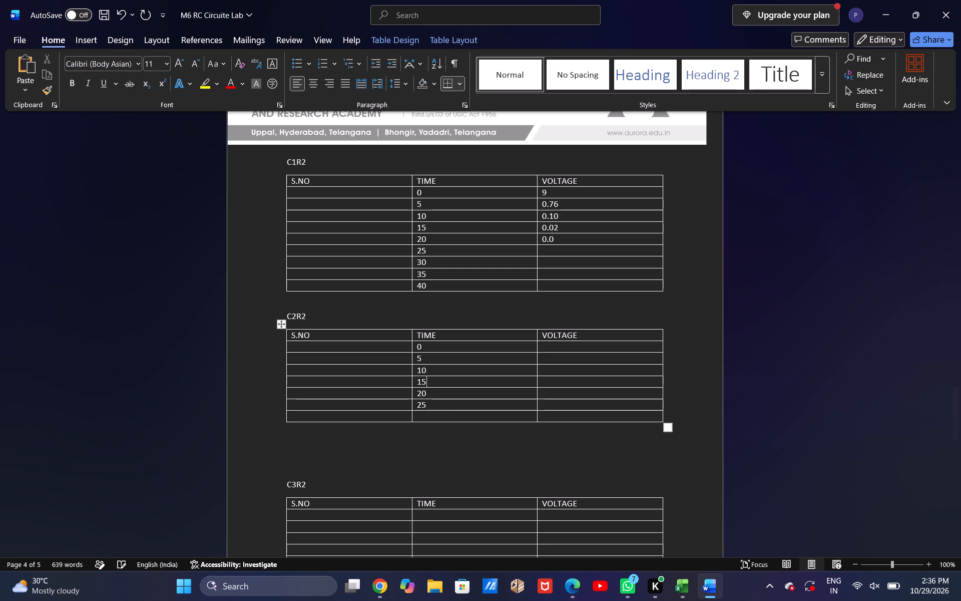
pyautogui.press('Down')
pyautogui.press('Down')
pyautogui.press('Down')
pyautogui.write('30')
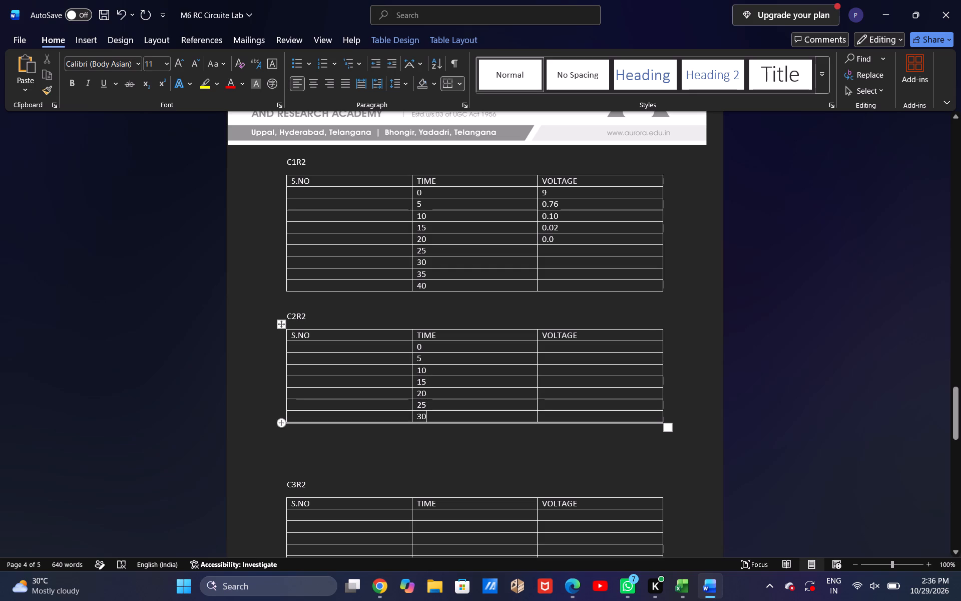
# Add three rows at the end of the C2R2 table and enter 35, 40 and 45 as their time values.
pyautogui.click(282, 424)
pyautogui.click(282, 424)
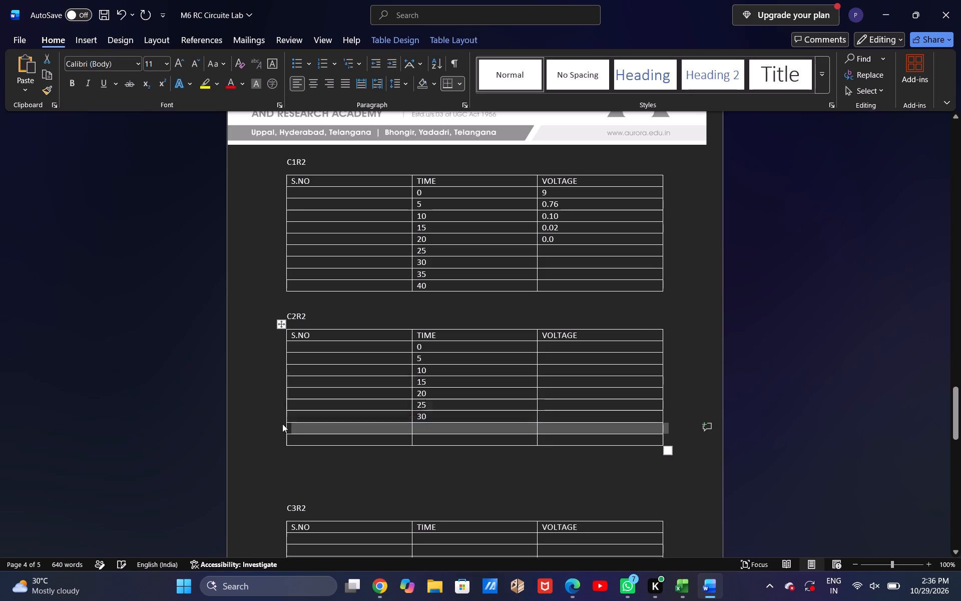
pyautogui.click(282, 424)
pyautogui.click(424, 427)
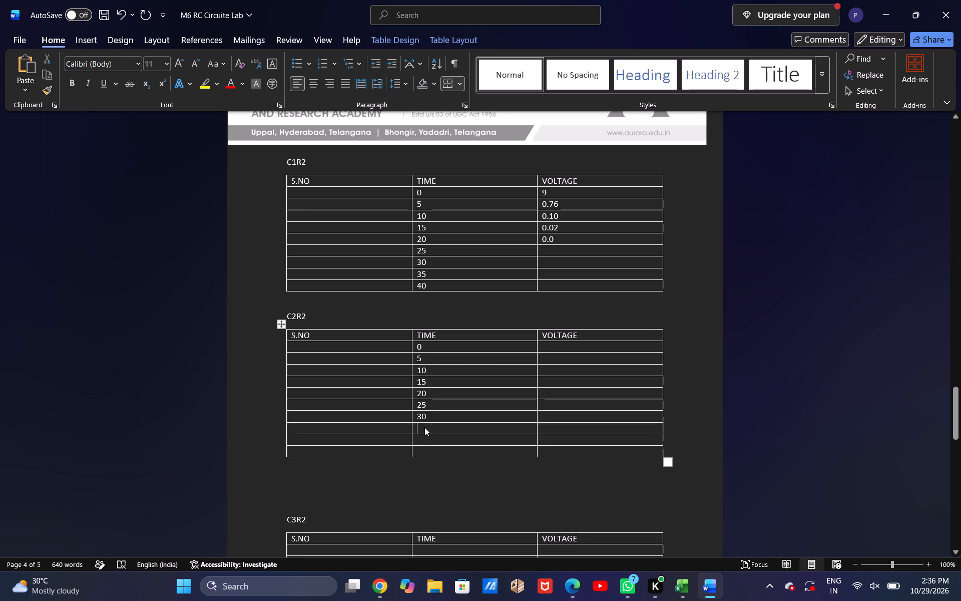
pyautogui.write('35')
pyautogui.press('Down')
pyautogui.write('40')
pyautogui.press('Down')
pyautogui.write('45')
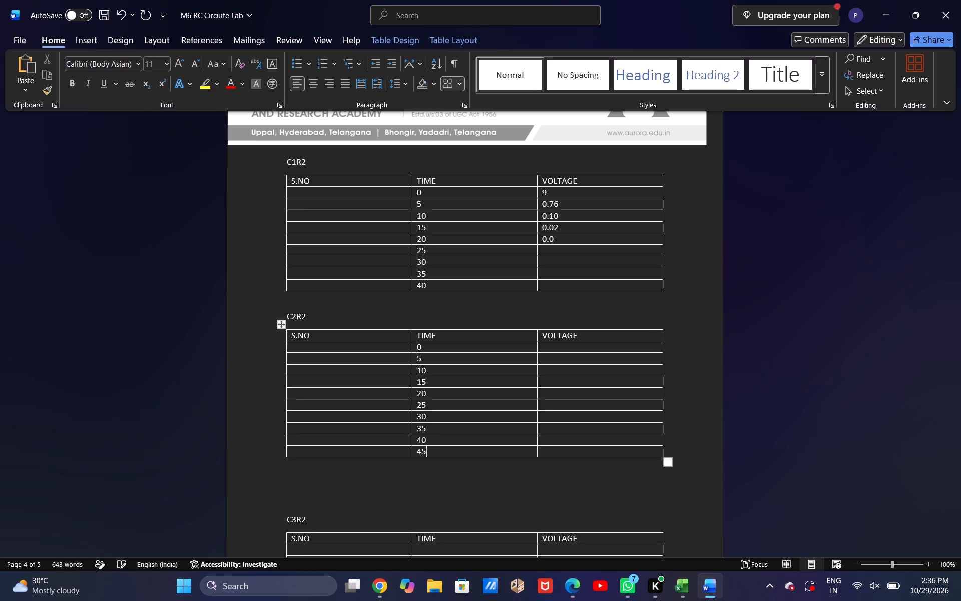
# Enter the C2R2 table's voltages for times 0 to 20 as 9, 3.10, 1.21, 0.47 and 0.19.
pyautogui.click(582, 351)
pyautogui.press('9')
pyautogui.press('Down')
pyautogui.press('BackSpace')
pyautogui.write('3.10')
pyautogui.press('Down')
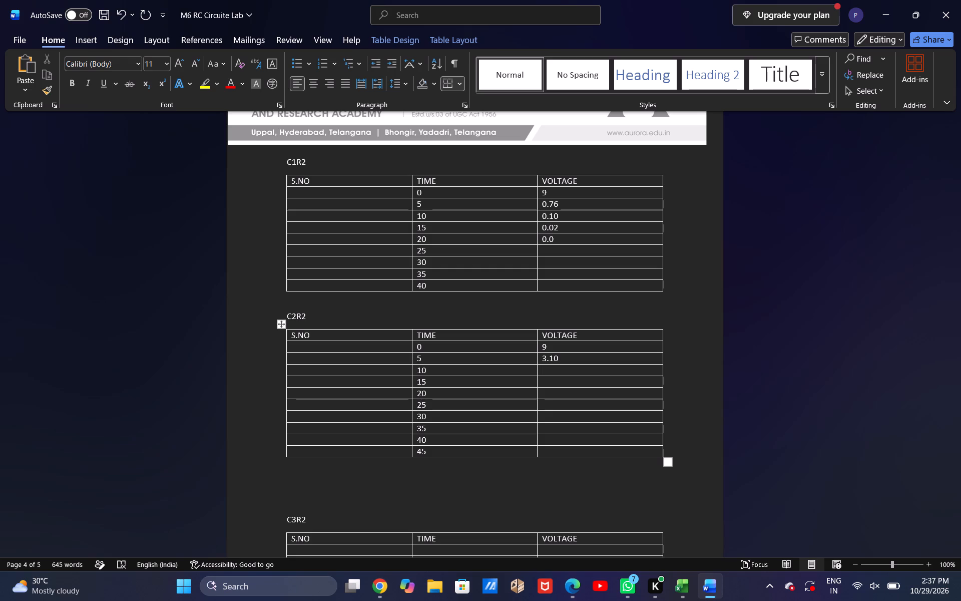
pyautogui.write('1.21')
pyautogui.press('Down')
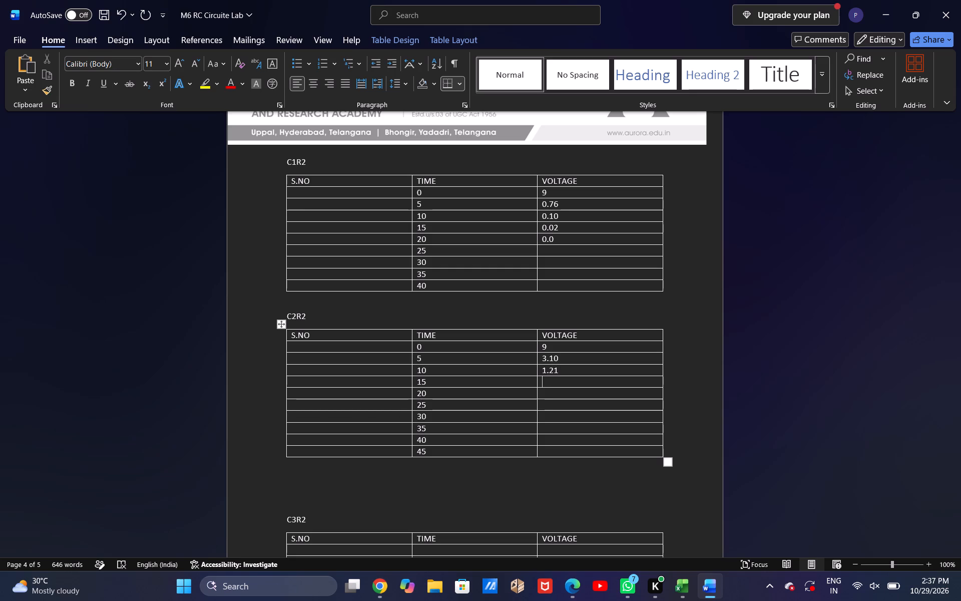
pyautogui.write('0.47')
pyautogui.press('Down')
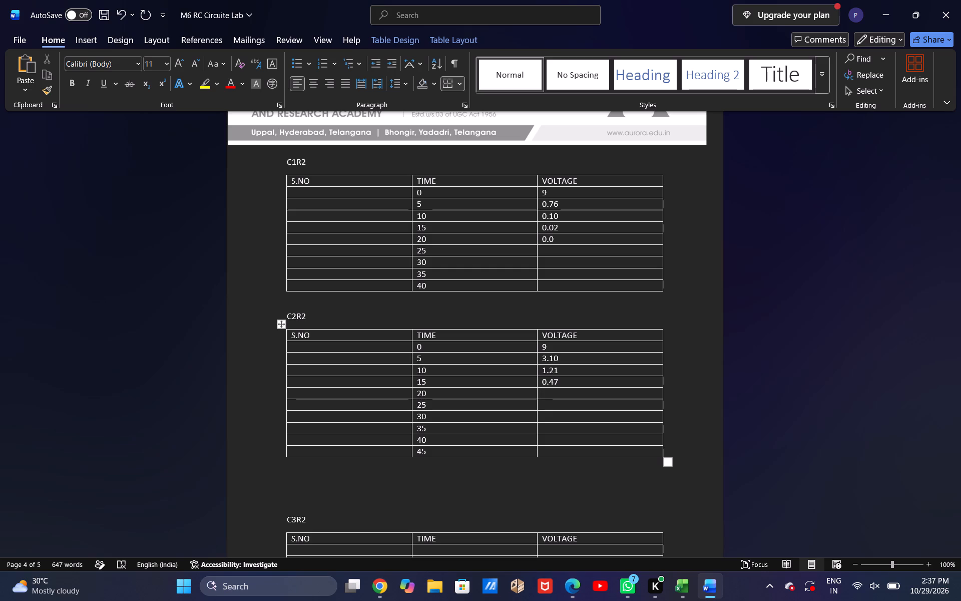
pyautogui.write('0.19')
pyautogui.press('Down')
# Enter the C2R2 table's voltages for times 25 to 45 as 0.07, 0.03, 0.01, 0.01 and 0.
pyautogui.write('0.07')
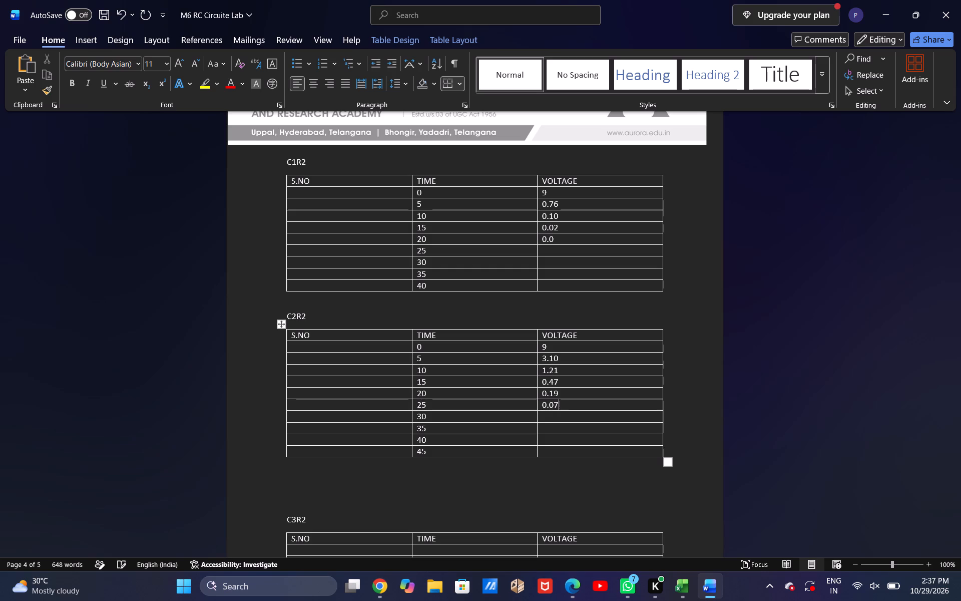
pyautogui.press('Down')
pyautogui.write('0.03')
pyautogui.press('Down')
pyautogui.write('0.01')
pyautogui.press('Down')
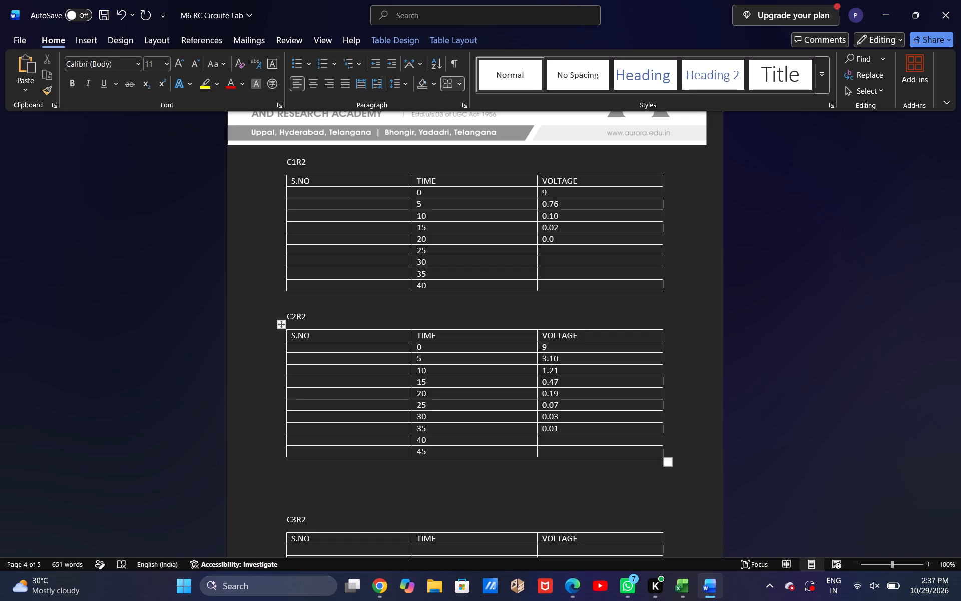
pyautogui.write('0.01')
pyautogui.press('Down')
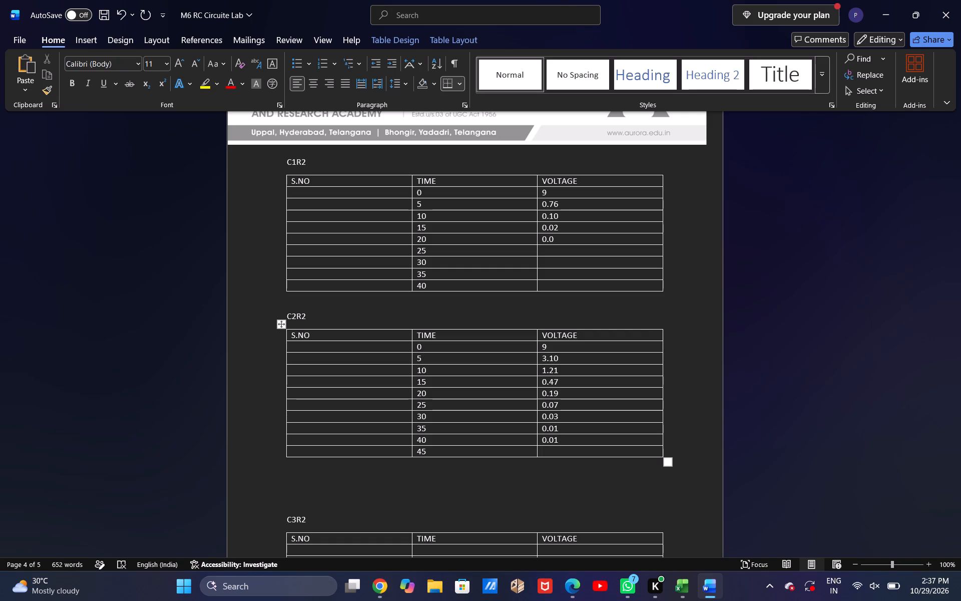
pyautogui.write('0.0')
pyautogui.press('BackSpace')
pyautogui.press('BackSpace')
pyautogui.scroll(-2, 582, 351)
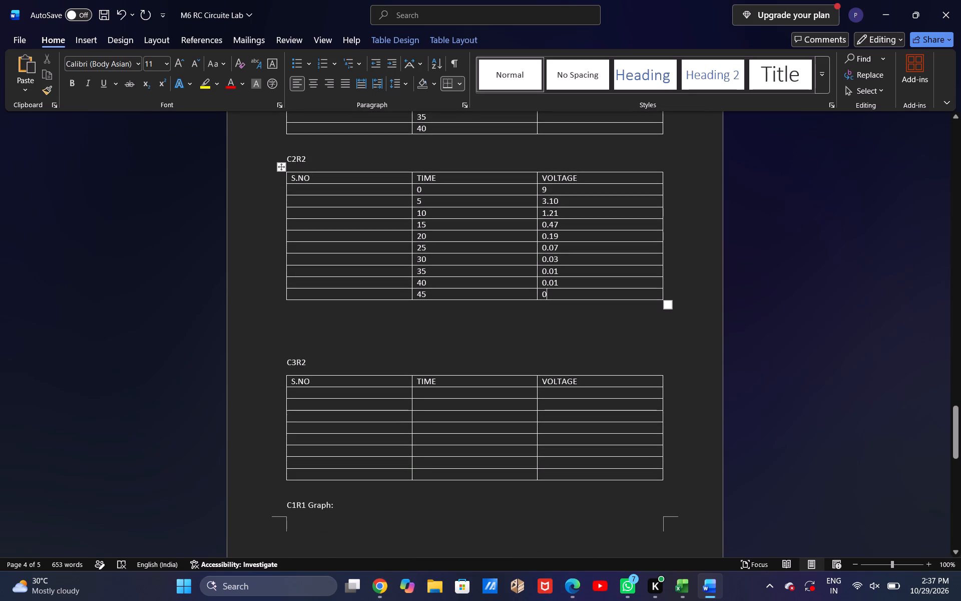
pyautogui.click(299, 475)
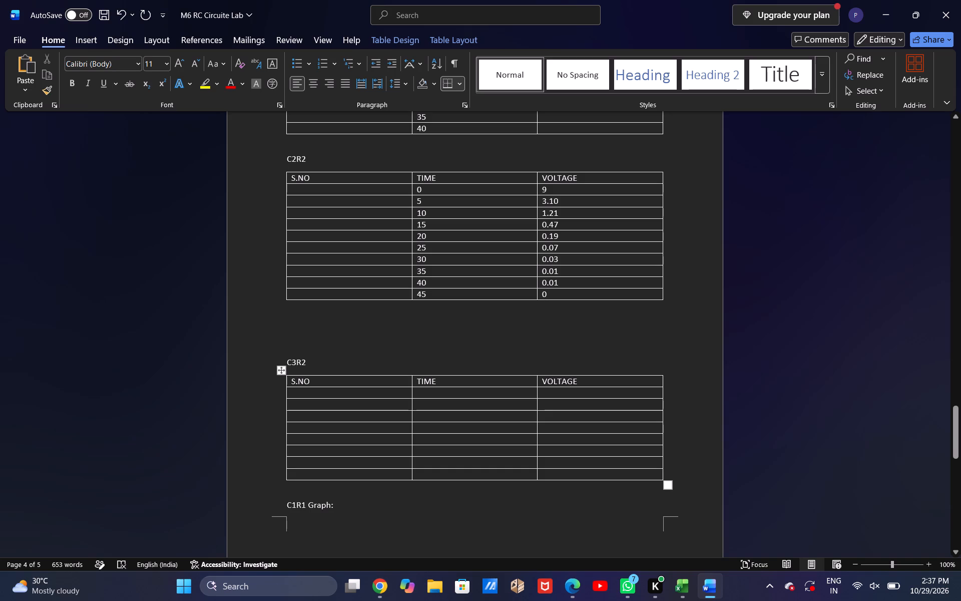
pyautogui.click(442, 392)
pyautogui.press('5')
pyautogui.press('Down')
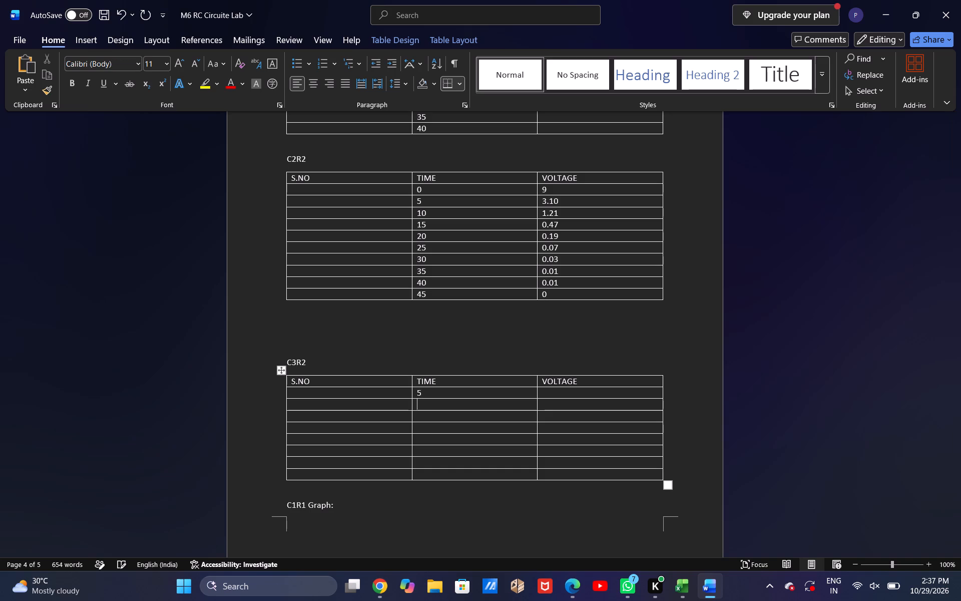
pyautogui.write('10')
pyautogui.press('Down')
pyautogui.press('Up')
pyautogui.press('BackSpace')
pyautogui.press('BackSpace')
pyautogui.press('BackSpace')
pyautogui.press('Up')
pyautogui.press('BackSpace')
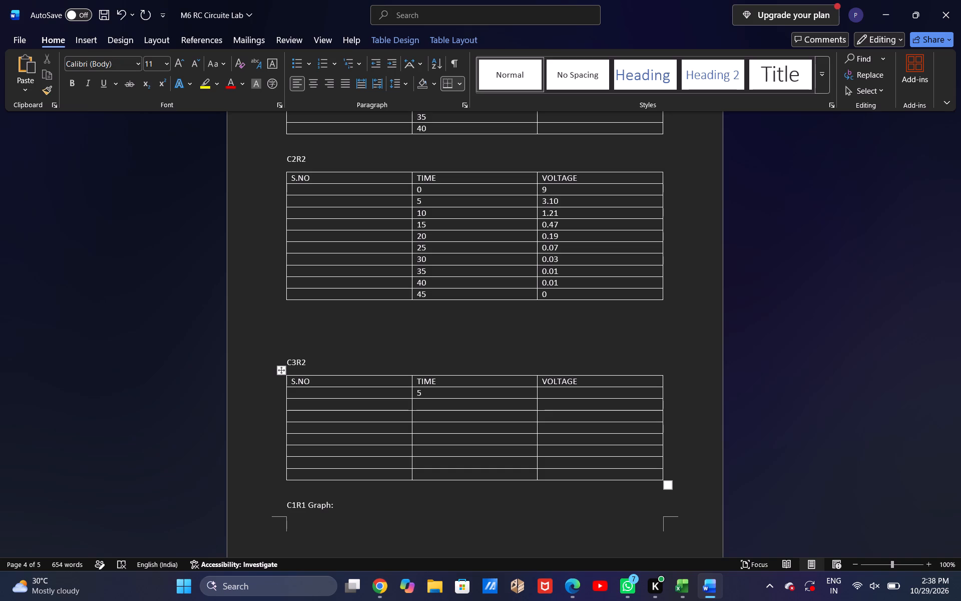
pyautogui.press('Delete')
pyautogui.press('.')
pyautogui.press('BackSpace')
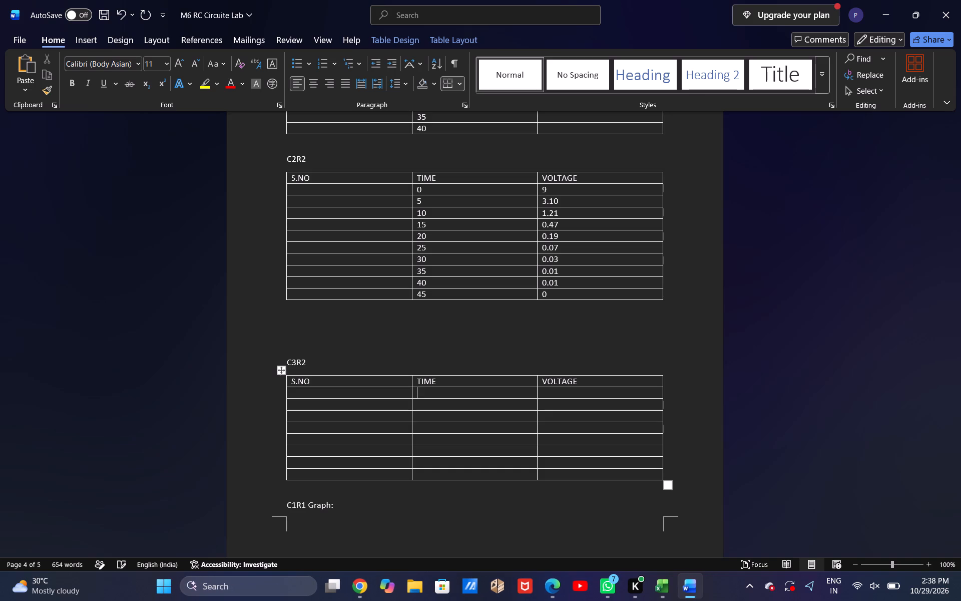
# Fill the TIME column of the C3R2 table with 0 to 35 in increments of 5, one value per row.
pyautogui.press('0')
pyautogui.press('Down')
pyautogui.press('5')
pyautogui.press('Down')
pyautogui.write('10')
pyautogui.press('Down')
pyautogui.write('15')
pyautogui.press('Down')
pyautogui.write('20')
pyautogui.press('Down')
pyautogui.write('25')
pyautogui.press('Down')
pyautogui.write('30')
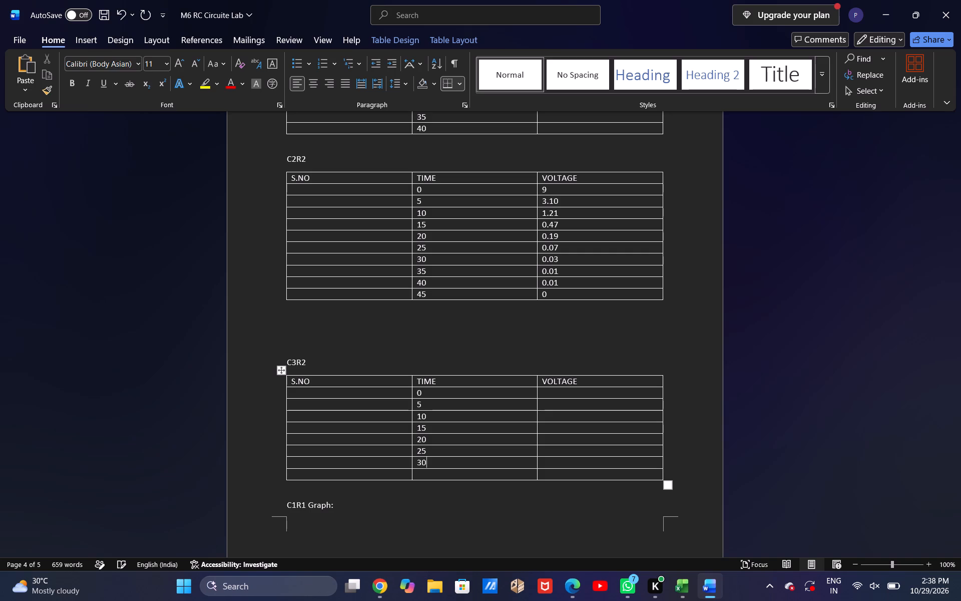
pyautogui.press('Down')
pyautogui.write('35')
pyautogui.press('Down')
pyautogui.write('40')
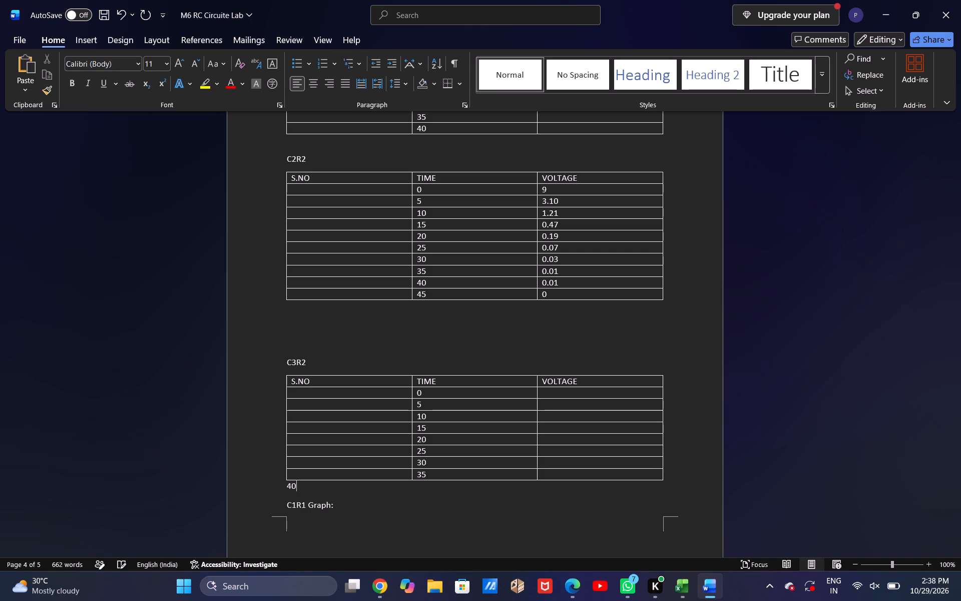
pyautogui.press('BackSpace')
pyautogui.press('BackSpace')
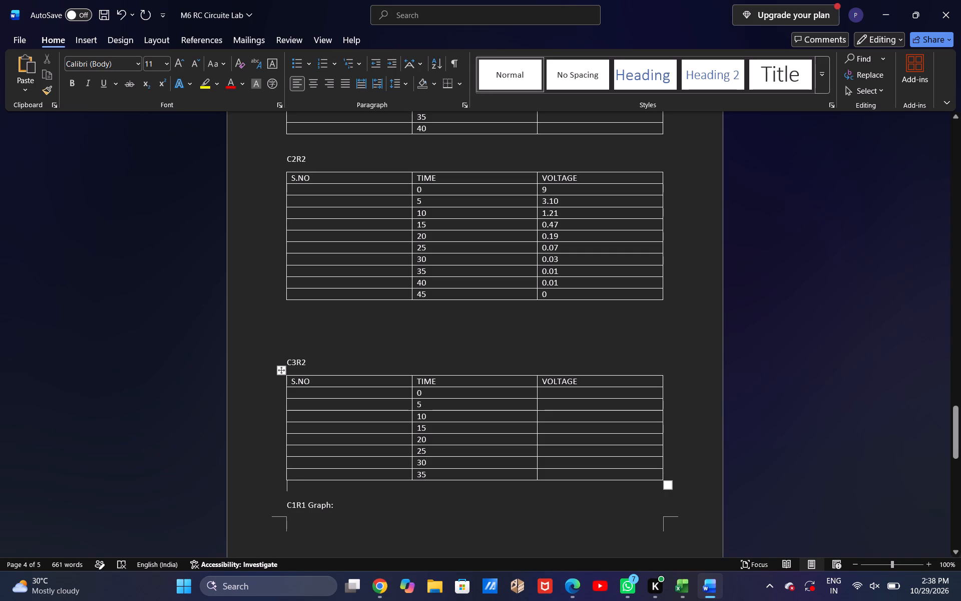
# Add three rows at the end of the C3R2 table and enter 40, 45 and 50 as their time values.
pyautogui.click(281, 480)
pyautogui.click(281, 480)
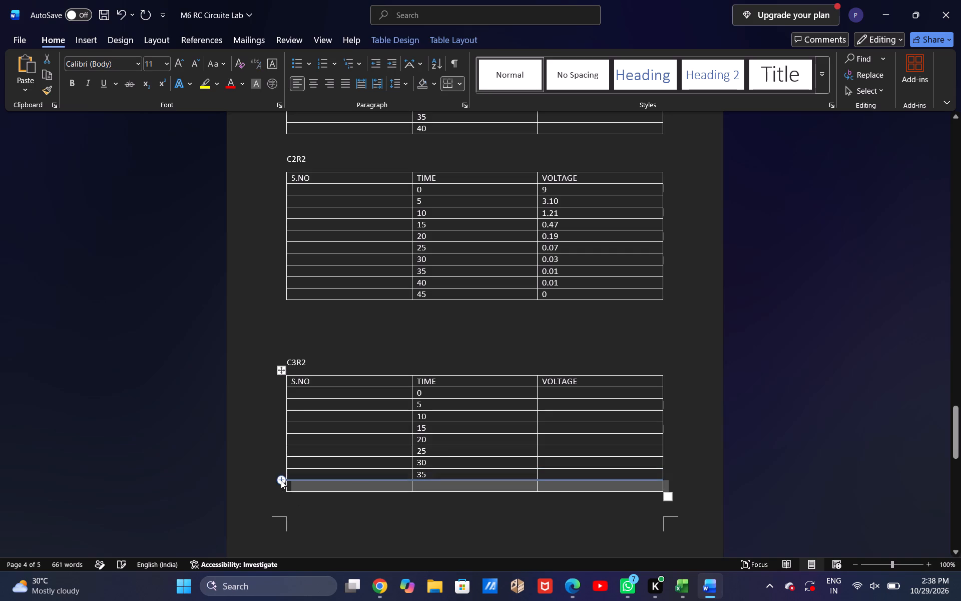
pyautogui.click(281, 480)
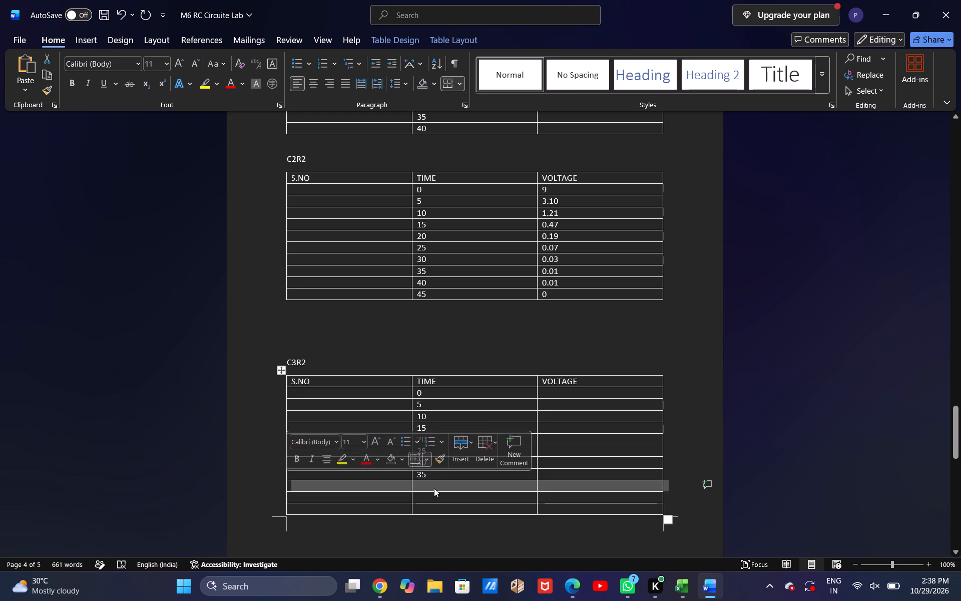
pyautogui.click(434, 488)
pyautogui.write('40')
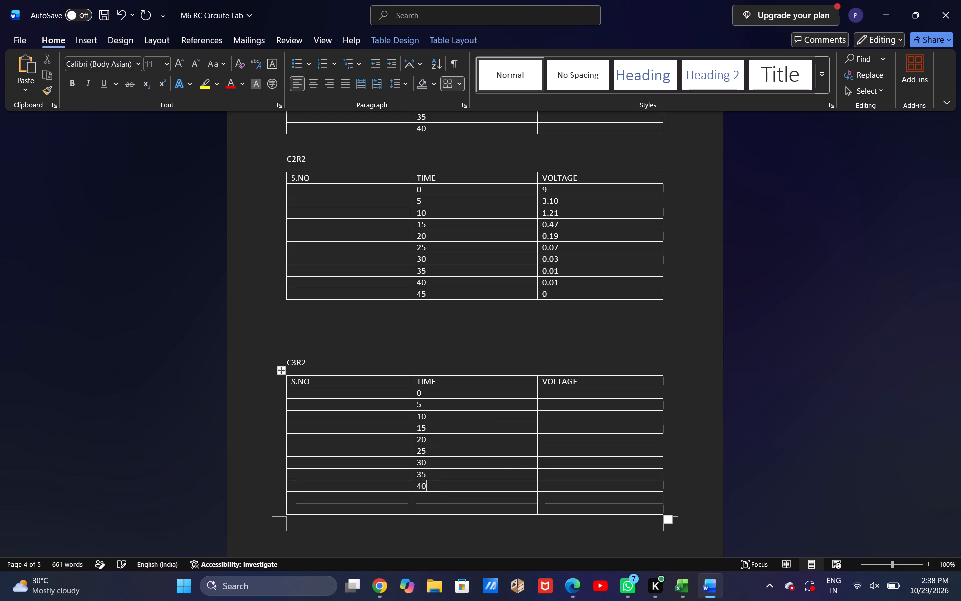
pyautogui.press('Down')
pyautogui.write('45')
pyautogui.press('Down')
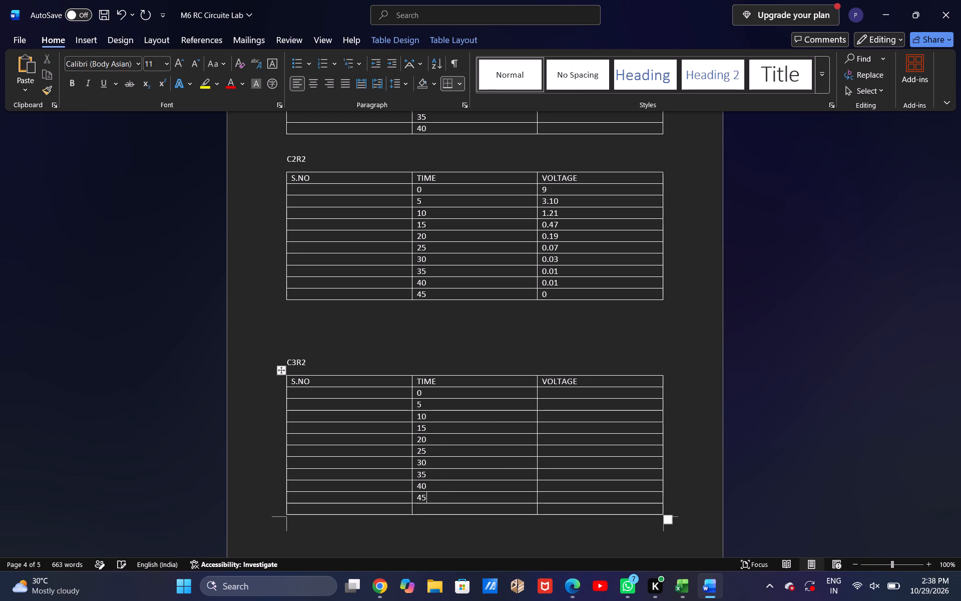
pyautogui.write('50')
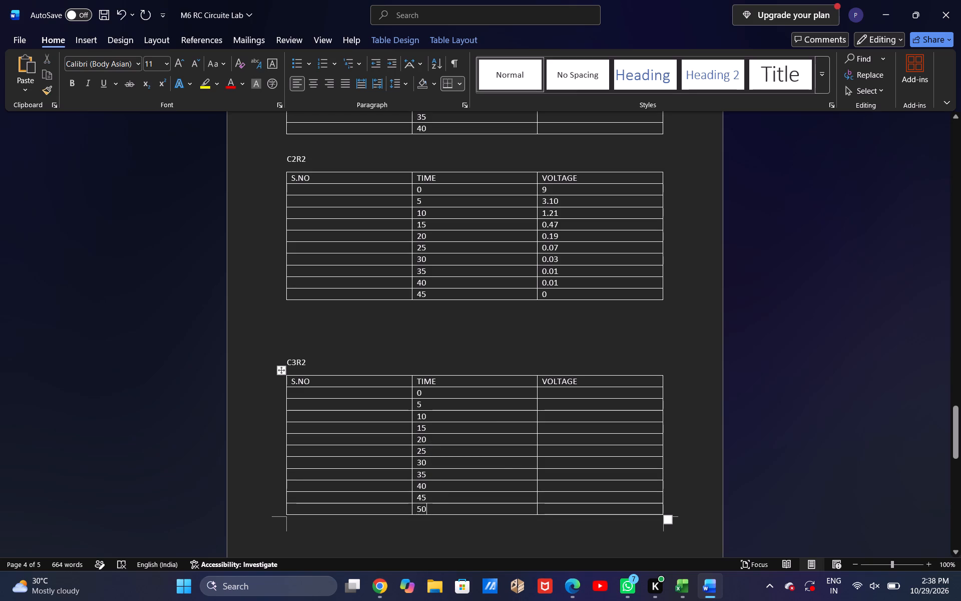
# Enter 9 as the C3R2 table's voltage for time 0.
pyautogui.click(568, 393)
pyautogui.press('9')
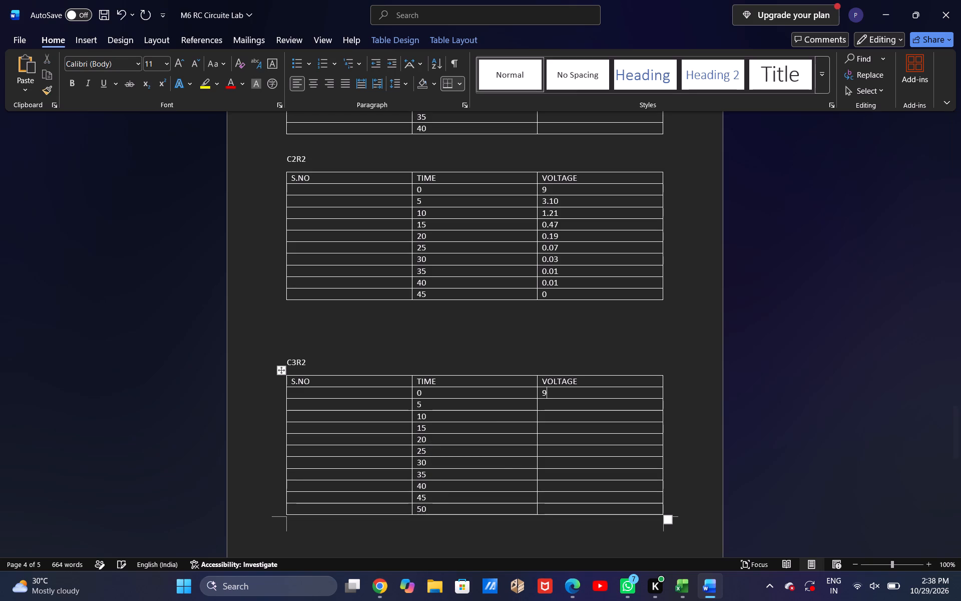
pyautogui.press('Down')
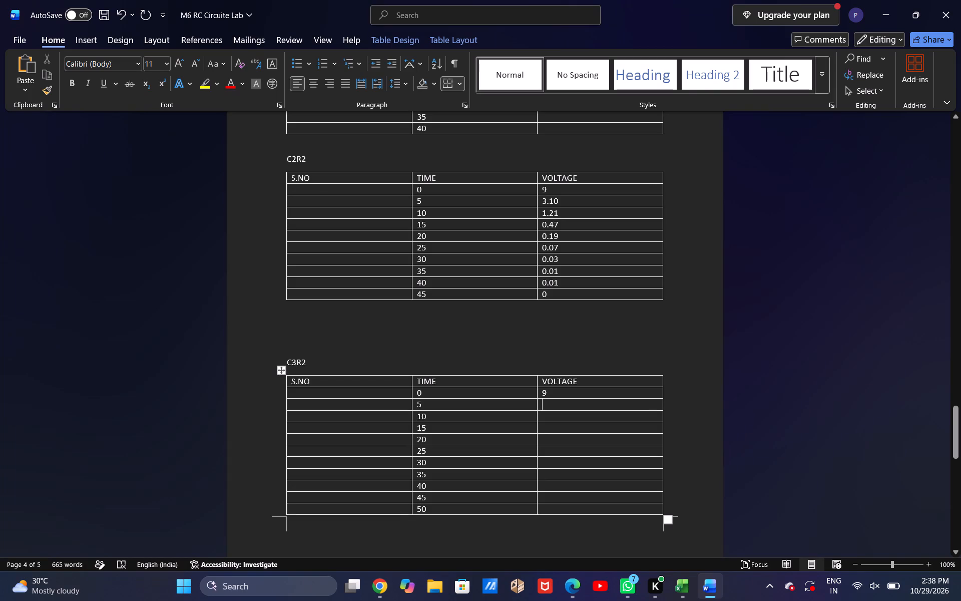
# Add more empty rows at the end of the C3R2 table, below the row for time 50.
pyautogui.click(281, 517)
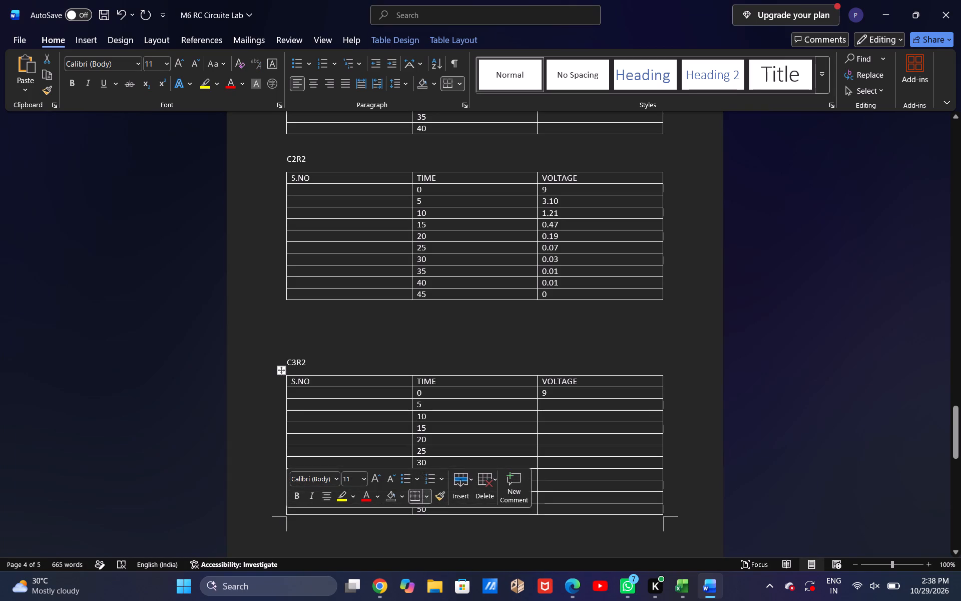
pyautogui.click(256, 456)
pyautogui.click(287, 510)
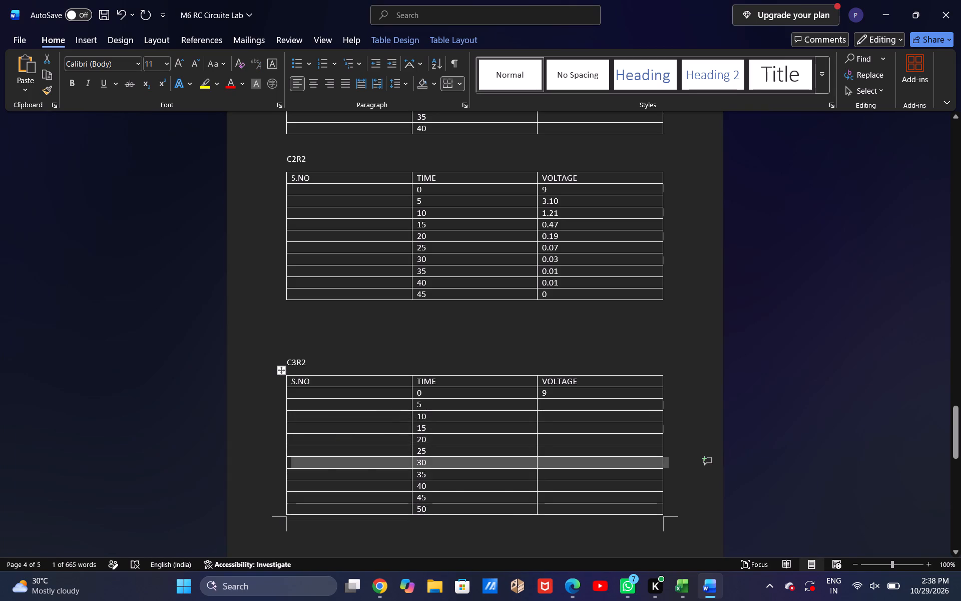
pyautogui.click(278, 511)
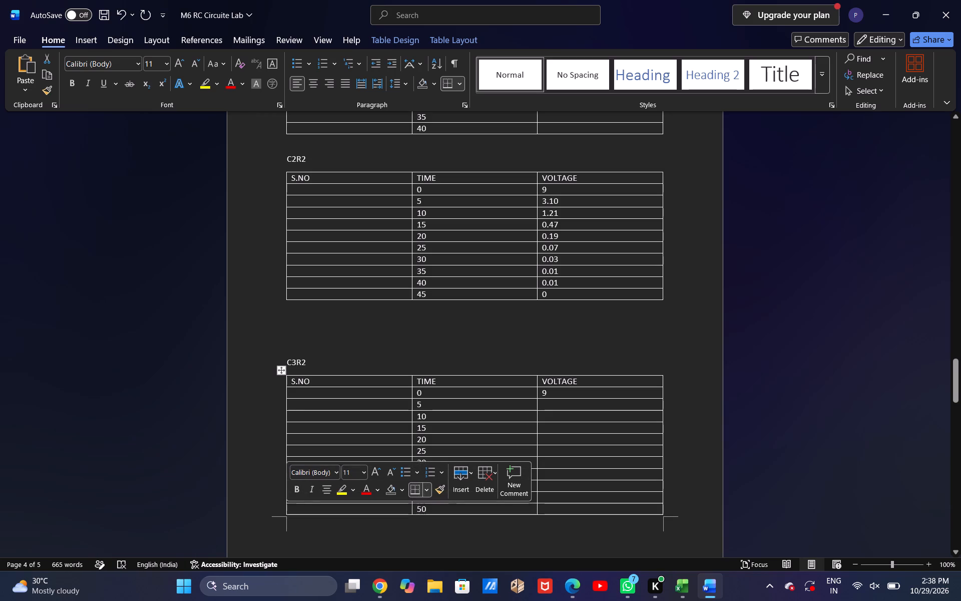
# Enter the C3R2 table's voltages for times 5 to 25 as 5.56, 3.51, 2.10, 1.34 and 0.87.
pyautogui.click(565, 410)
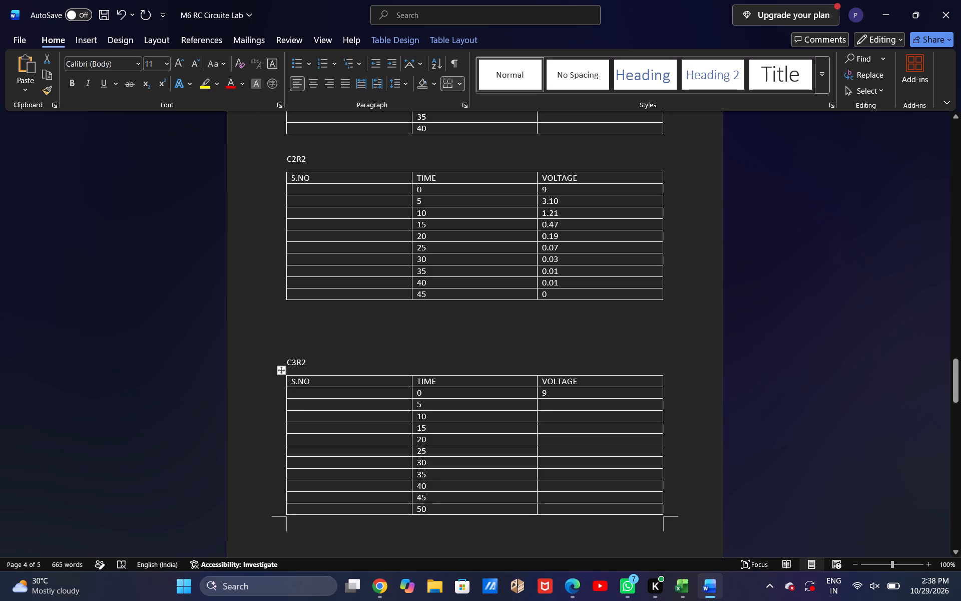
pyautogui.click(562, 407)
pyautogui.write('5.56')
pyautogui.press('Down')
pyautogui.write('3.51')
pyautogui.press('Down')
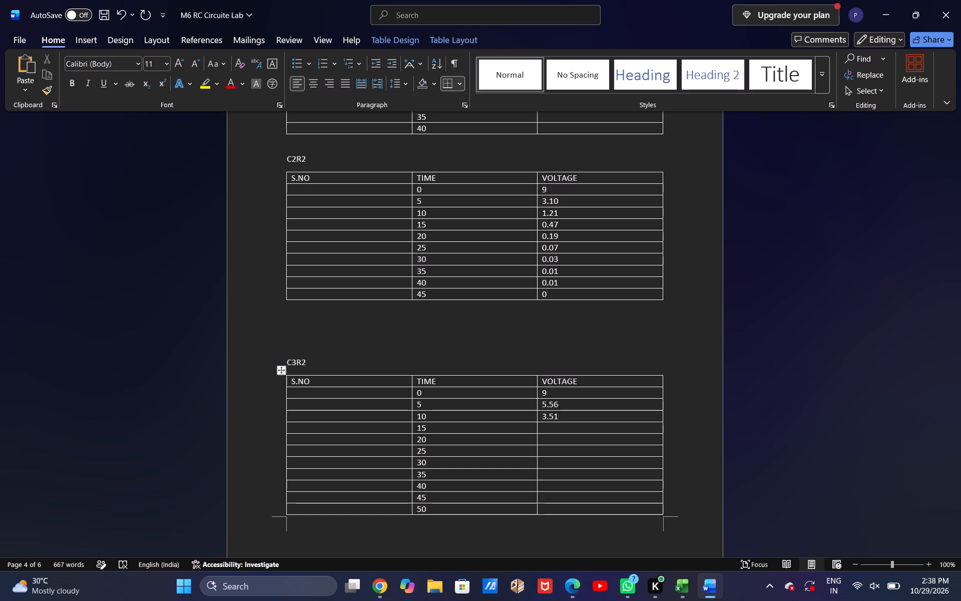
pyautogui.write('2.10')
pyautogui.press('Down')
pyautogui.write('1.34')
pyautogui.press('Down')
pyautogui.write('0.')
pyautogui.write('87')
pyautogui.press('Down')
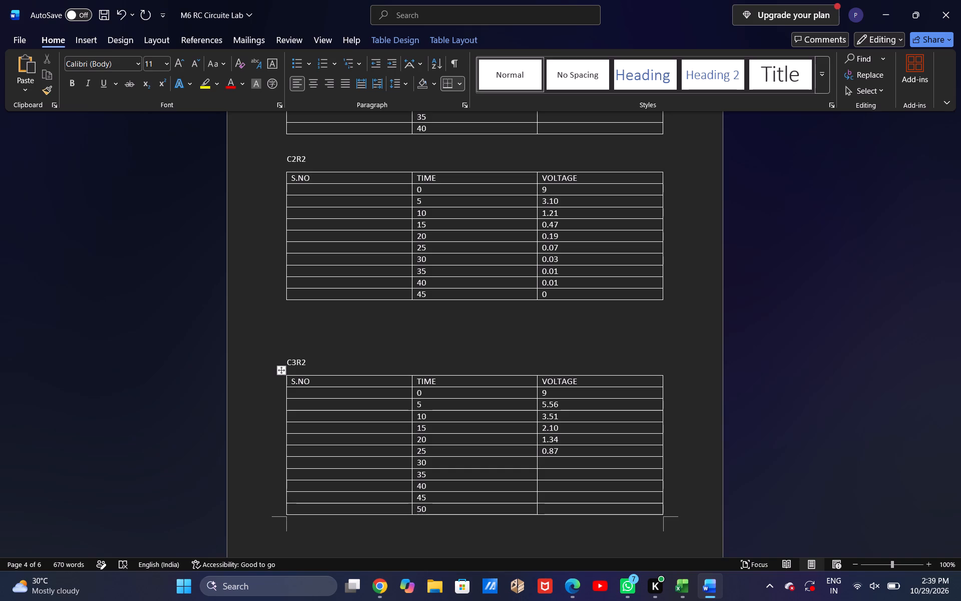
# Enter the C3R2 table's voltages for times 30 to 50 as 0.53, 0.35, 0.23, 0.15 and 0.10.
pyautogui.write('0.53')
pyautogui.press('Down')
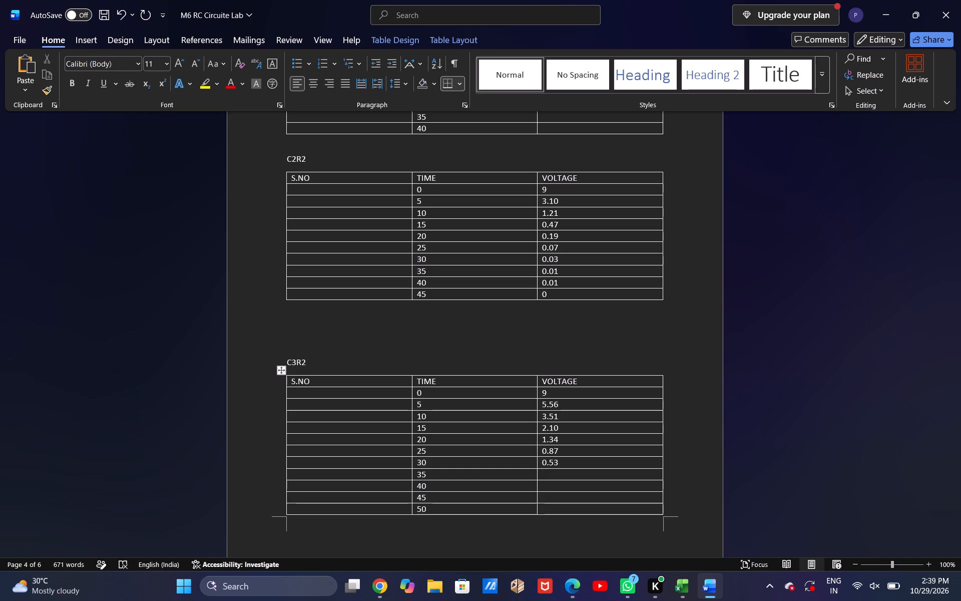
pyautogui.write('0.35')
pyautogui.press('Down')
pyautogui.write('0.23')
pyautogui.press('Down')
pyautogui.write('0.15')
pyautogui.press('Down')
pyautogui.write('0.')
pyautogui.write('10')
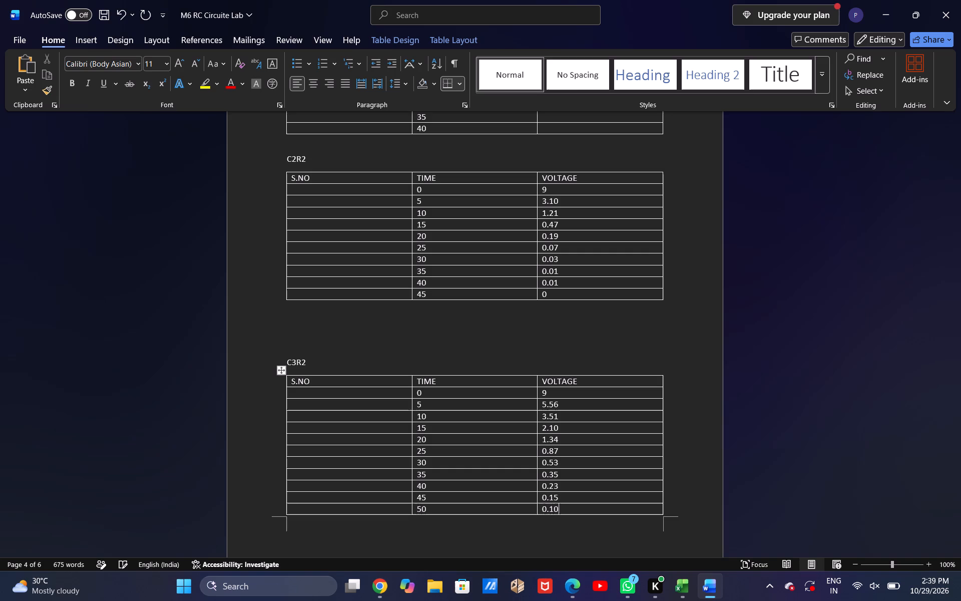
# Add more empty rows to the C3R2 table directly below the row for time 50.
pyautogui.click(283, 517)
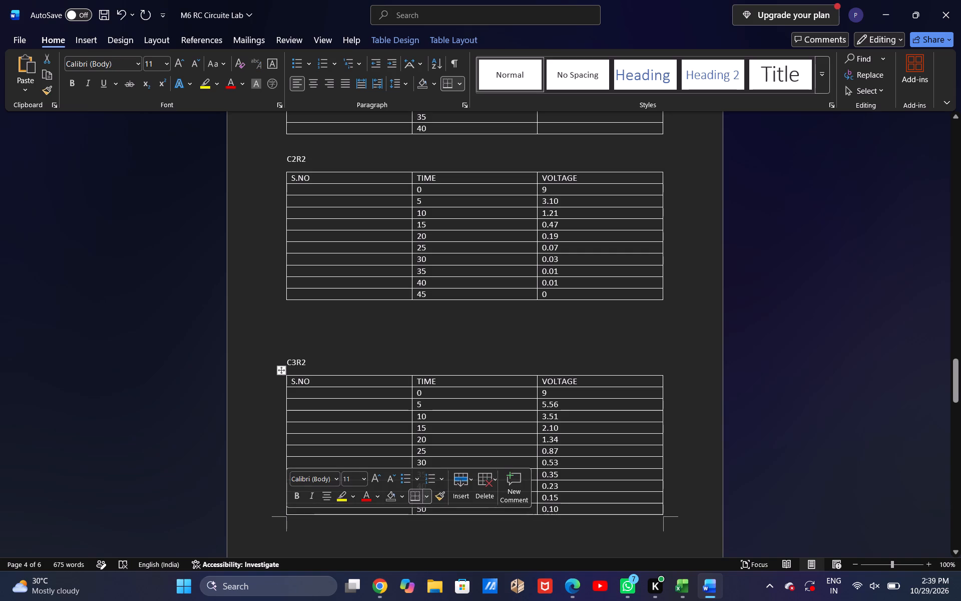
pyautogui.click(300, 522)
pyautogui.click(280, 515)
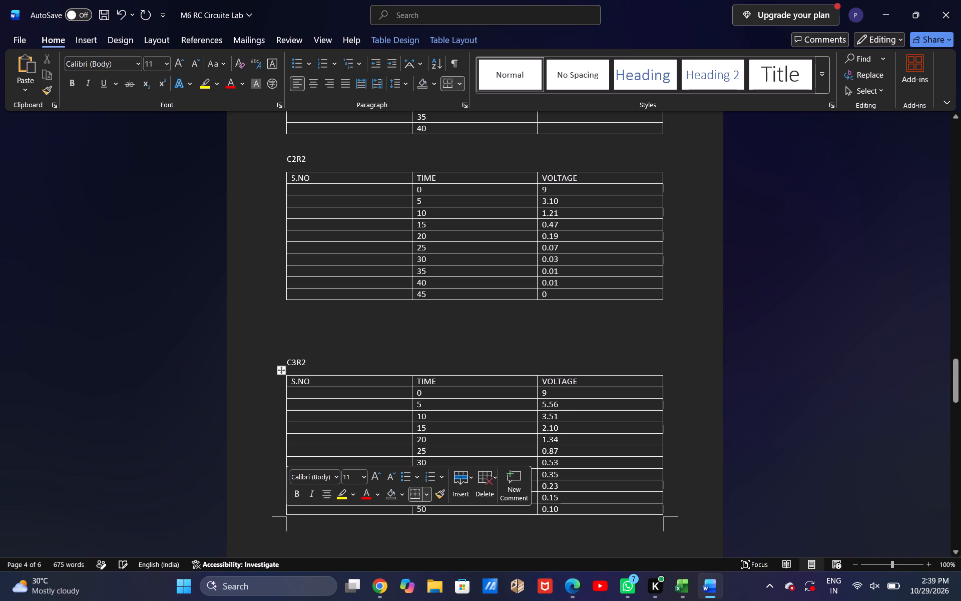
# Enter the C3R2 table's voltages in the five rows below time 50 as 0.07, 0.05, 0.04, 0.03 and 0.02.
pyautogui.click(593, 512)
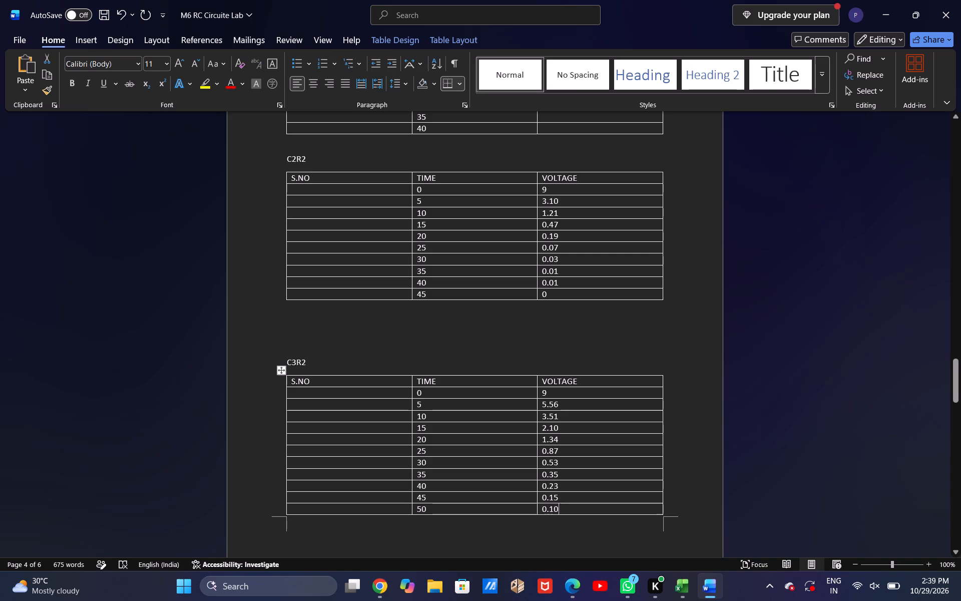
pyautogui.press('Return')
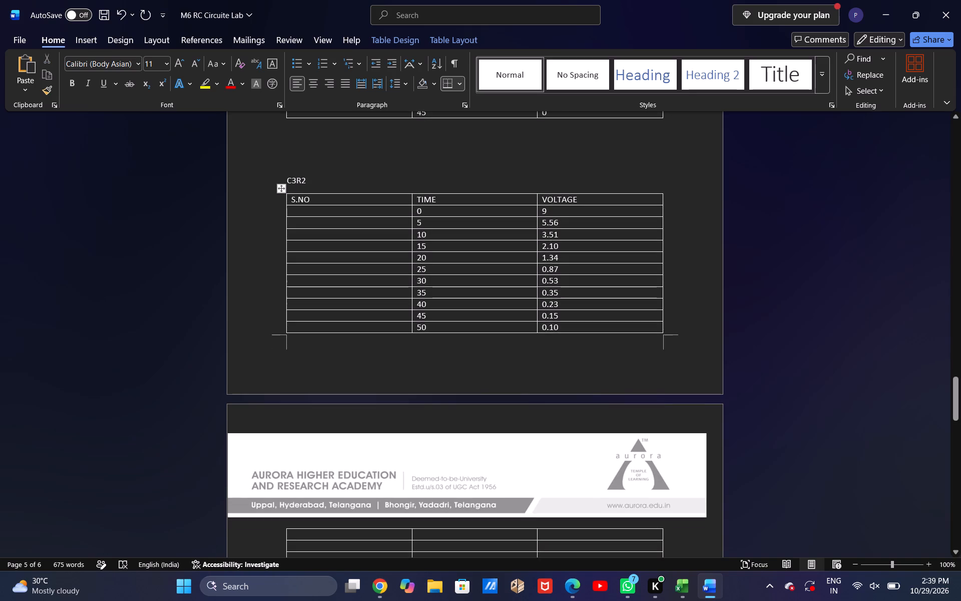
pyautogui.write('0.07')
pyautogui.press('Down')
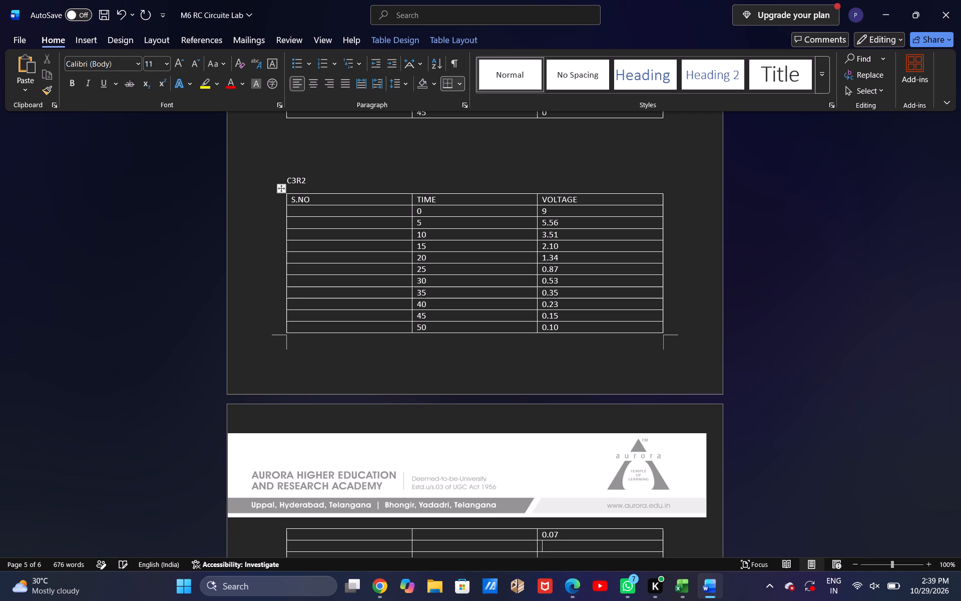
pyautogui.write('0.05')
pyautogui.scroll(-1, 593, 512)
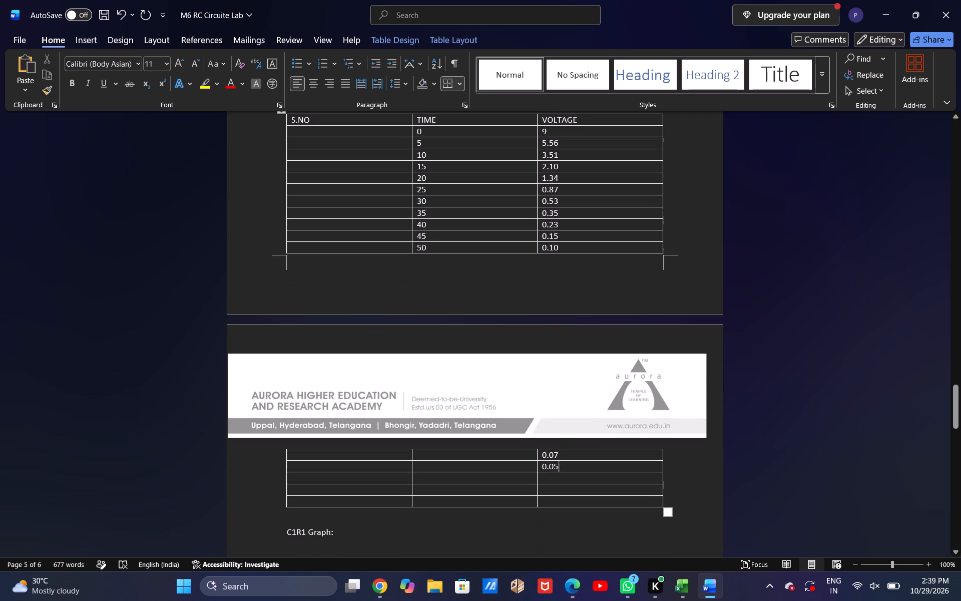
pyautogui.press('Down')
pyautogui.write('0.04')
pyautogui.press('Down')
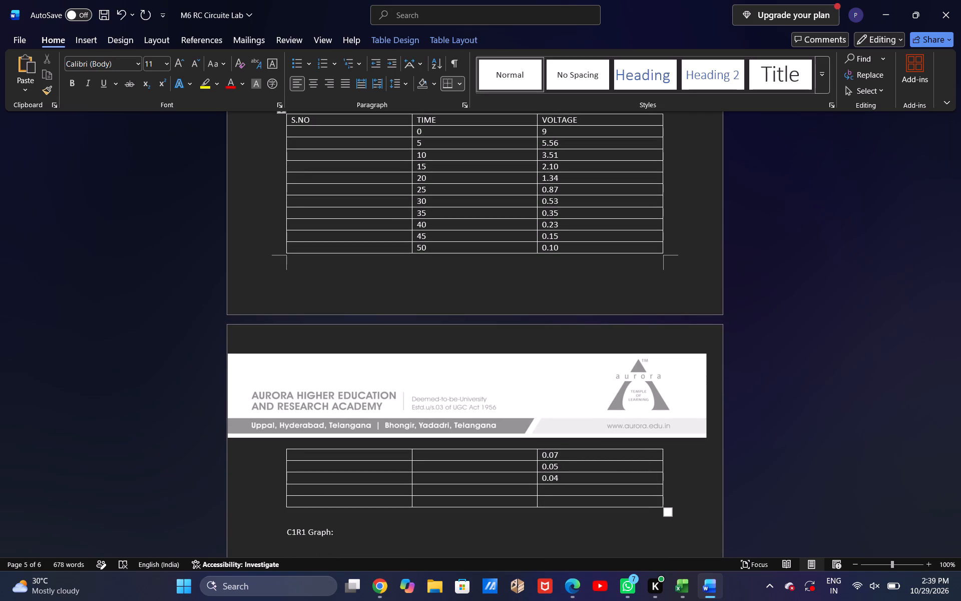
pyautogui.write('0.03')
pyautogui.press('Left')
pyautogui.press('Right')
pyautogui.press('Down')
pyautogui.write('0.02')
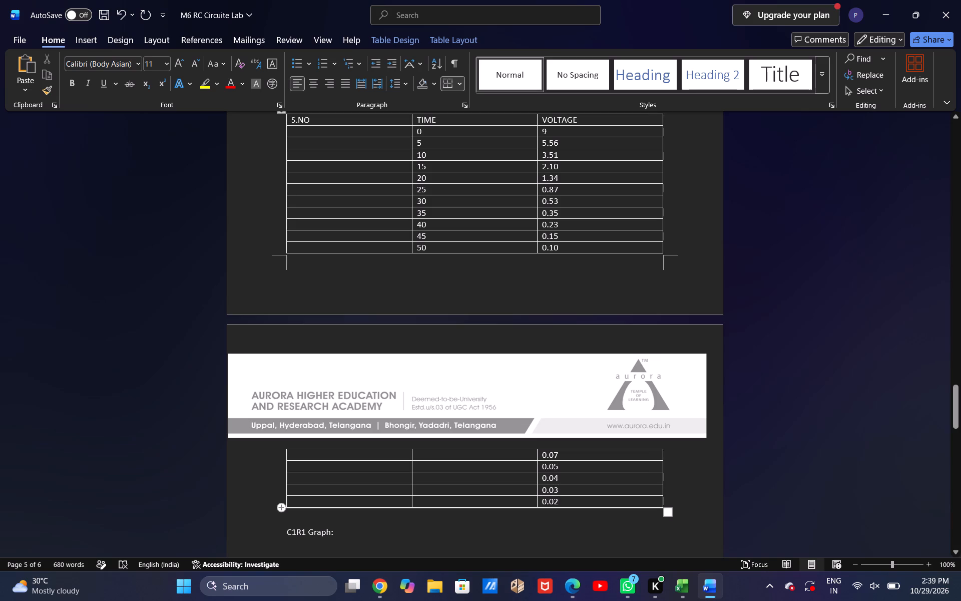
# Add three rows at the end of the C3R2 table and enter voltages 0.02 and 0.01 in the first two.
pyautogui.doubleClick(281, 508)
pyautogui.click(281, 508)
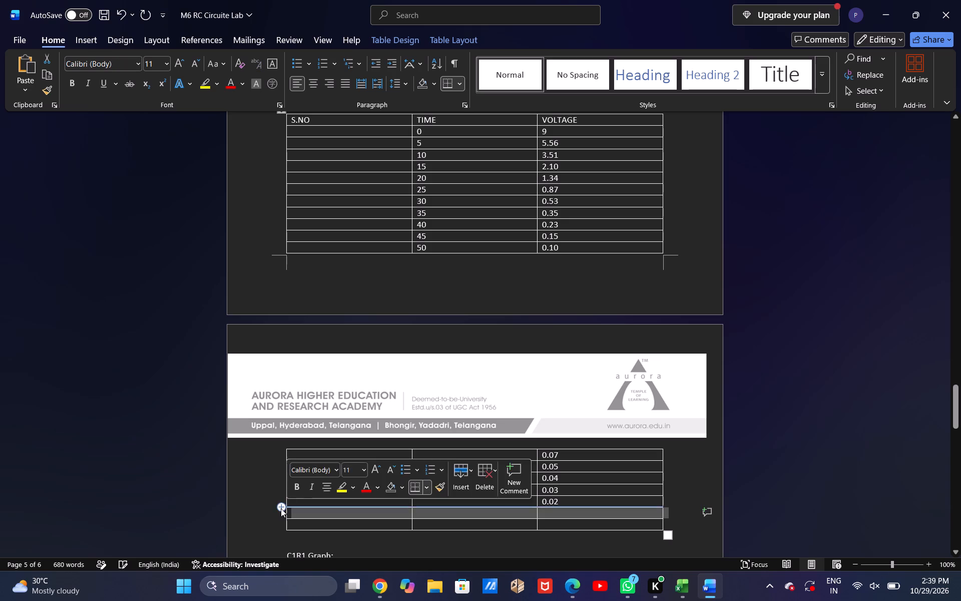
pyautogui.click(281, 508)
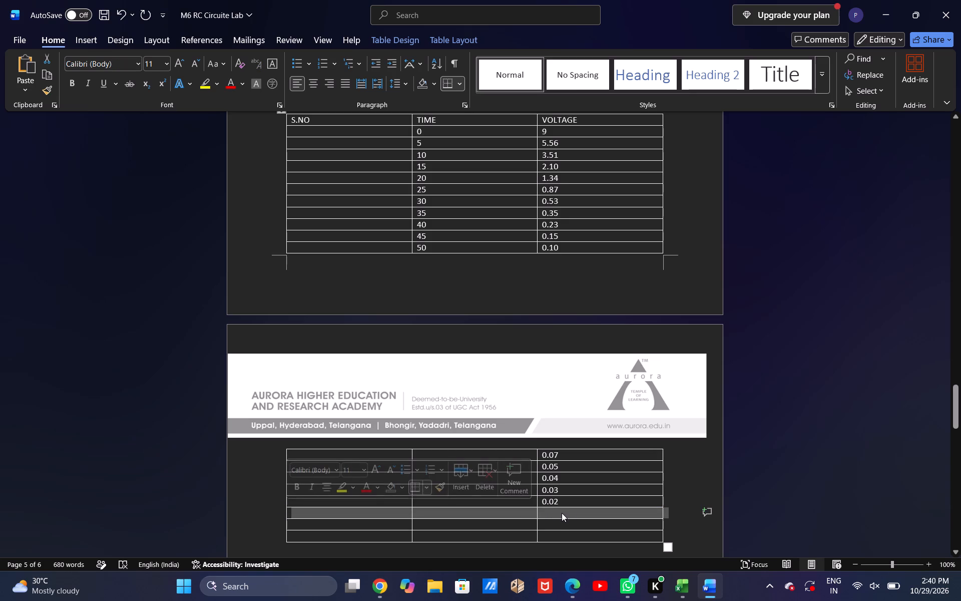
pyautogui.click(562, 513)
pyautogui.write('0.02')
pyautogui.press('Down')
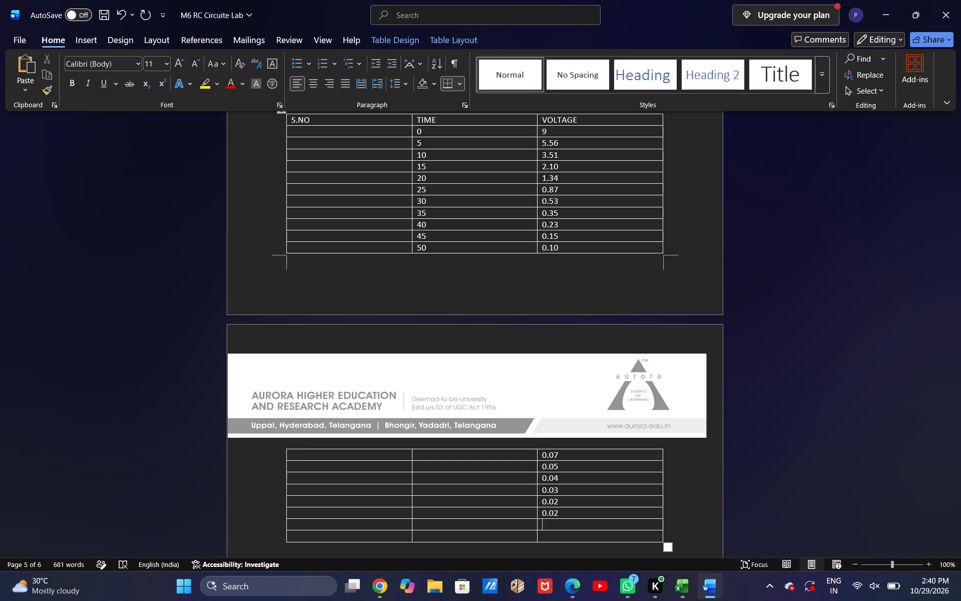
pyautogui.write('0.01')
pyautogui.press('Down')
# Extend the C3R2 table by three more rows and enter 0.01 as the voltage in the next three empty rows.
pyautogui.scroll(-2, 562, 513)
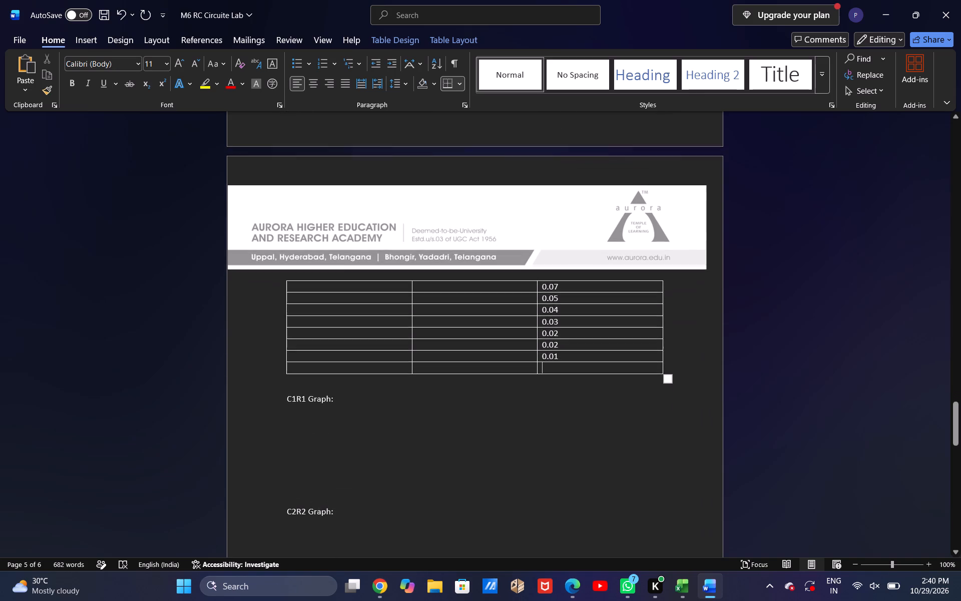
pyautogui.click(280, 367)
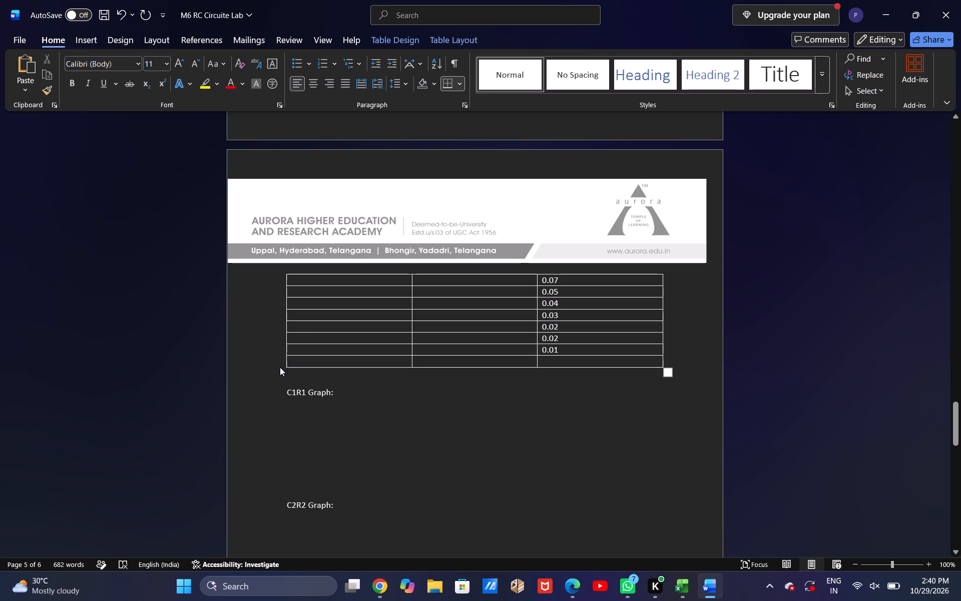
pyautogui.click(549, 362)
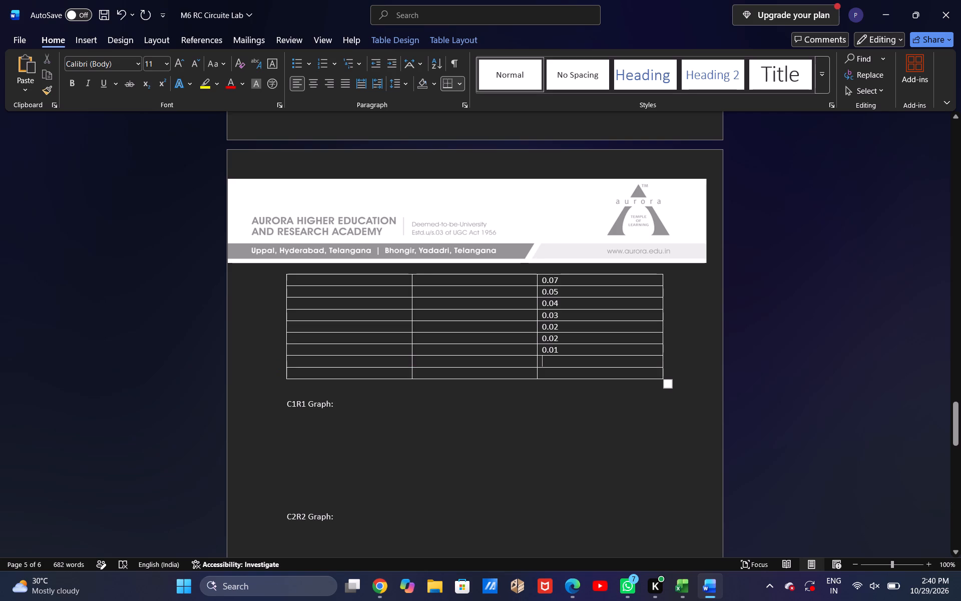
pyautogui.write('0.01')
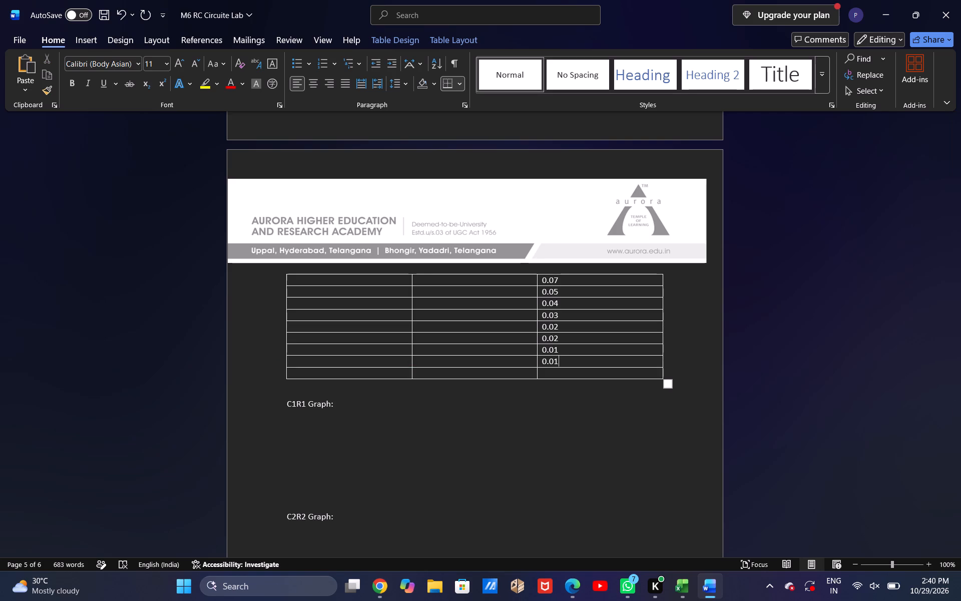
pyautogui.press('Down')
pyautogui.write('0.01')
pyautogui.click(280, 379)
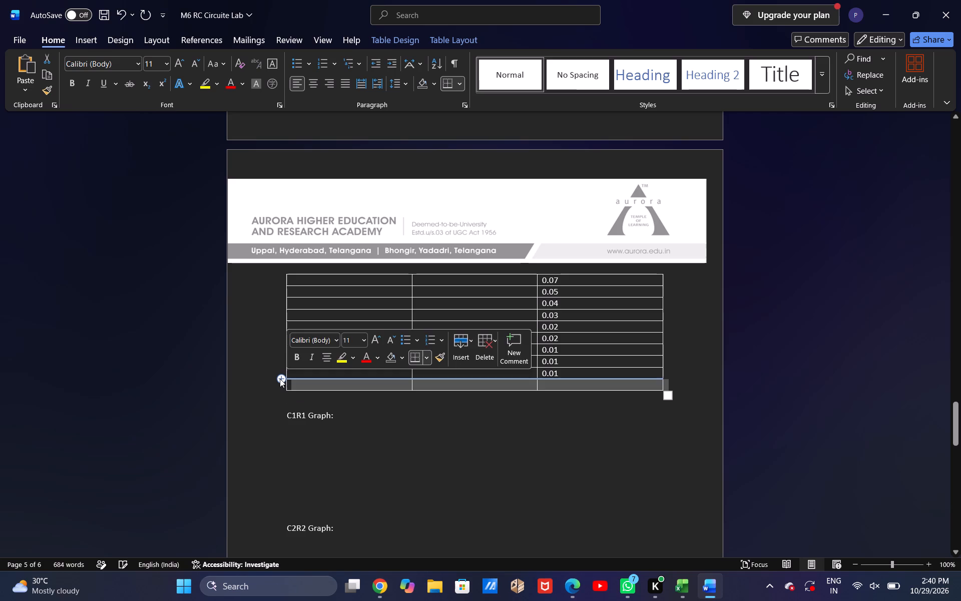
pyautogui.click(280, 379)
pyautogui.click(571, 383)
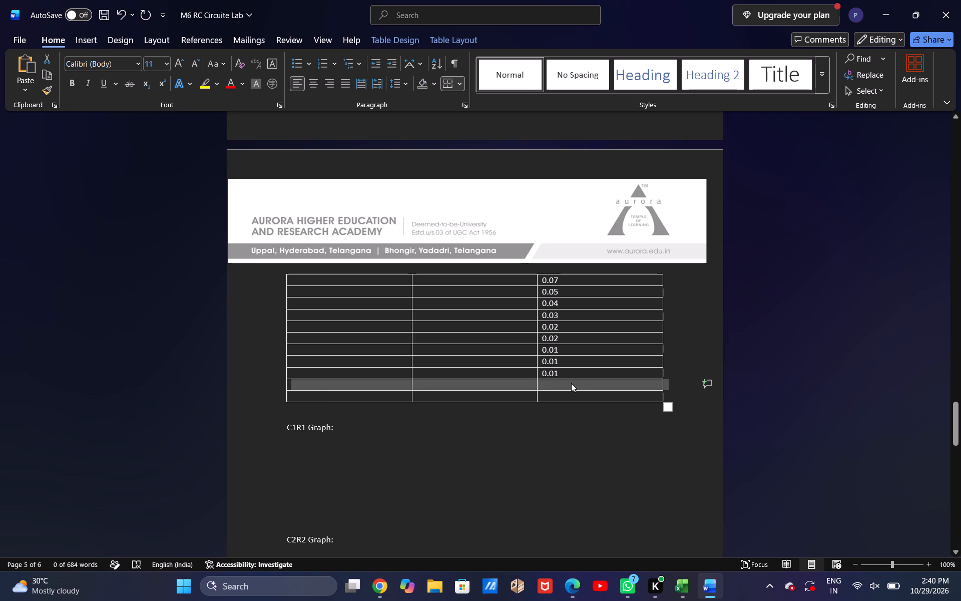
pyautogui.write('0.')
pyautogui.write('01')
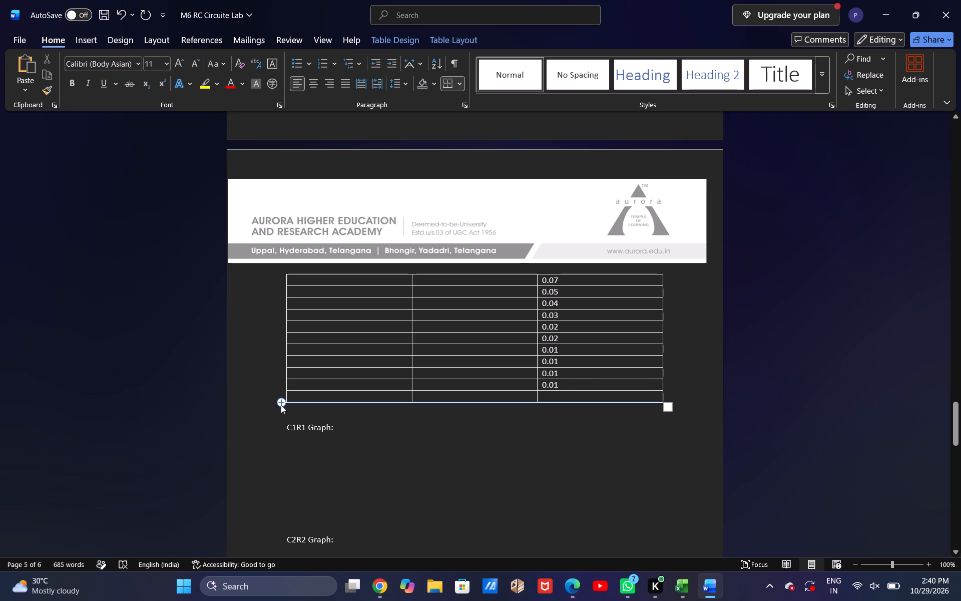
# Add two more rows at the end of the C3R2 table and enter voltages 0.01, 0.01 and 0 in its last three rows.
pyautogui.click(279, 405)
pyautogui.click(279, 405)
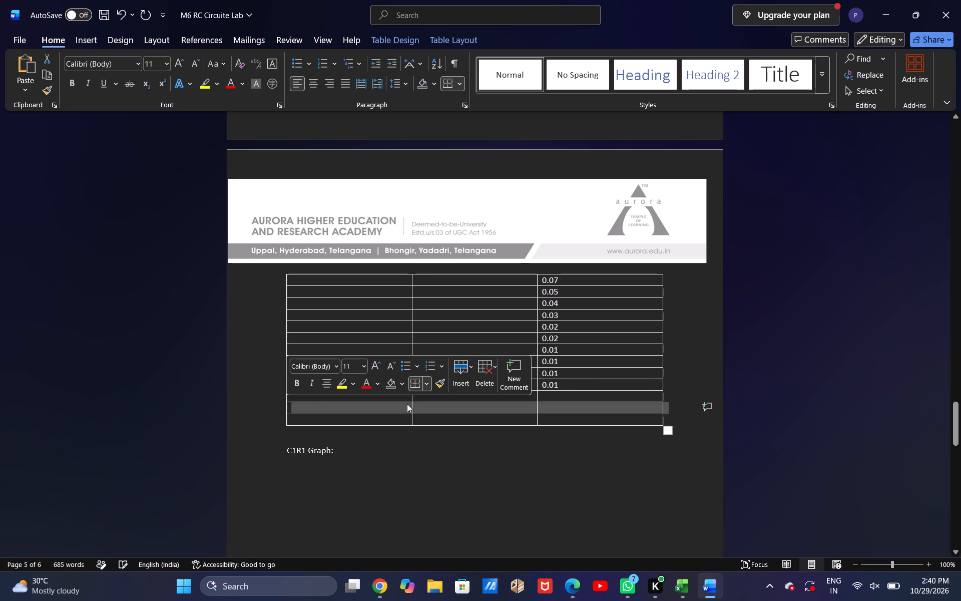
pyautogui.click(553, 400)
pyautogui.write('0.01')
pyautogui.press('Down')
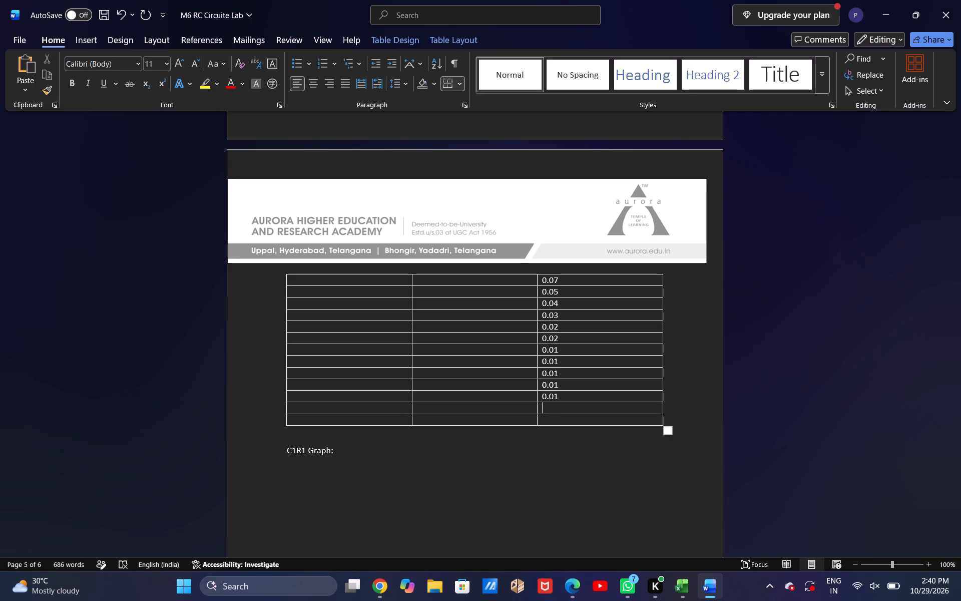
pyautogui.write('0.01')
pyautogui.press('Down')
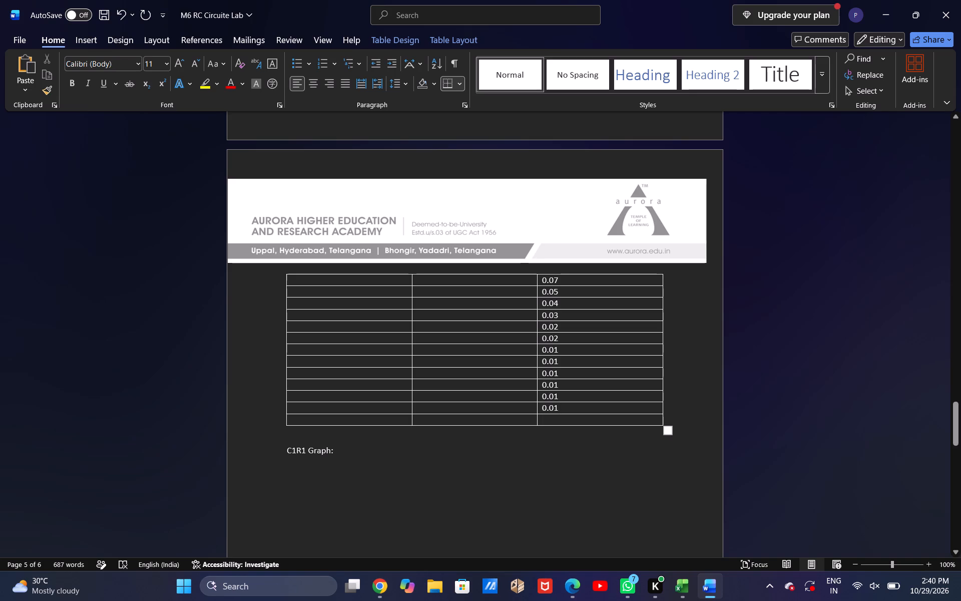
pyautogui.press('0')
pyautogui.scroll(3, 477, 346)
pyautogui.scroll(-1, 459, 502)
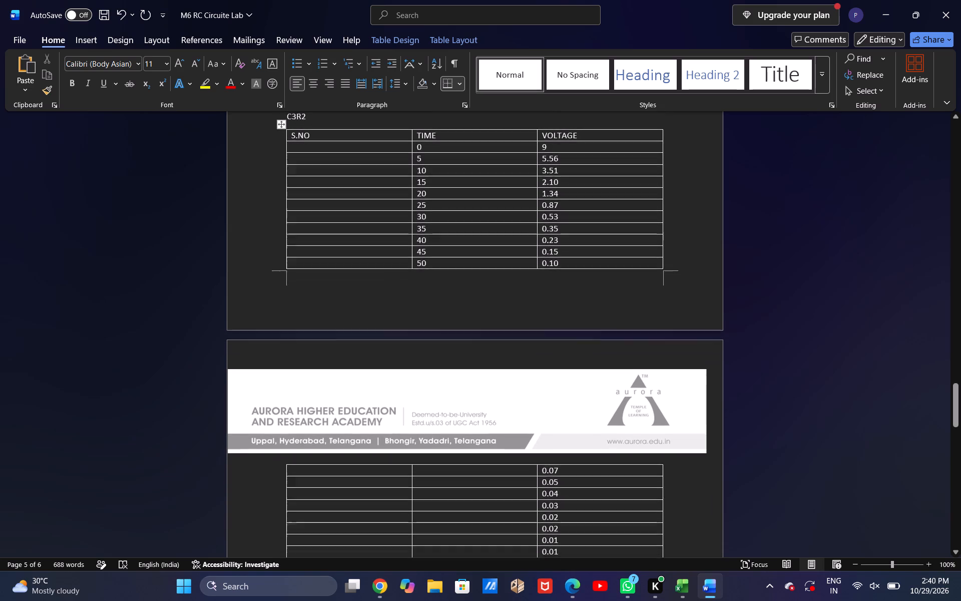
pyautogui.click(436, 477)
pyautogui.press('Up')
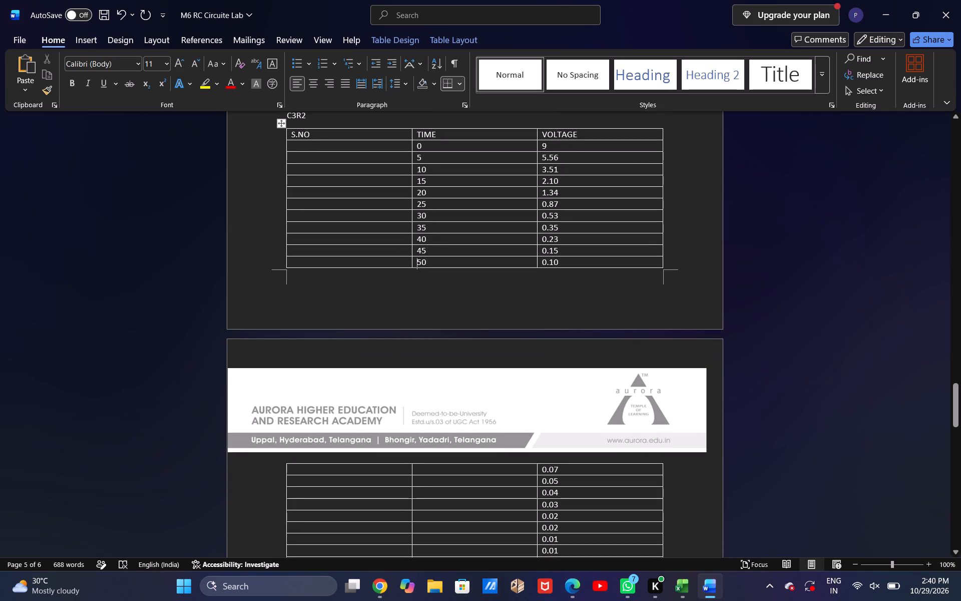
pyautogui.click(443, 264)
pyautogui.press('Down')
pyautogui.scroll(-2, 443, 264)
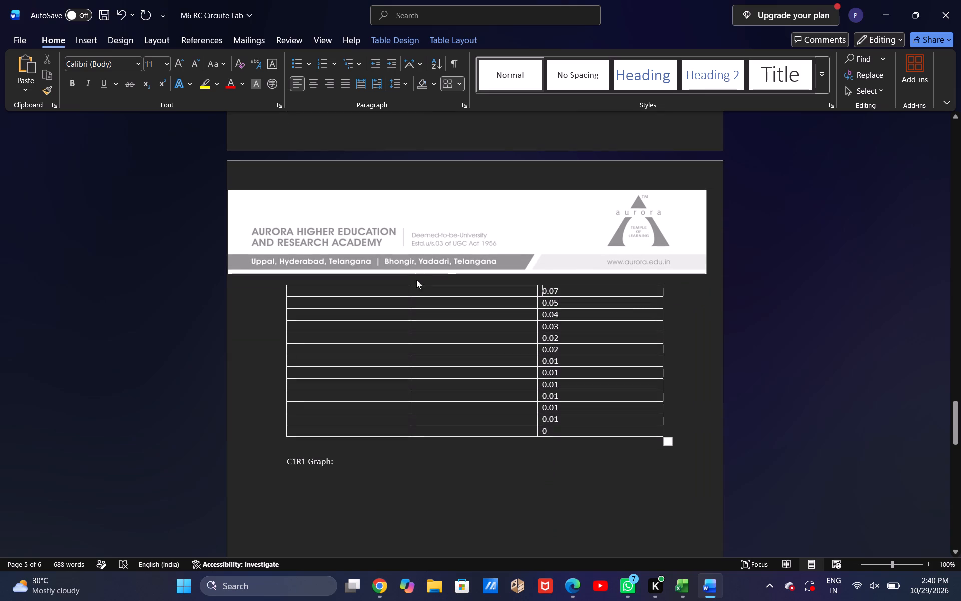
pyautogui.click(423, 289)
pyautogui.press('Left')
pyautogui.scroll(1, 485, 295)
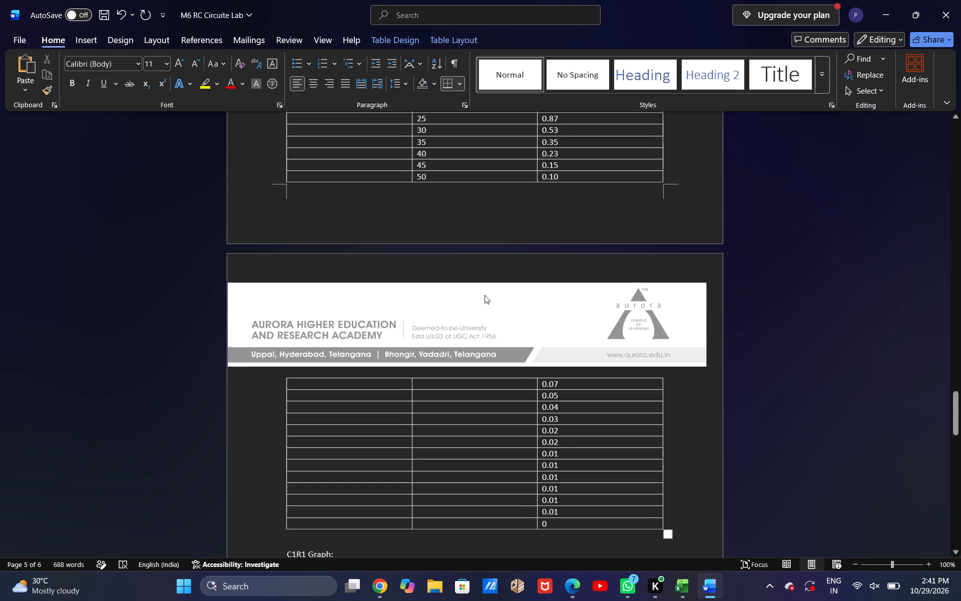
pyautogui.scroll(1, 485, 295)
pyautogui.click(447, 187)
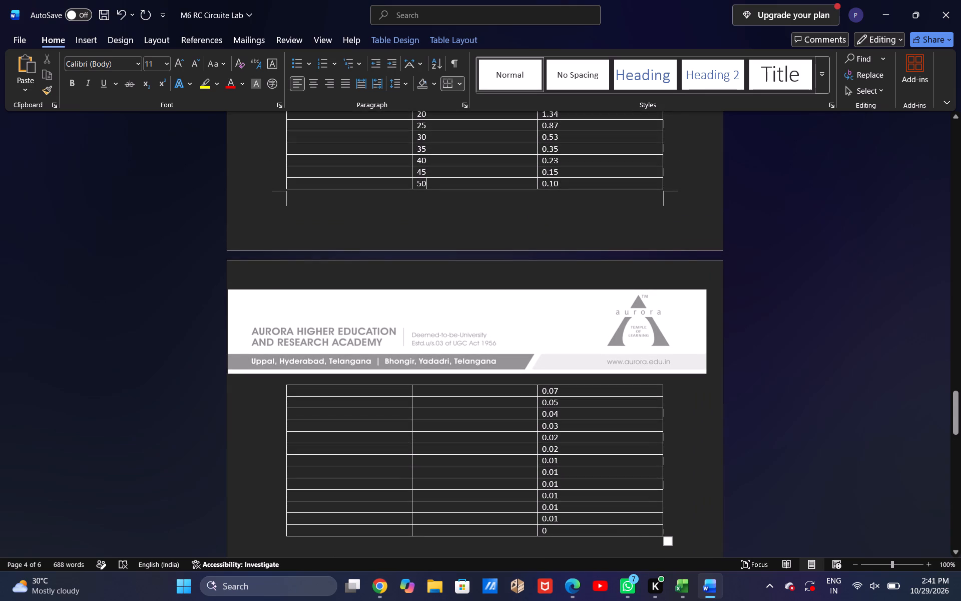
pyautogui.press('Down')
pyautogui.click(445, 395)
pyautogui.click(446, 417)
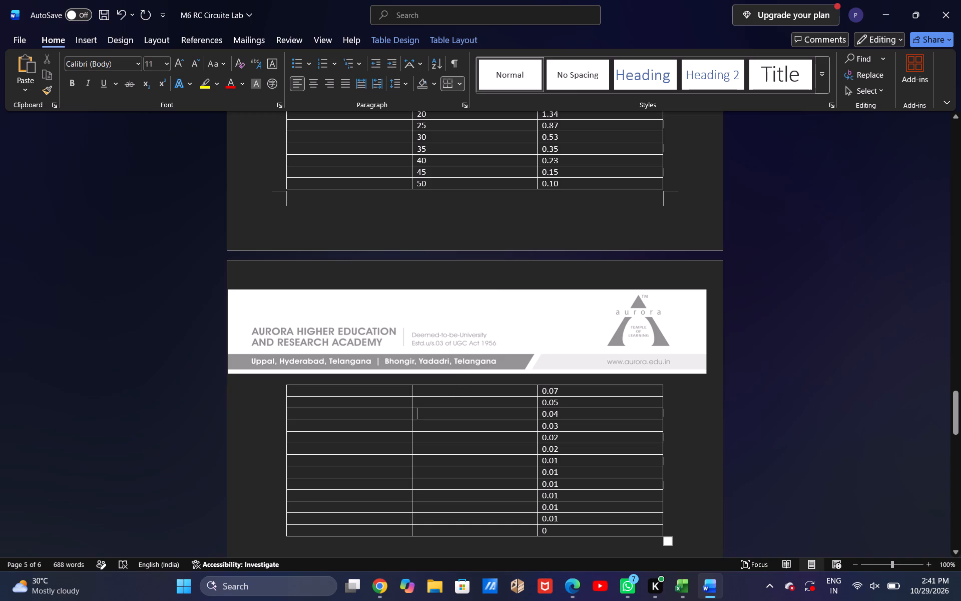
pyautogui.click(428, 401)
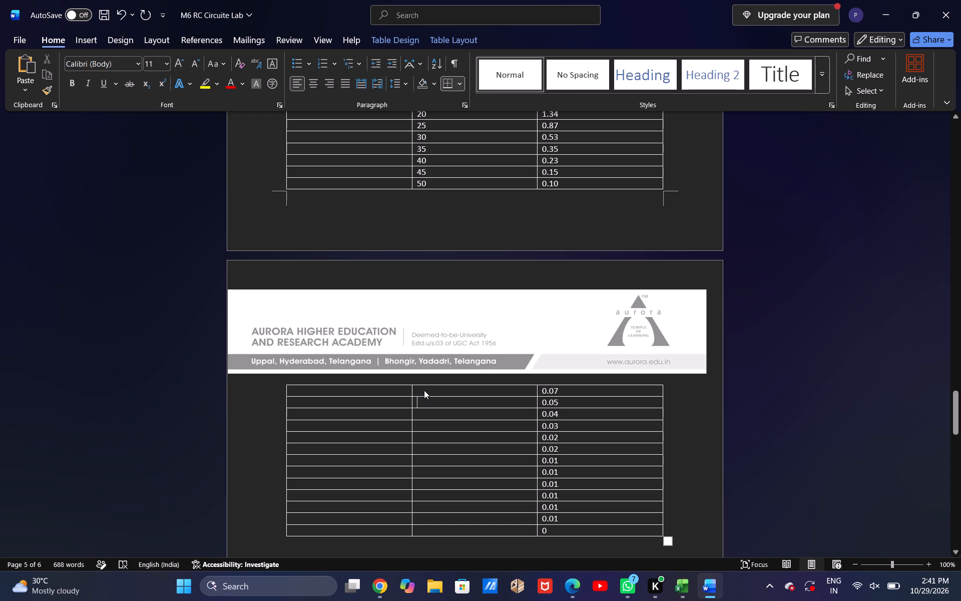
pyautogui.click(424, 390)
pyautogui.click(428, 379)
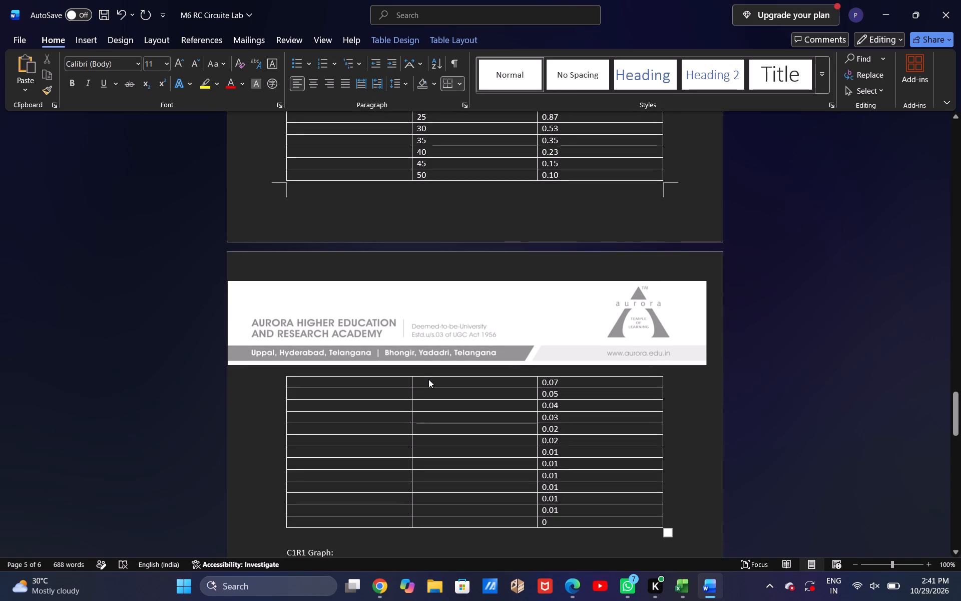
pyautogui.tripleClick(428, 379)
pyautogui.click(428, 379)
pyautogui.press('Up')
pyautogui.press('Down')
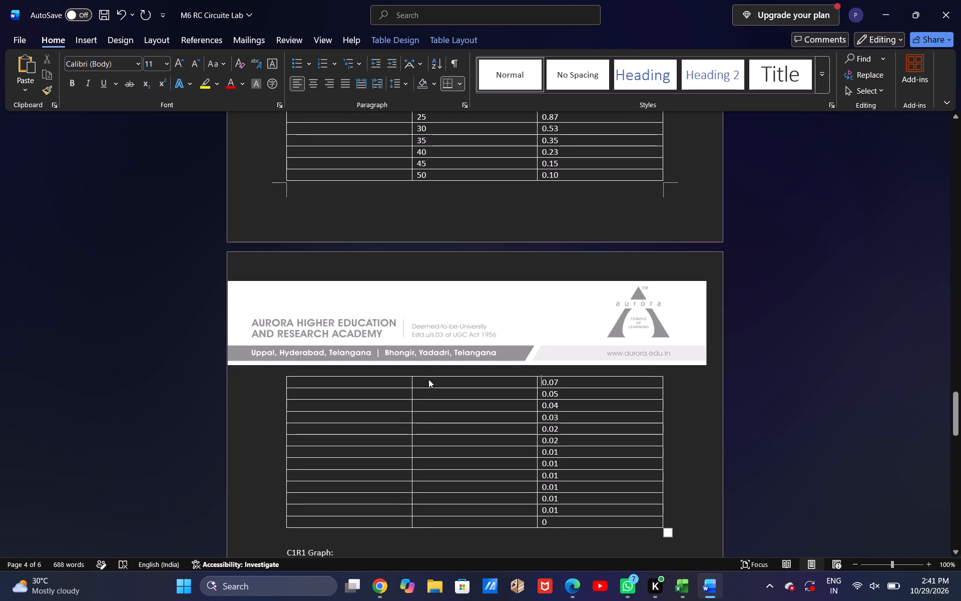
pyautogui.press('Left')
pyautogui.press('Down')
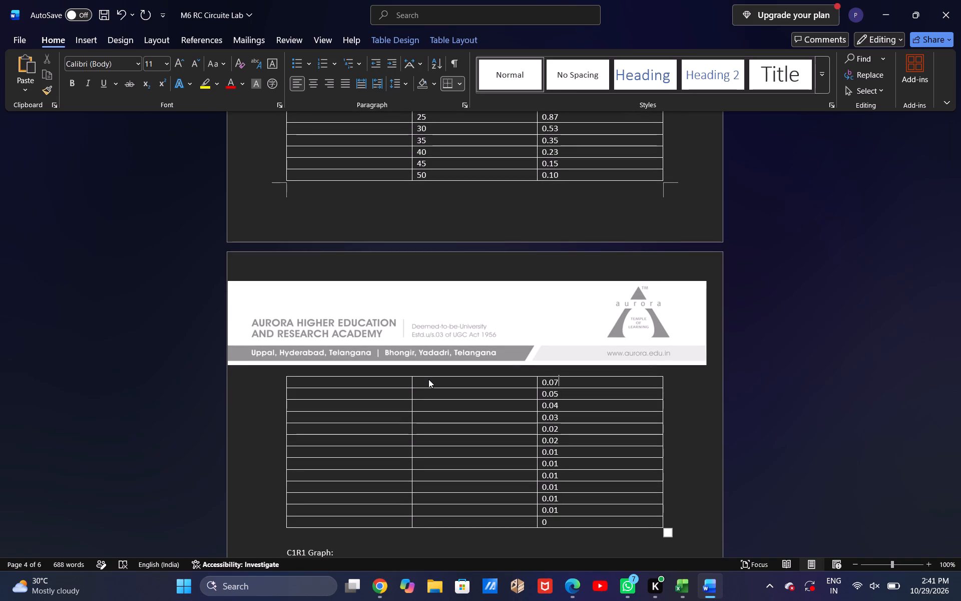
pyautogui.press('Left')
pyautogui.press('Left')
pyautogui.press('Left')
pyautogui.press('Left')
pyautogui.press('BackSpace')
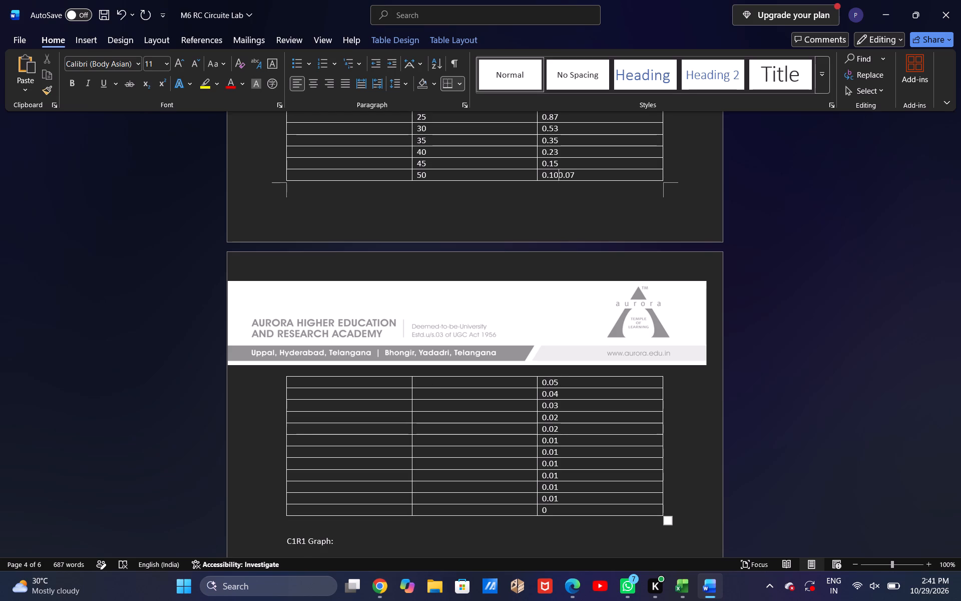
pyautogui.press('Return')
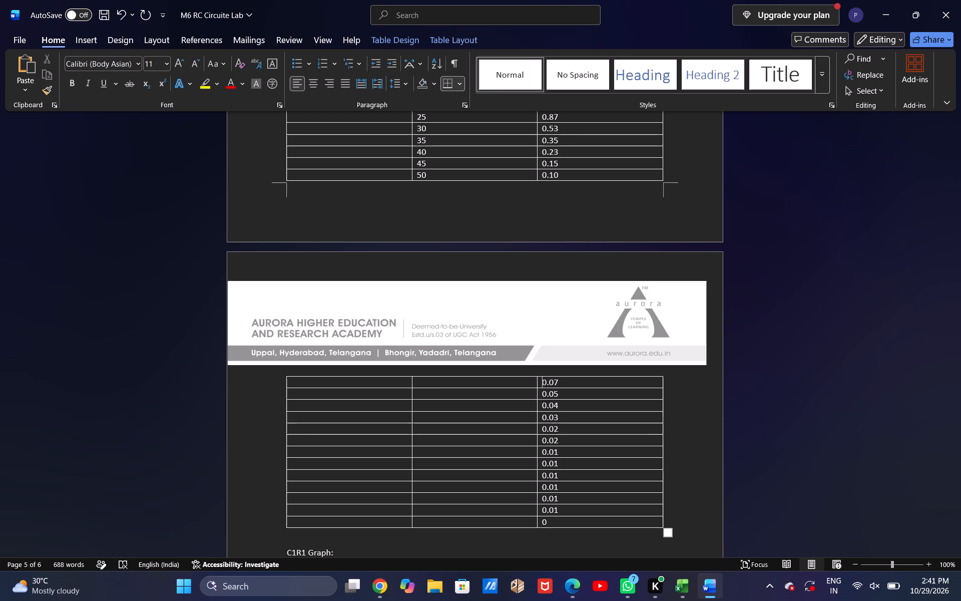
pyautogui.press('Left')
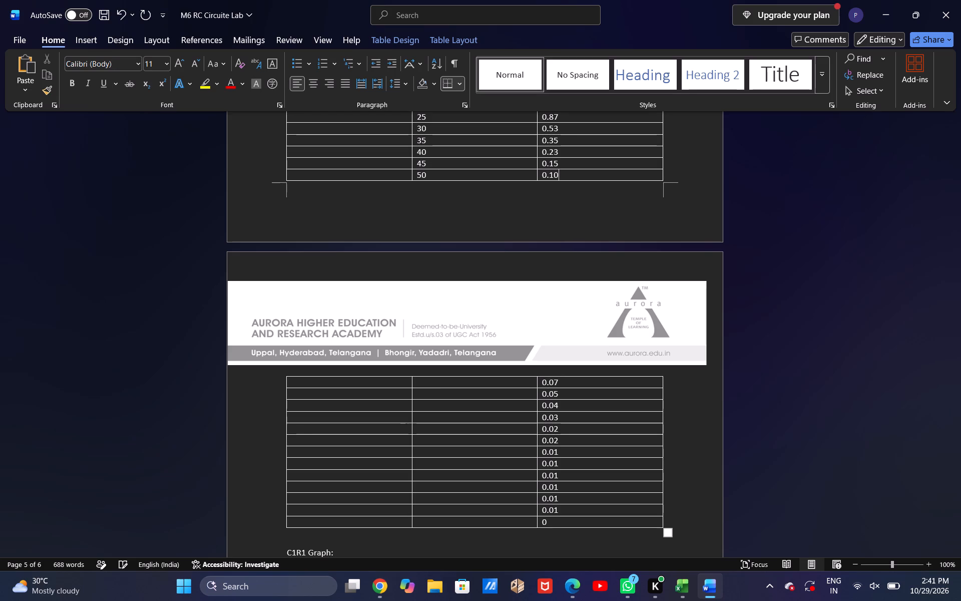
# Enter times 55, 60, 65, 70 and 75 in the C3R2 table's five rows below time 50.
pyautogui.click(442, 177)
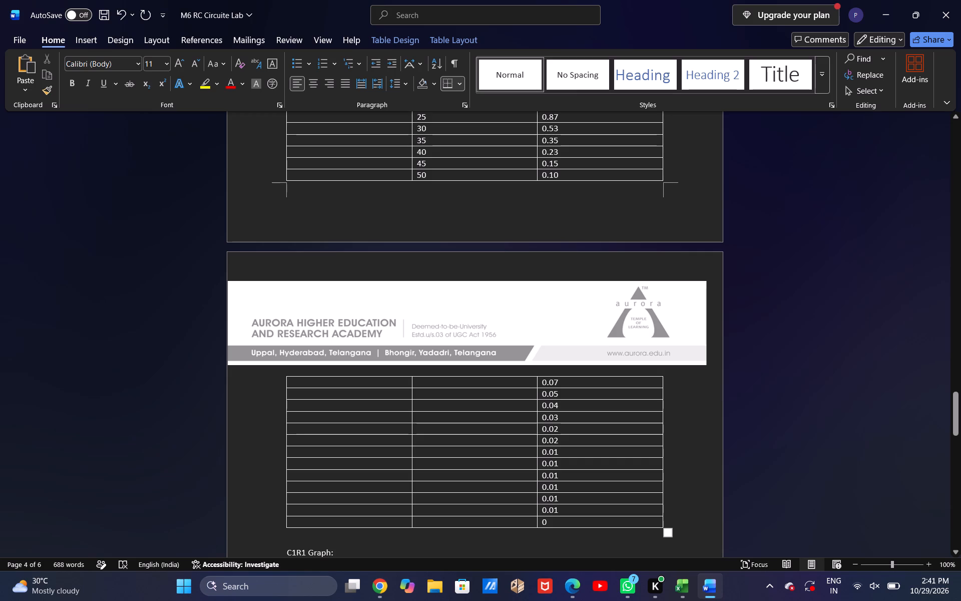
pyautogui.press('Return')
pyautogui.write('55')
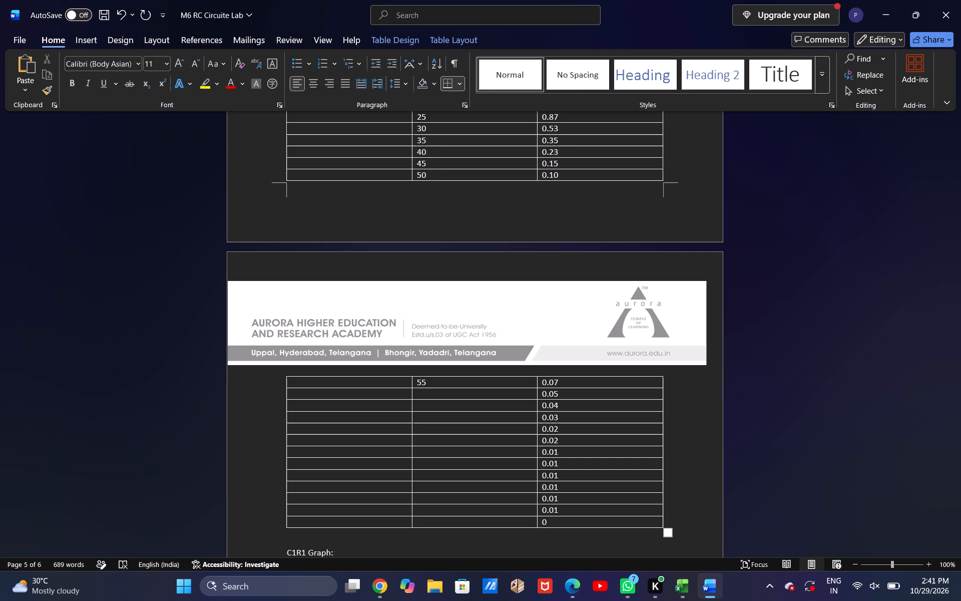
pyautogui.press('Down')
pyautogui.write('60')
pyautogui.press('Down')
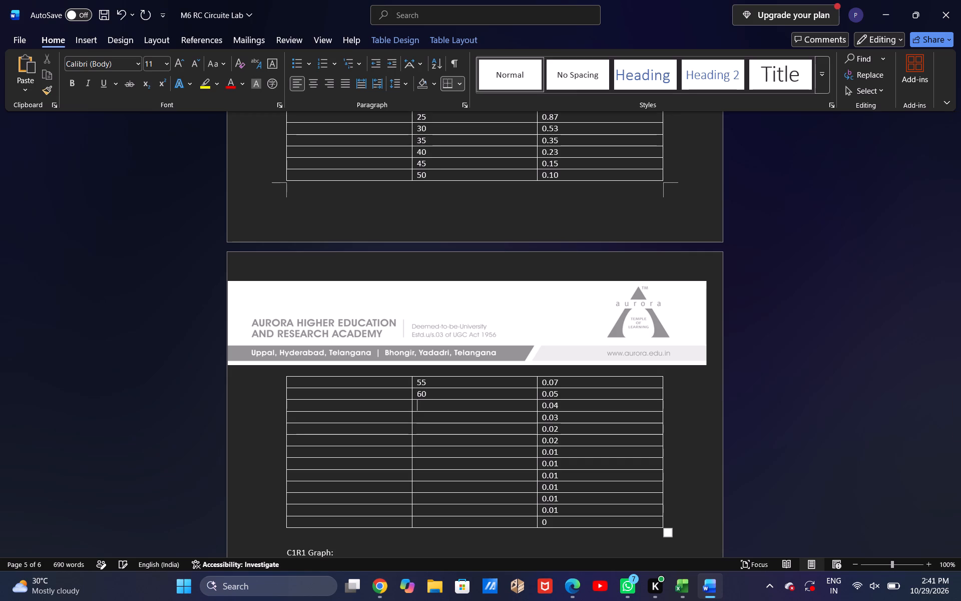
pyautogui.write('65')
pyautogui.press('Down')
pyautogui.write('700')
pyautogui.press('BackSpace')
pyautogui.press('\\')
pyautogui.press('BackSpace')
pyautogui.press('Down')
pyautogui.write('75')
# Continue the C3R2 table's time column with 80, 85, 90, 95, 100, 105 and 110 in the next seven rows.
pyautogui.press('Down')
pyautogui.write('80')
pyautogui.press('Down')
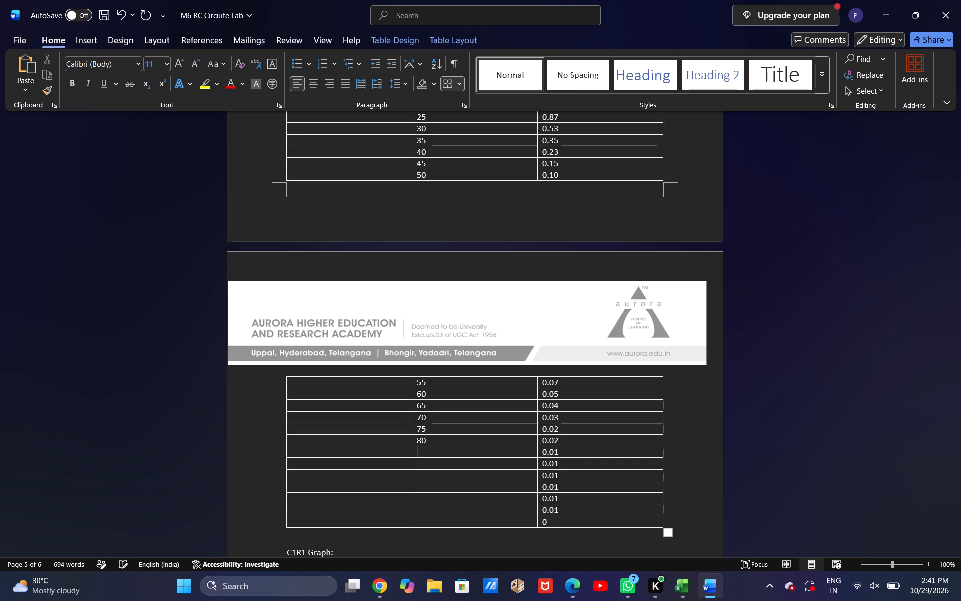
pyautogui.write('85')
pyautogui.press('Down')
pyautogui.write('90')
pyautogui.press('Down')
pyautogui.write('95')
pyautogui.press('Down')
pyautogui.write('100')
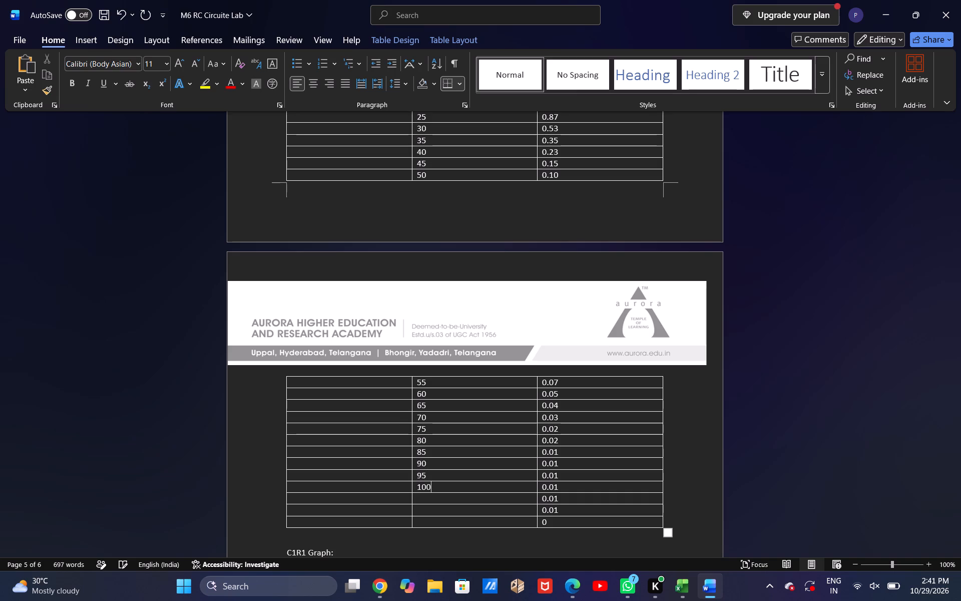
pyautogui.press('Down')
pyautogui.write('105')
pyautogui.press('Down')
pyautogui.write('110')
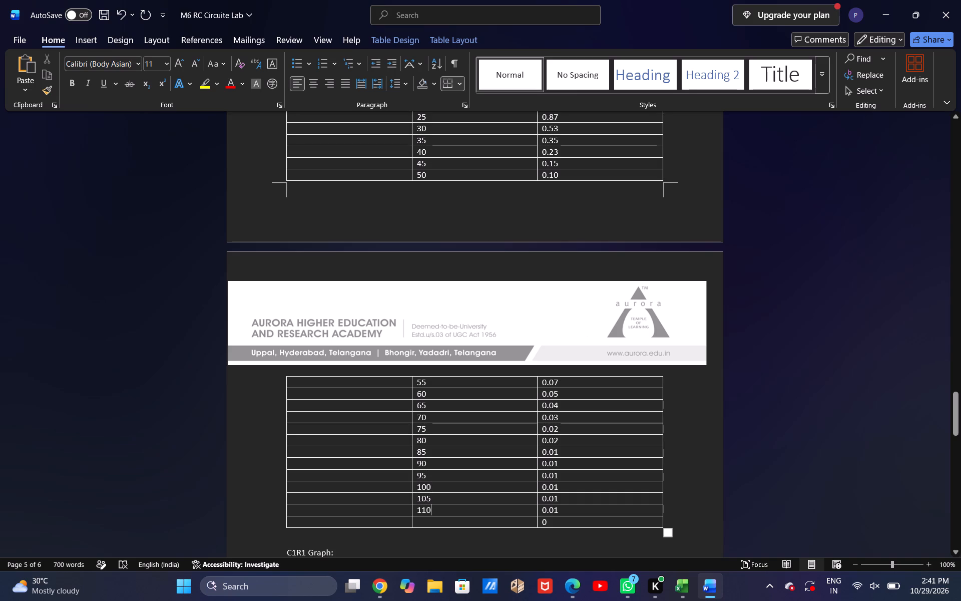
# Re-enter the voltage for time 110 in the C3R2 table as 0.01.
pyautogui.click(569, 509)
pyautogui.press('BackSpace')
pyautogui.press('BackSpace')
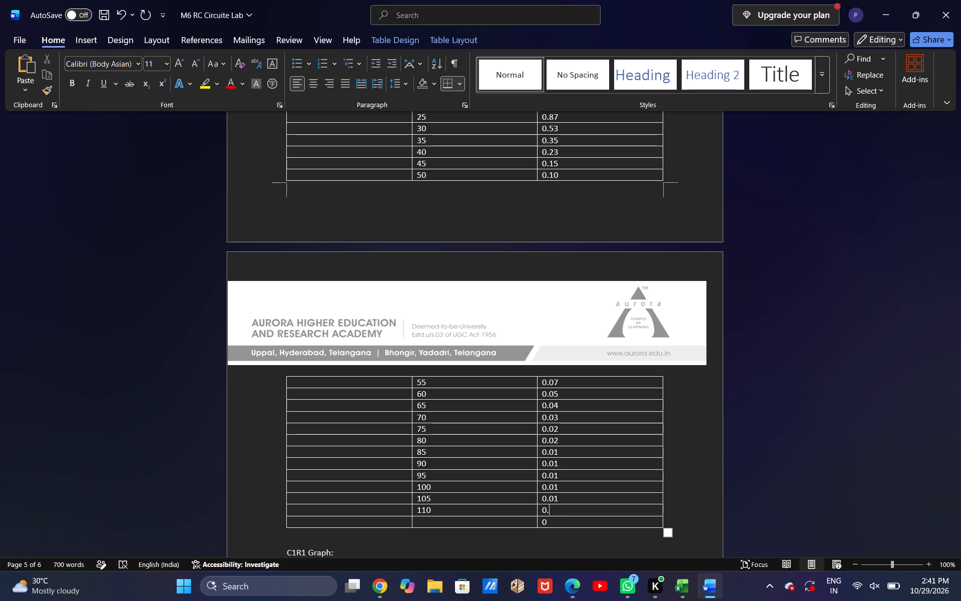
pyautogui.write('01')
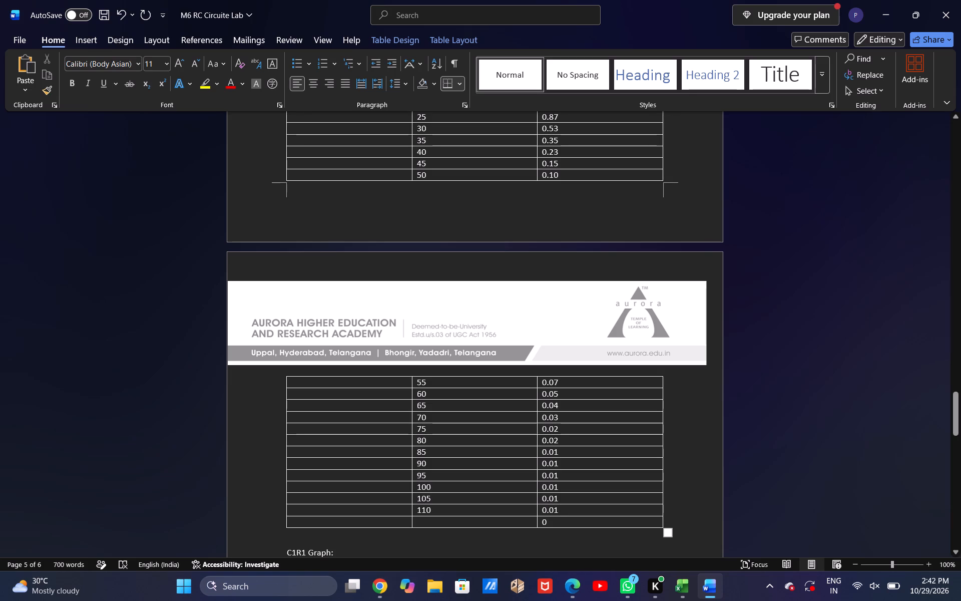
# Complete the last row of the C3R2 table with time 115 and voltage 0.01.
pyautogui.click(467, 527)
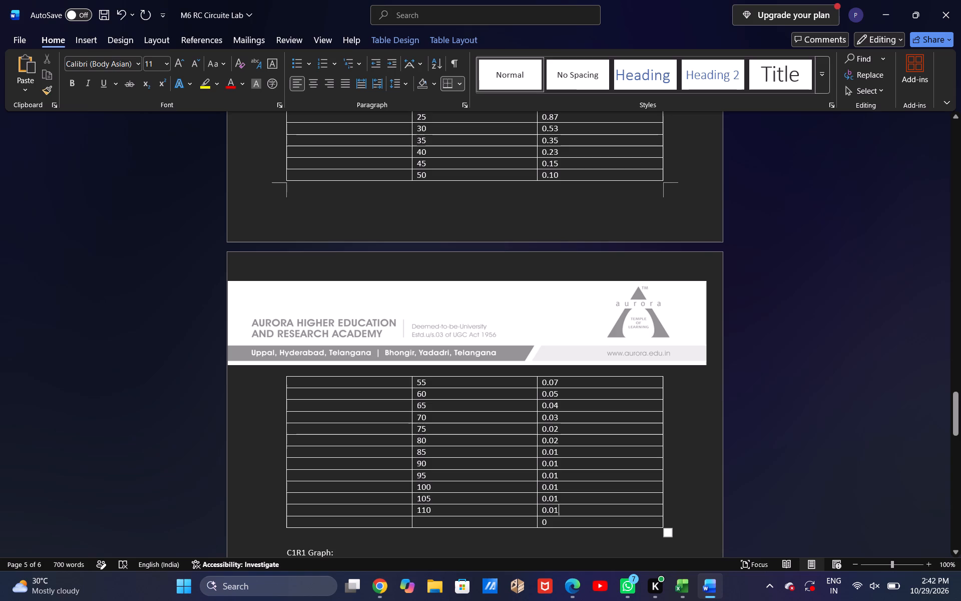
pyautogui.click(443, 521)
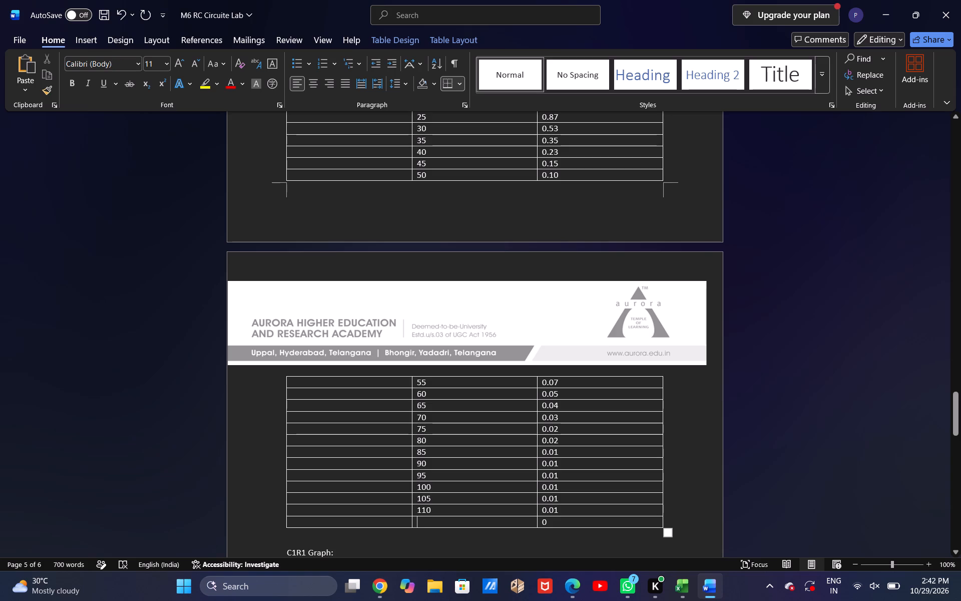
pyautogui.write('115')
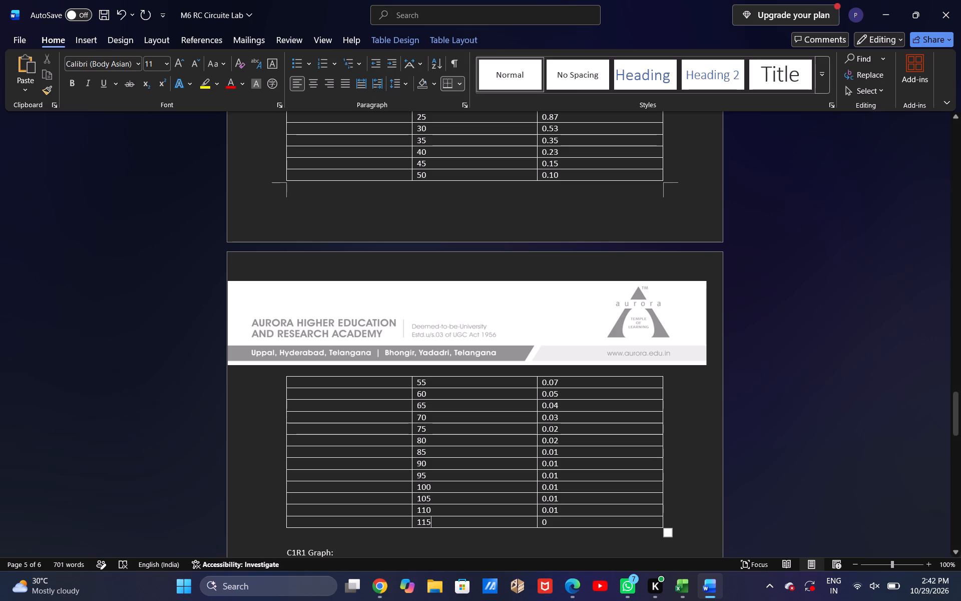
pyautogui.click(557, 525)
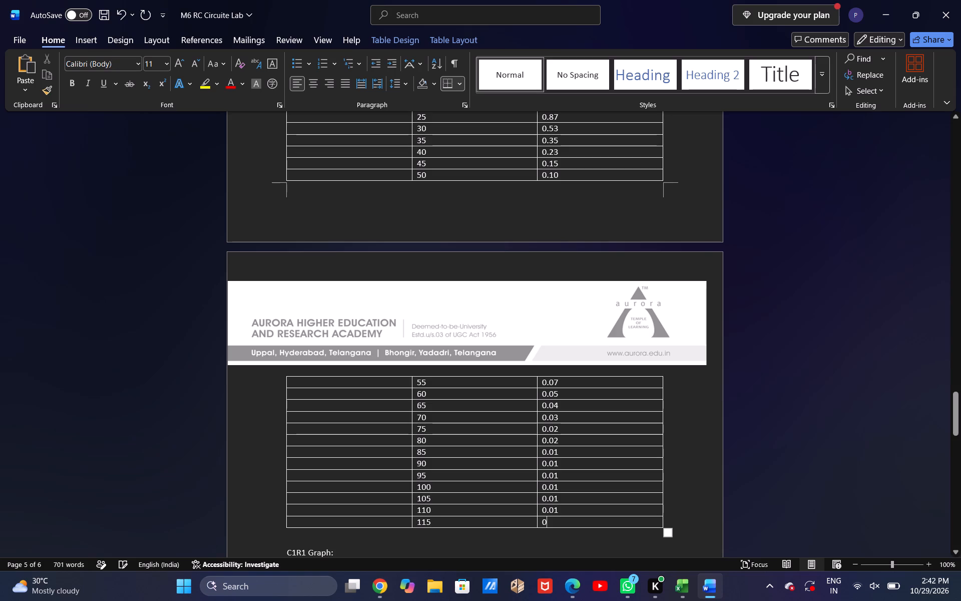
pyautogui.write('.01')
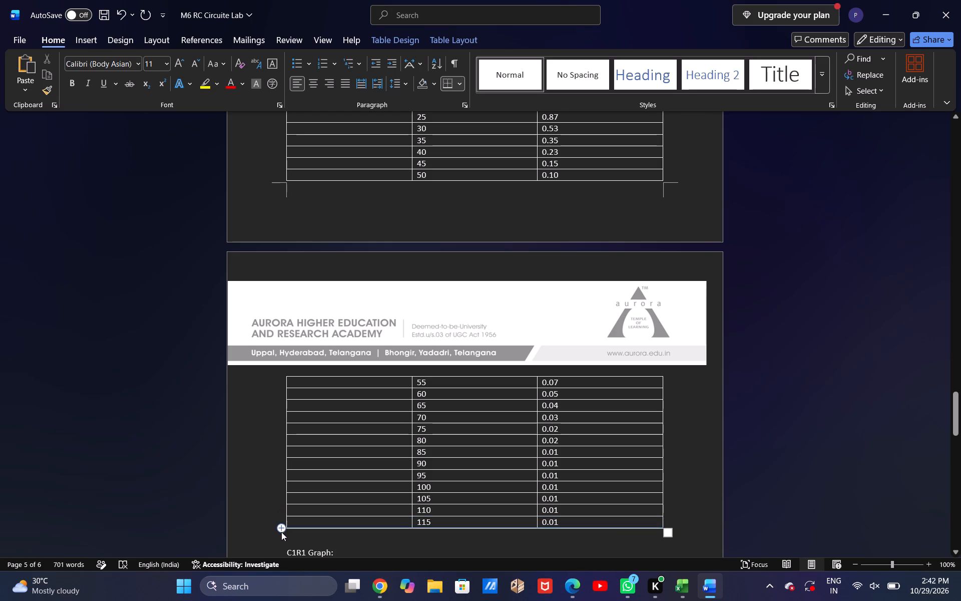
# Add a row at the end of the C3R2 table with time 120 and voltage 0.
pyautogui.click(281, 529)
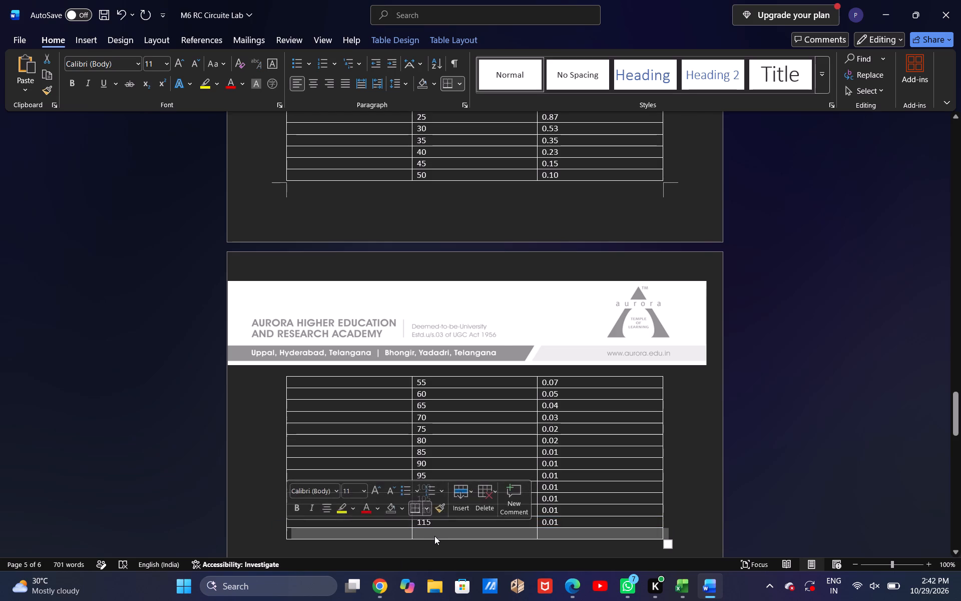
pyautogui.click(434, 536)
pyautogui.write('120')
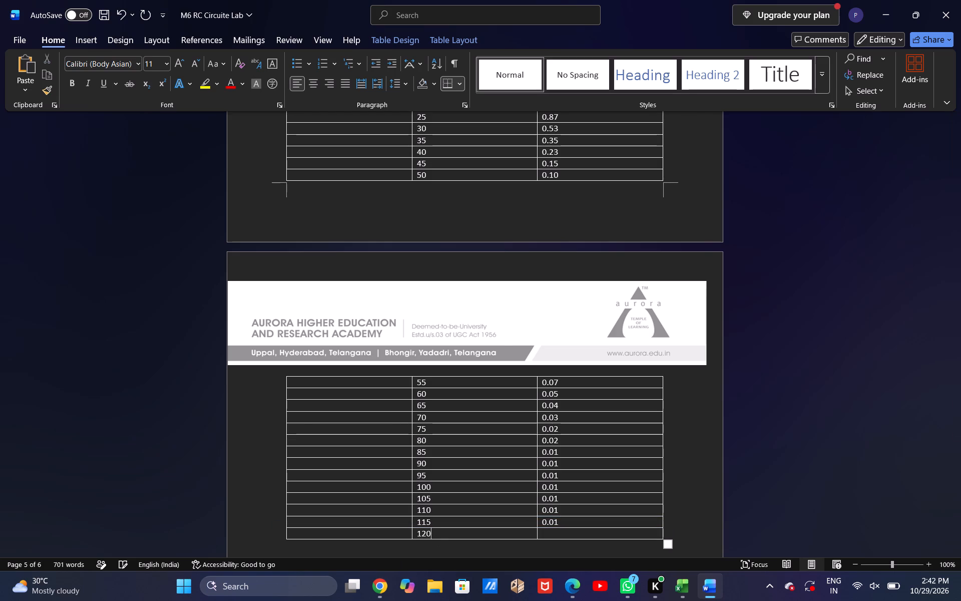
pyautogui.click(560, 531)
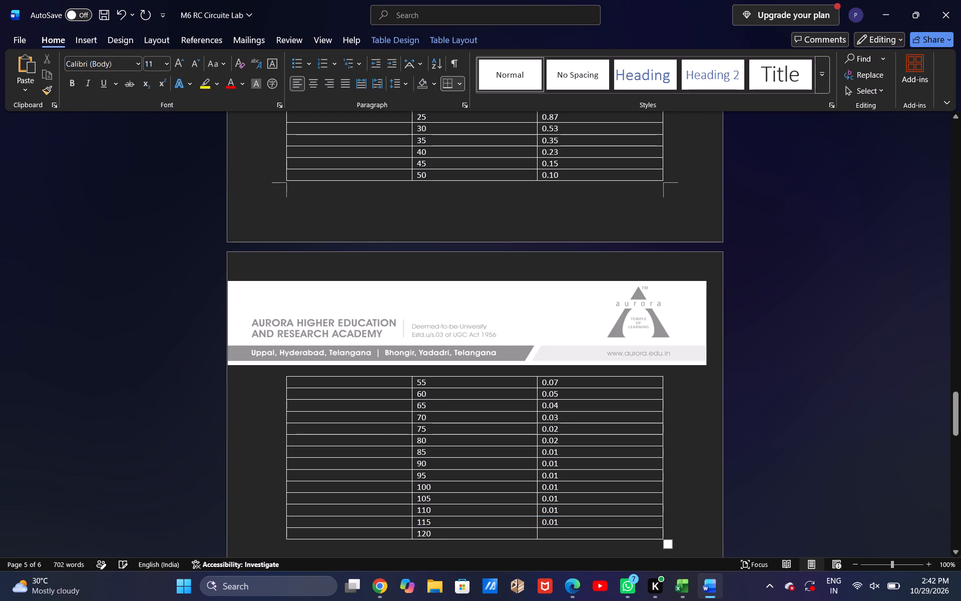
pyautogui.press('0')
# Enter serial numbers 1 to 5 in the S.NO column of the C3R2 table, for times 0 to 20.
pyautogui.scroll(1, 418, 310)
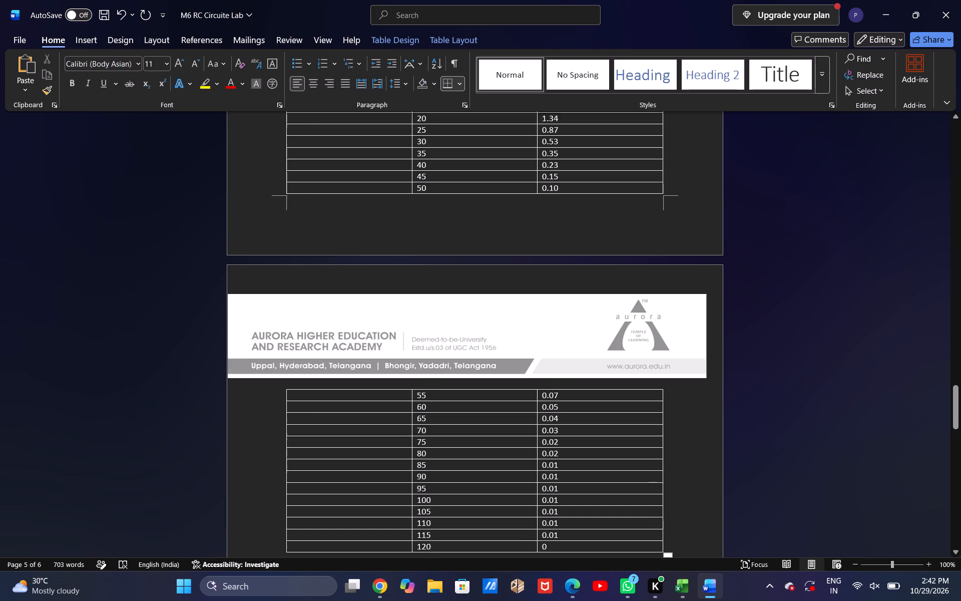
pyautogui.scroll(1, 418, 310)
pyautogui.click(353, 266)
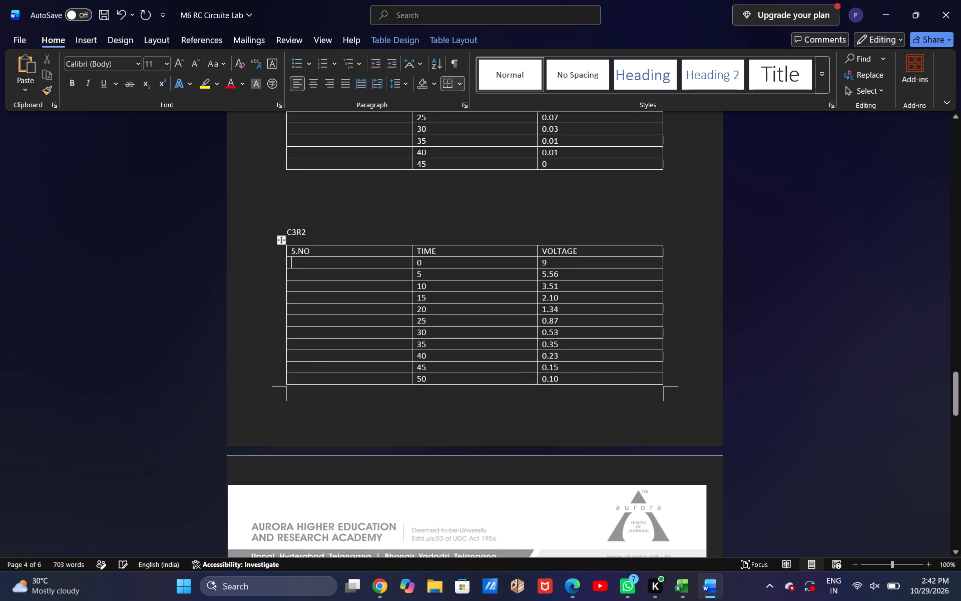
pyautogui.press('1')
pyautogui.press('Down')
pyautogui.press('2')
pyautogui.press('Down')
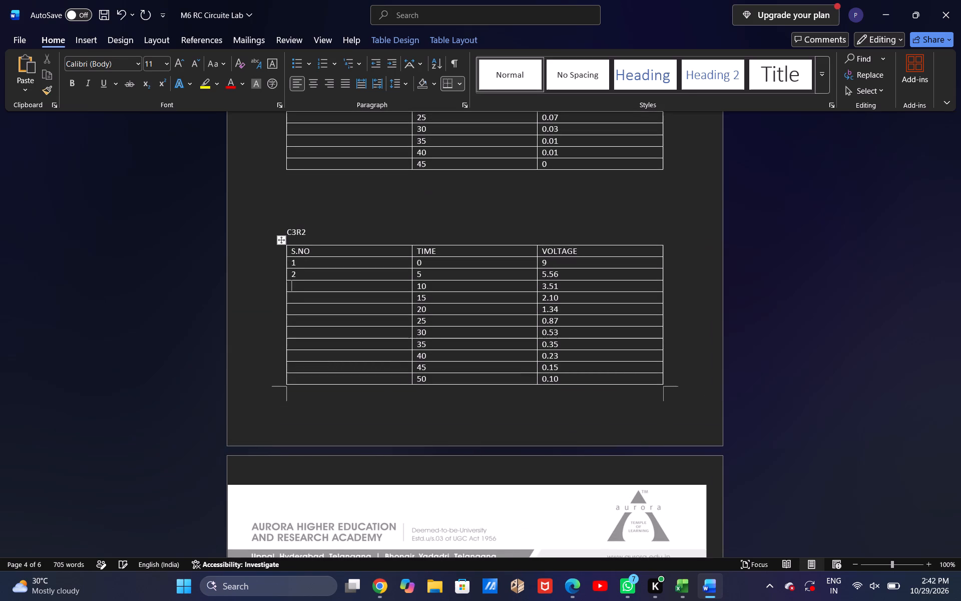
pyautogui.press('3')
pyautogui.press('Down')
pyautogui.press('4')
pyautogui.press('Down')
pyautogui.press('5')
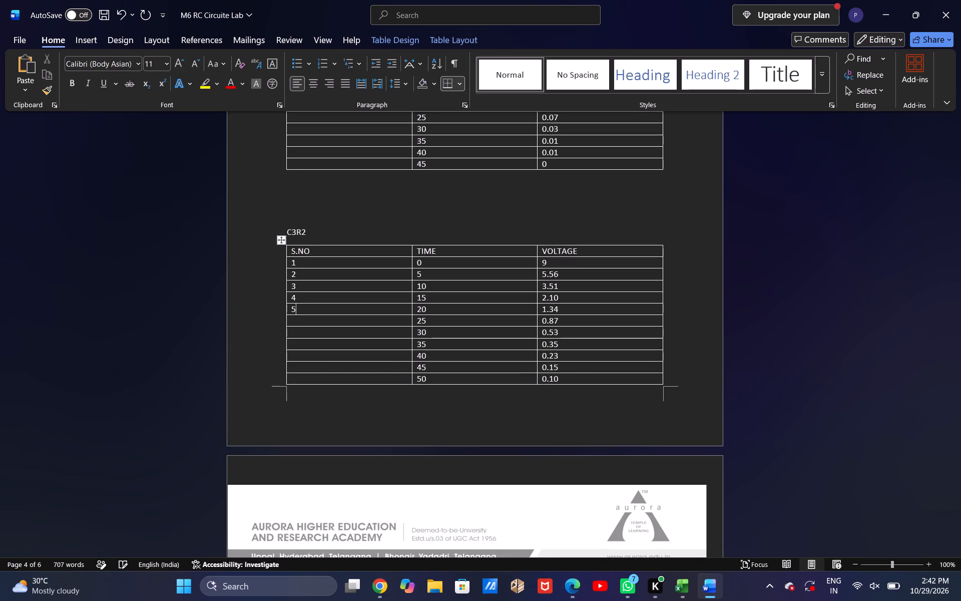
# Continue the C3R2 table's S.NO column with 6 to 11, for times 25 to 50.
pyautogui.press('Down')
pyautogui.press('6')
pyautogui.press('Down')
pyautogui.press('7')
pyautogui.press('Down')
pyautogui.press('8')
pyautogui.press('Down')
pyautogui.press('9')
pyautogui.press('Down')
pyautogui.write('10')
pyautogui.press('Down')
pyautogui.write('11')
pyautogui.press('Down')
# Enter serial numbers 12 to 15 in the C3R2 table rows for times 55 to 70.
pyautogui.scroll(-1, 353, 266)
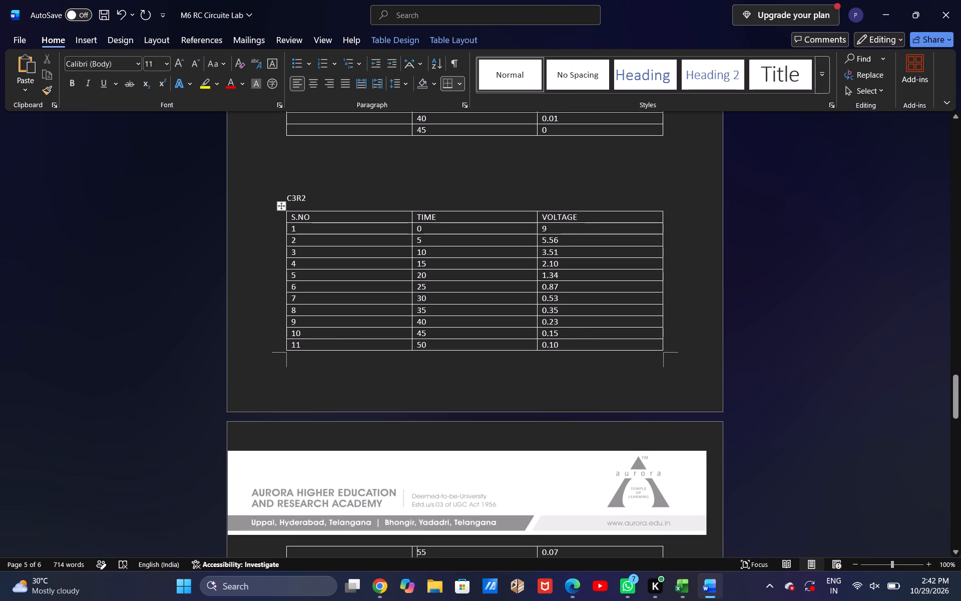
pyautogui.scroll(-1, 353, 266)
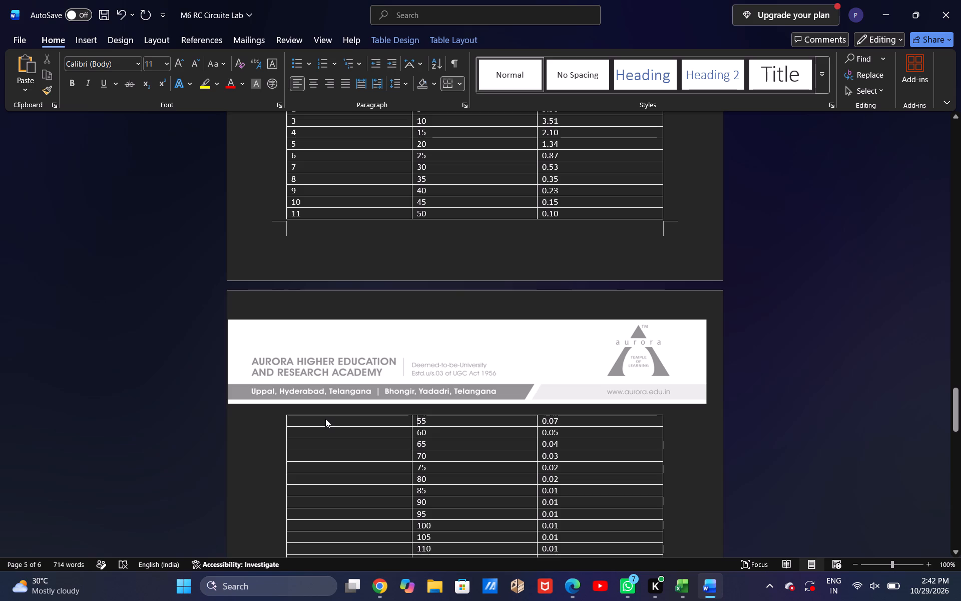
pyautogui.click(357, 216)
pyautogui.press('Return')
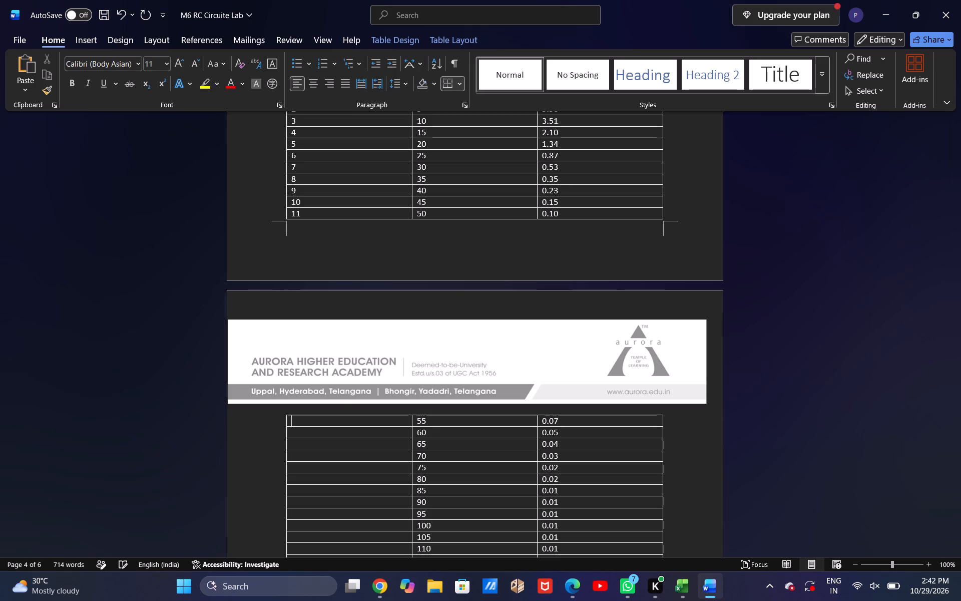
pyautogui.write('12')
pyautogui.press('Down')
pyautogui.write('13')
pyautogui.press('Down')
pyautogui.write('14')
pyautogui.press('Down')
pyautogui.write('15')
# Continue the C3R2 table's S.NO column with 16 to 20, for times 75 to 95.
pyautogui.press('Down')
pyautogui.write('16')
pyautogui.press('Down')
pyautogui.write('17')
pyautogui.press('Down')
pyautogui.write('18')
pyautogui.press('Down')
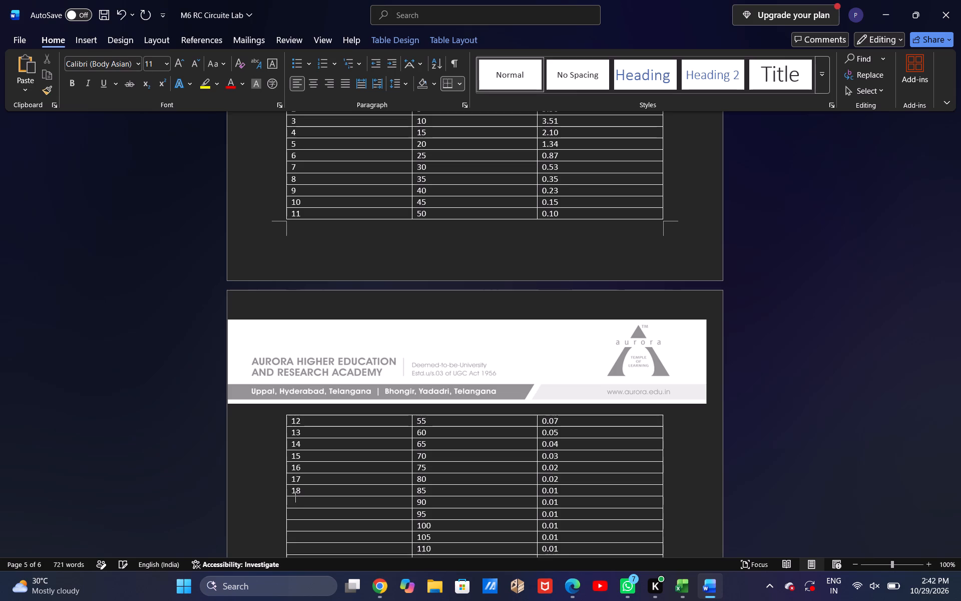
pyautogui.write('19')
pyautogui.press('Down')
pyautogui.write('20')
# Finish the C3R2 table's S.NO column with 21 to 25, for times 100 to 120.
pyautogui.press('Down')
pyautogui.write('21')
pyautogui.press('Down')
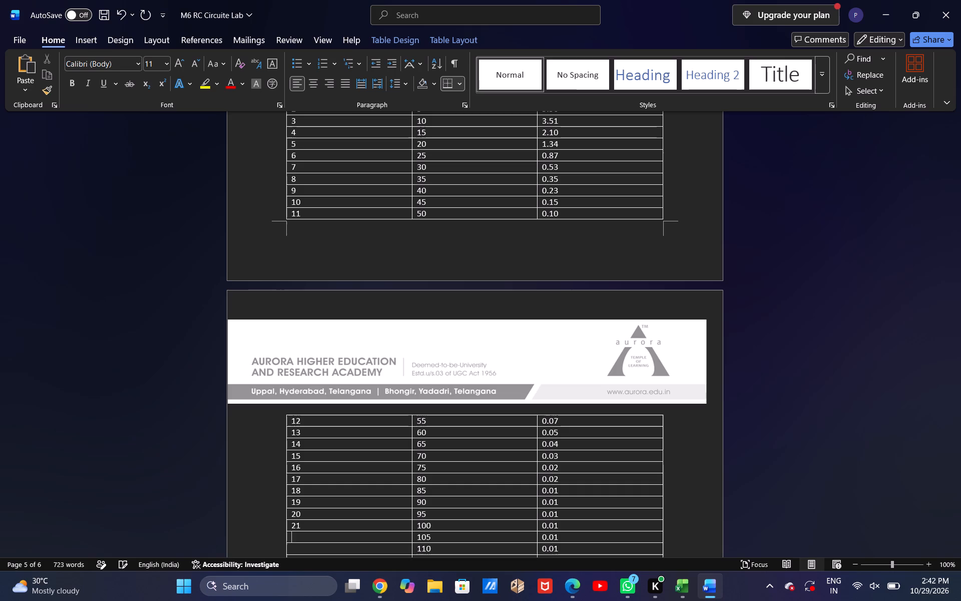
pyautogui.write('22')
pyautogui.press('Down')
pyautogui.write('23')
pyautogui.press('Down')
pyautogui.write('24')
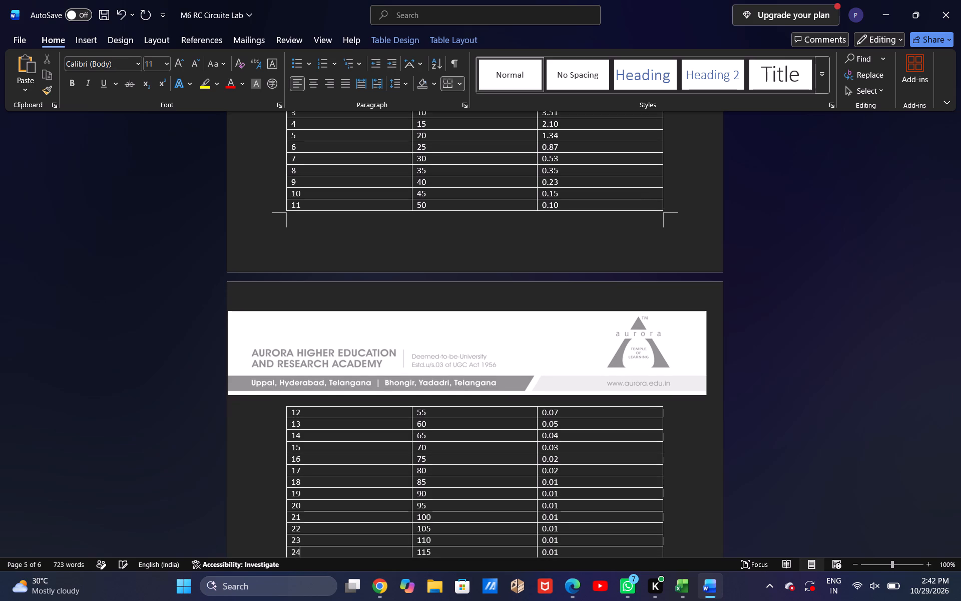
pyautogui.press('Down')
pyautogui.write('25')
# Enter serial numbers 1 to 5 in the S.NO column of the C2R2 table, for times 0 to 20.
pyautogui.scroll(-1, 357, 216)
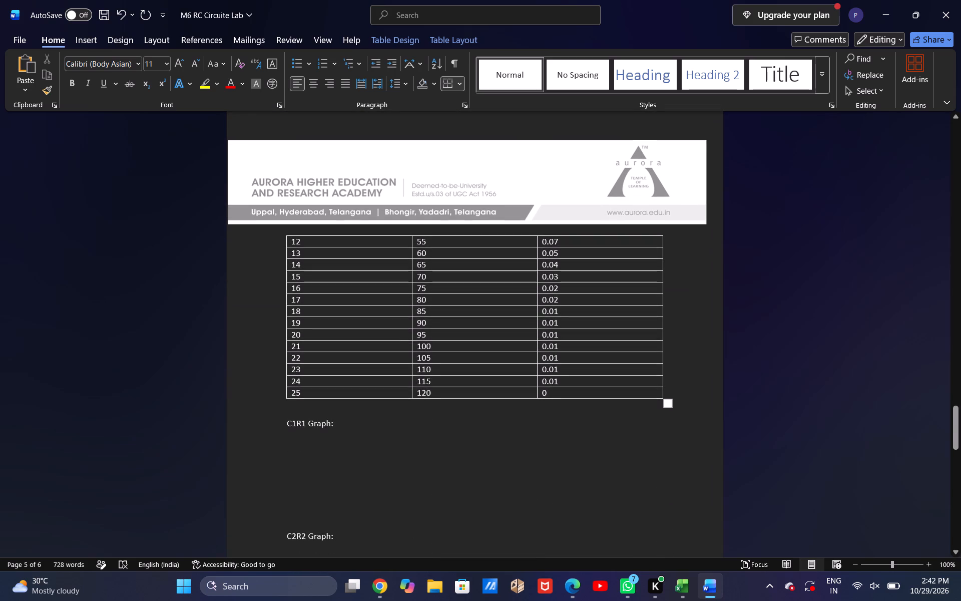
pyautogui.scroll(3, 707, 313)
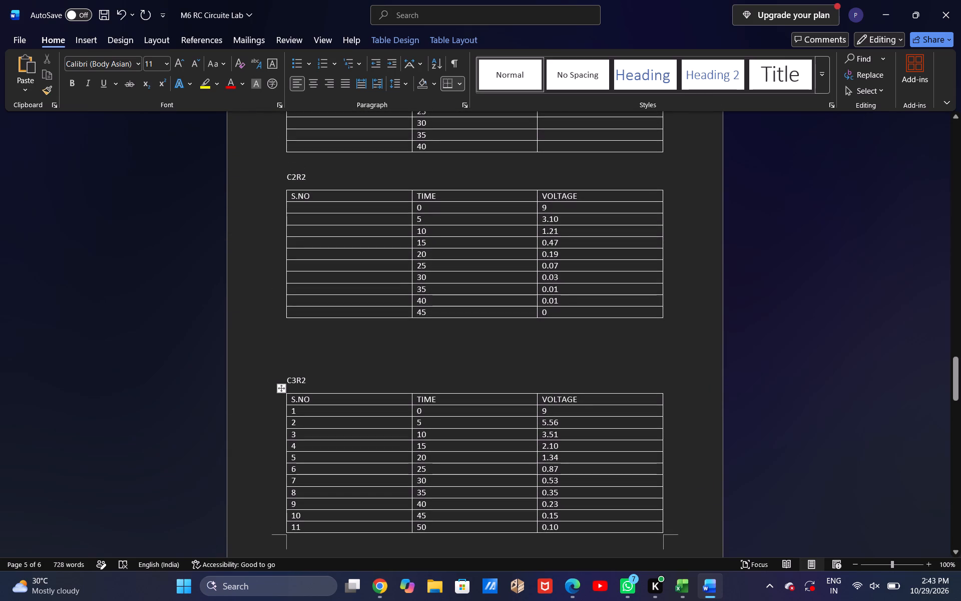
pyautogui.click(364, 207)
pyautogui.press('1')
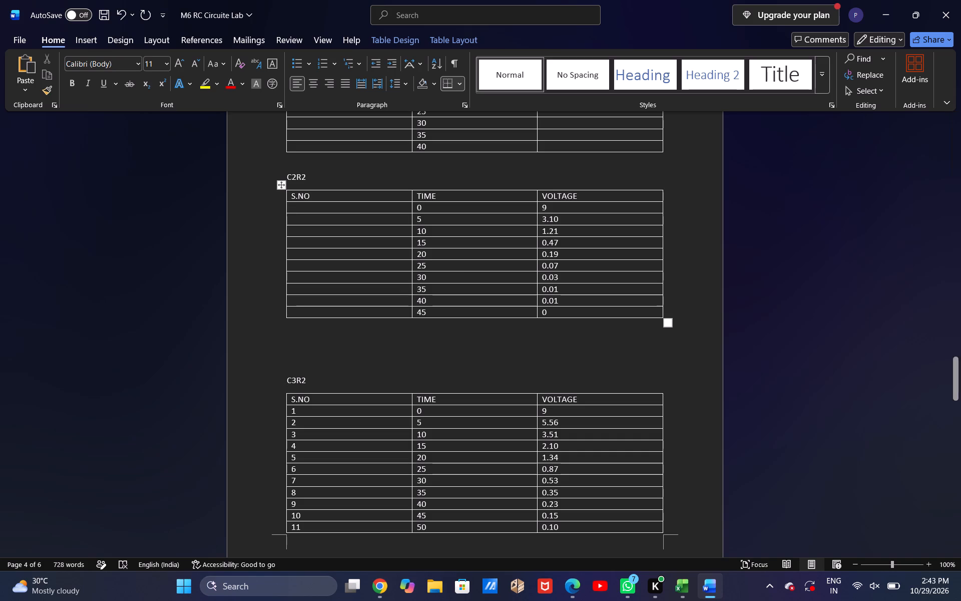
pyautogui.press('Down')
pyautogui.press('2')
pyautogui.press('Down')
pyautogui.press('3')
pyautogui.press('Down')
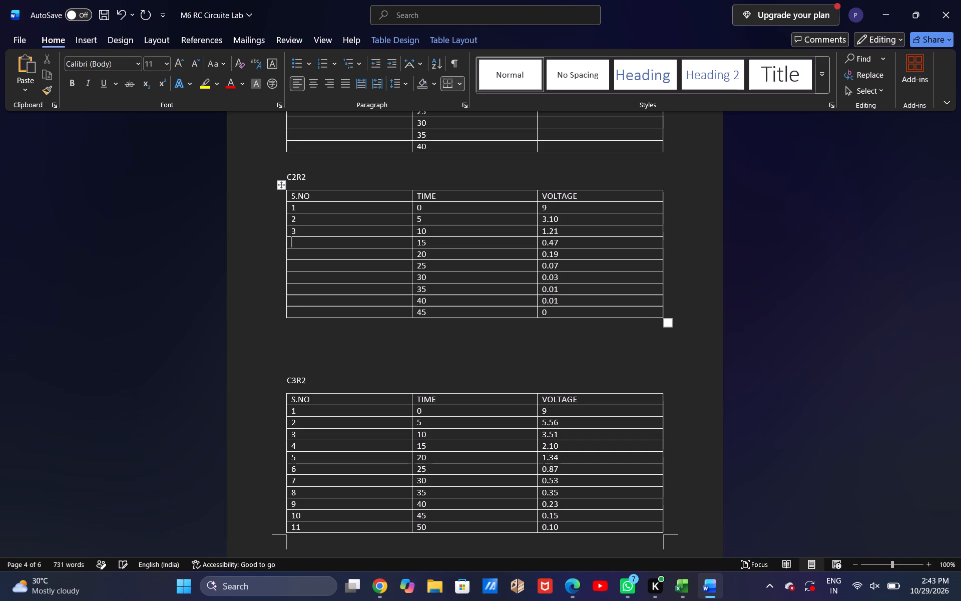
pyautogui.press('4')
pyautogui.press('Down')
pyautogui.press('5')
# Finish the C2R2 table's S.NO column with 6 to 10, for times 25 to 45.
pyautogui.press('Down')
pyautogui.press('6')
pyautogui.press('Down')
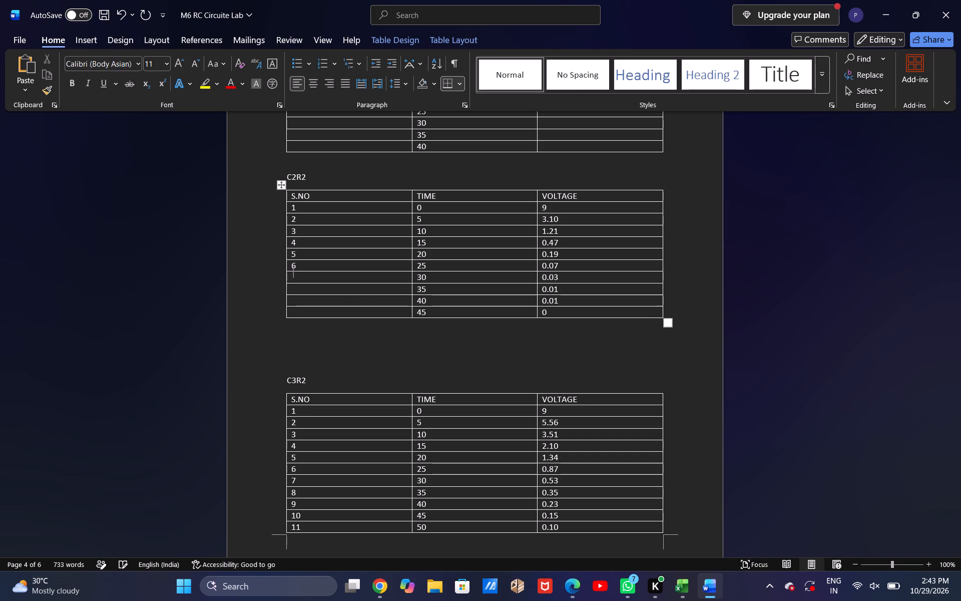
pyautogui.press('7')
pyautogui.press('Down')
pyautogui.write('89\\')
pyautogui.press('BackSpace')
pyautogui.press('BackSpace')
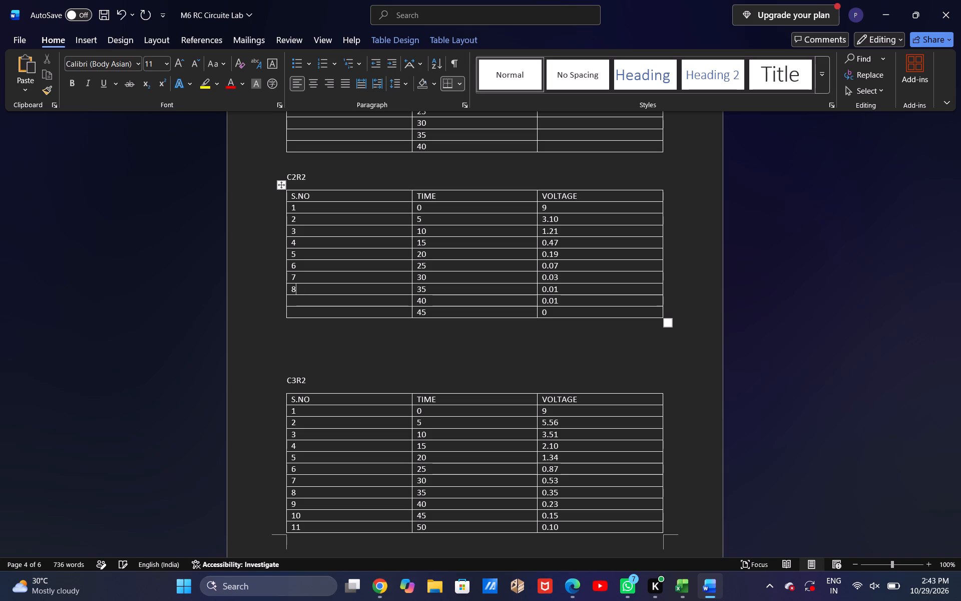
pyautogui.press('Down')
pyautogui.press('9')
pyautogui.press('Down')
pyautogui.write('10')
# Enter serial numbers 1 to 5 in the S.NO column of the C1R2 table, for times 0 to 20.
pyautogui.scroll(3, 364, 207)
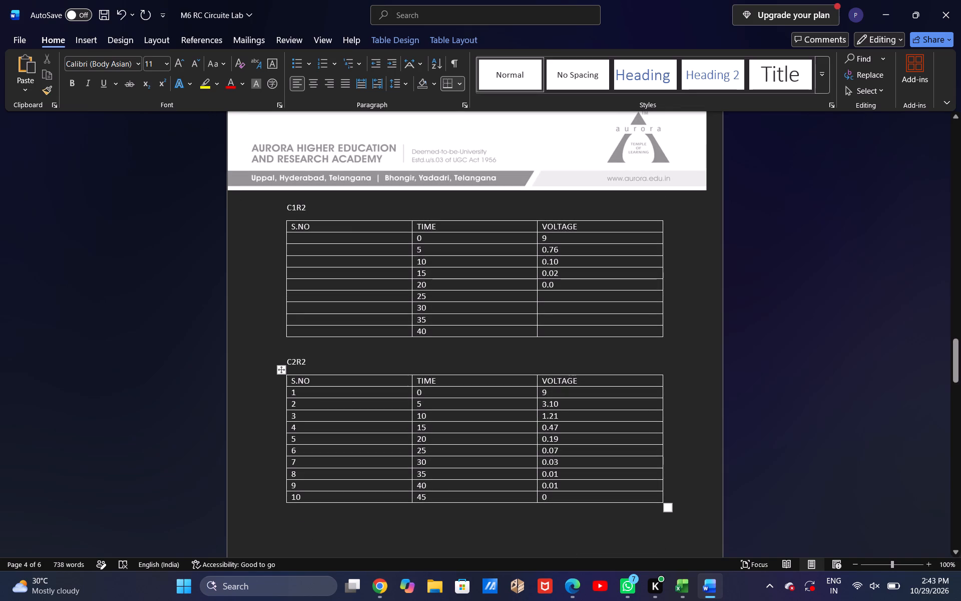
pyautogui.click(299, 240)
pyautogui.press('1')
pyautogui.press('Down')
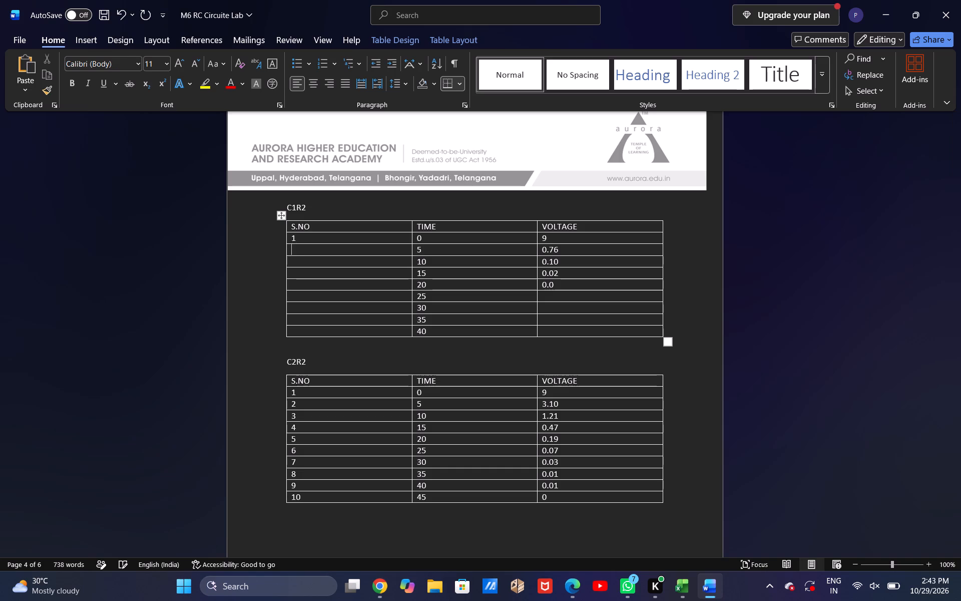
pyautogui.press('2')
pyautogui.press('Down')
pyautogui.press('3')
pyautogui.press('Down')
pyautogui.press('4')
pyautogui.press('Down')
pyautogui.press('5')
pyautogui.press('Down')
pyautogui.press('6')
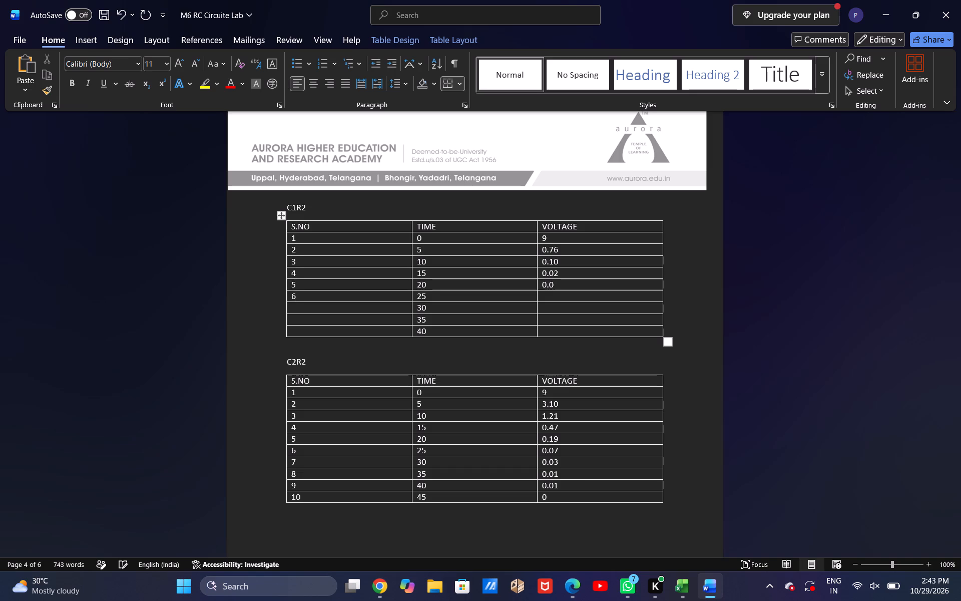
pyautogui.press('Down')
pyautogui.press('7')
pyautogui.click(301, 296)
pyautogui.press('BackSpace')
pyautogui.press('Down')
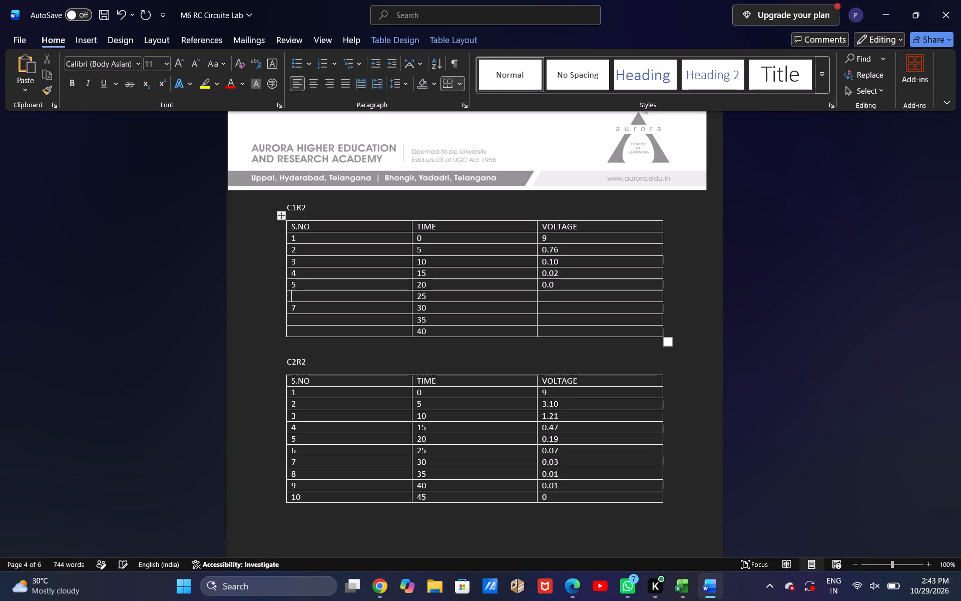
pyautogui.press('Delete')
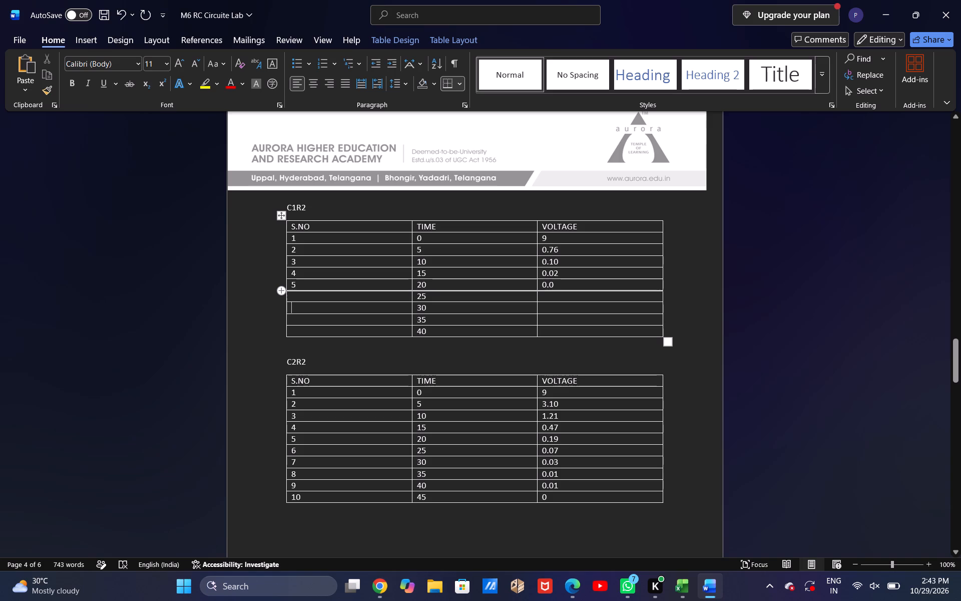
# Delete the four rows without voltages, for times 25 to 40, from the C1R2 table.
pyautogui.moveTo(287, 293); pyautogui.dragTo(617, 331)
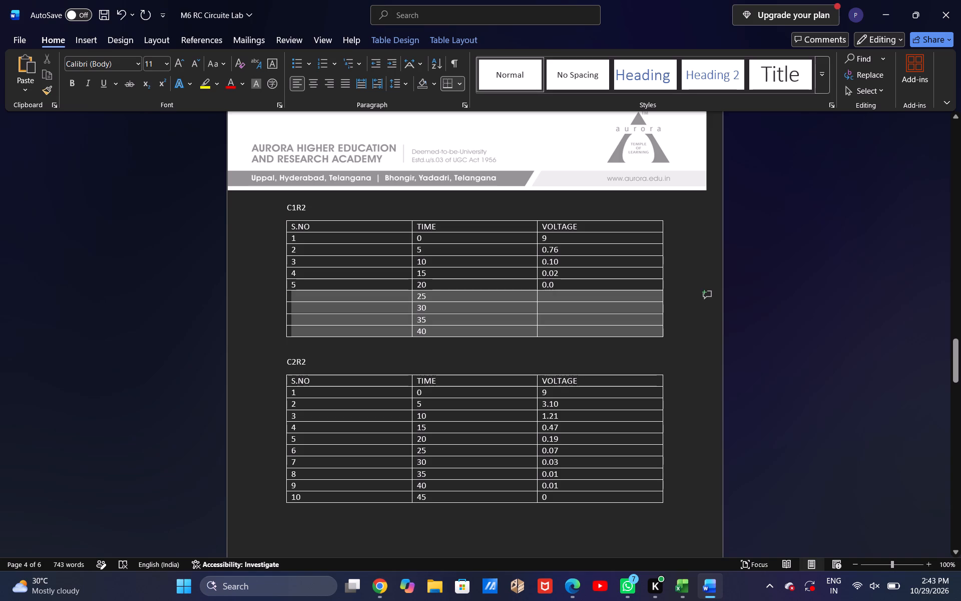
pyautogui.moveTo(617, 331); pyautogui.dragTo(617, 332)
pyautogui.press('BackSpace')
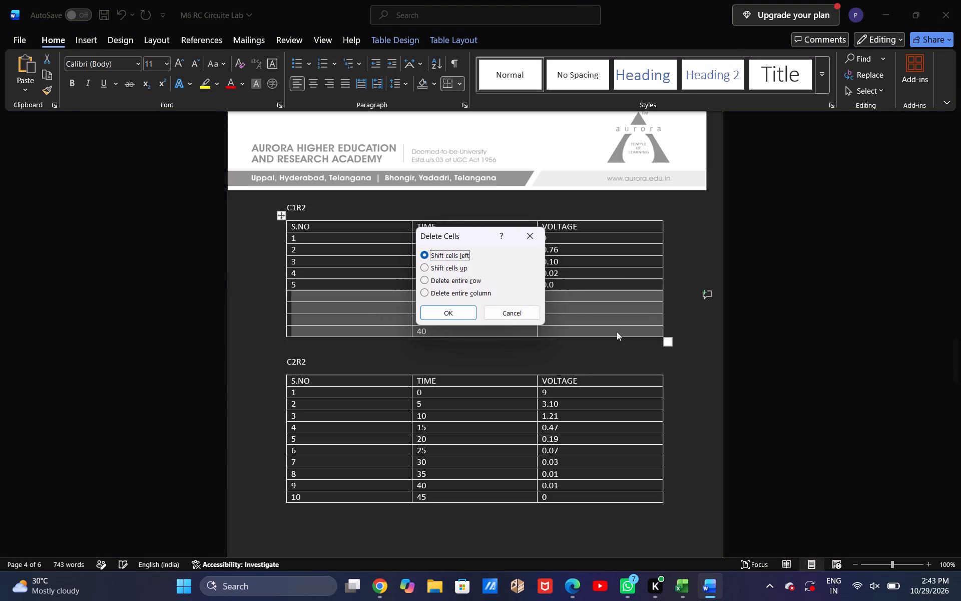
pyautogui.click(458, 315)
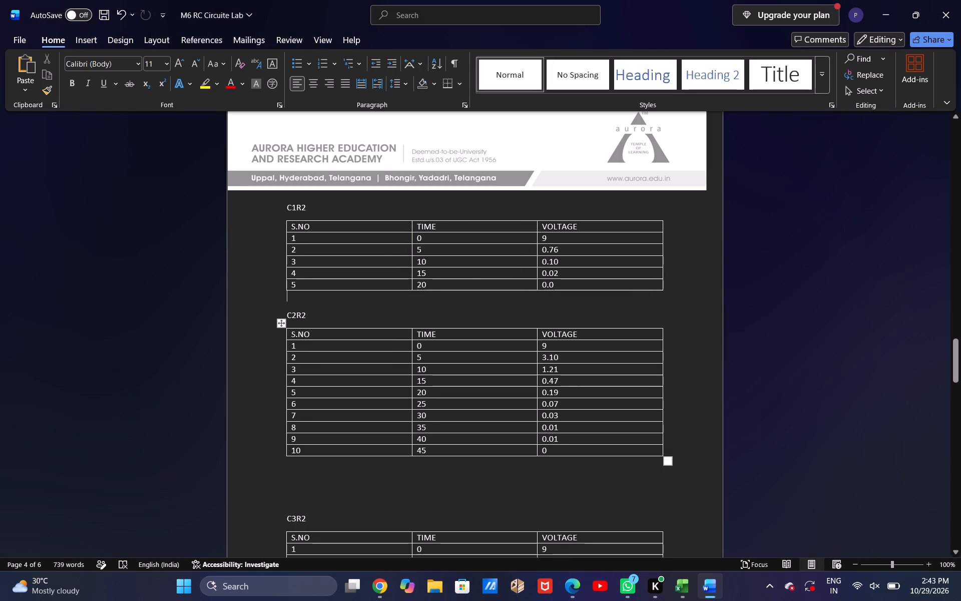
# Insert an empty row between serial numbers 10 and 11 in the C3R2 table.
pyautogui.scroll(-3, 568, 373)
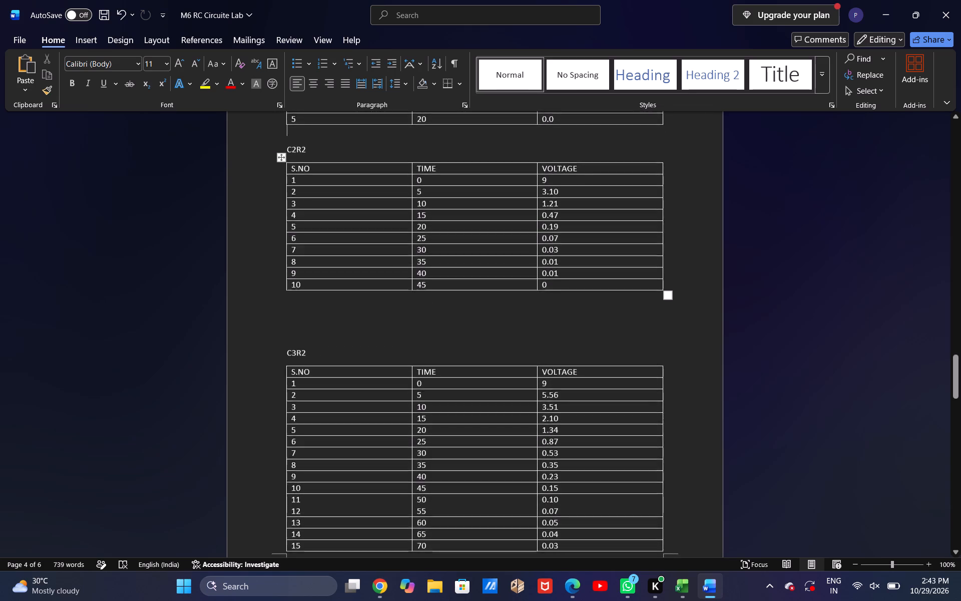
pyautogui.scroll(-1, 568, 373)
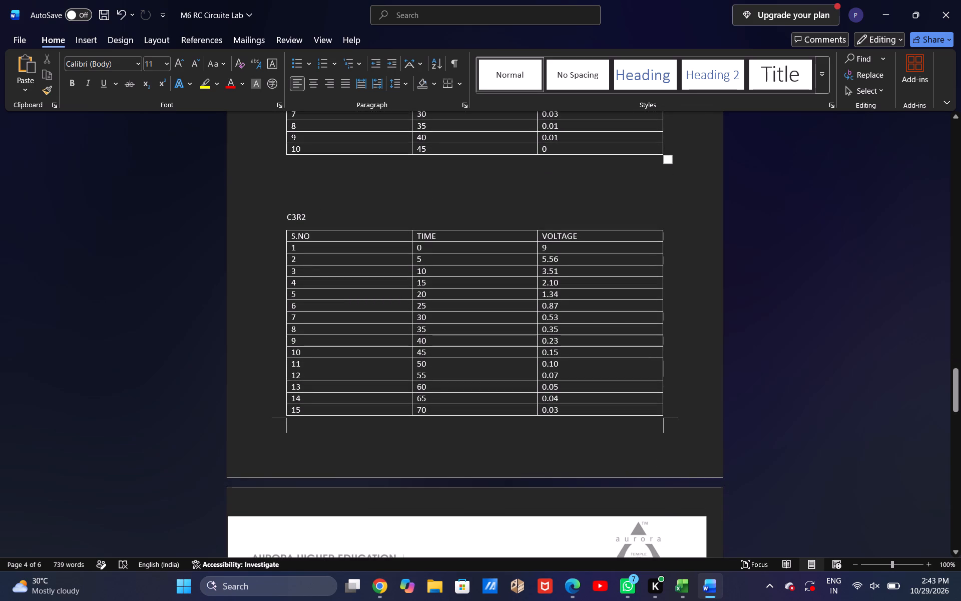
pyautogui.click(286, 364)
pyautogui.scroll(-1, 285, 519)
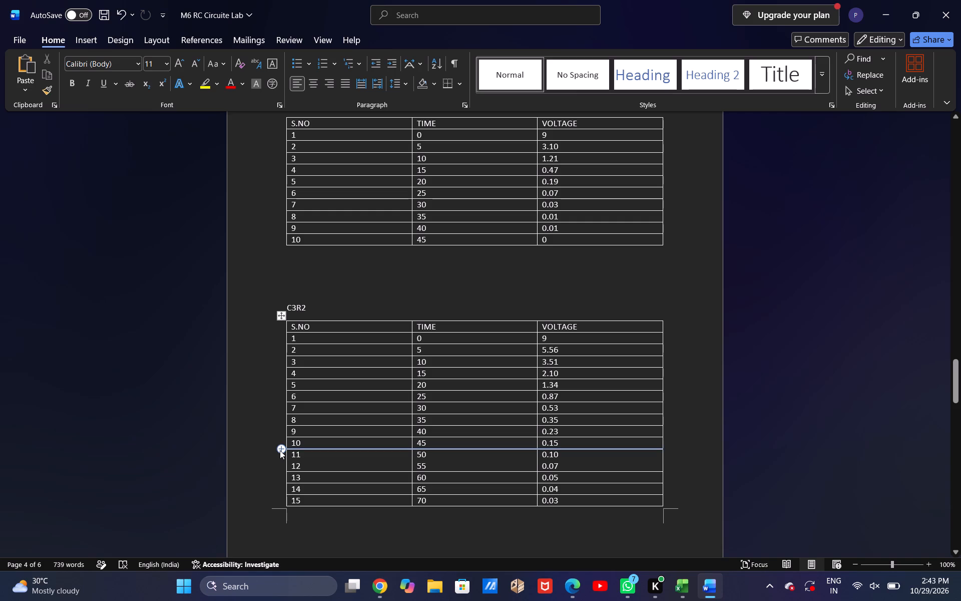
pyautogui.click(280, 450)
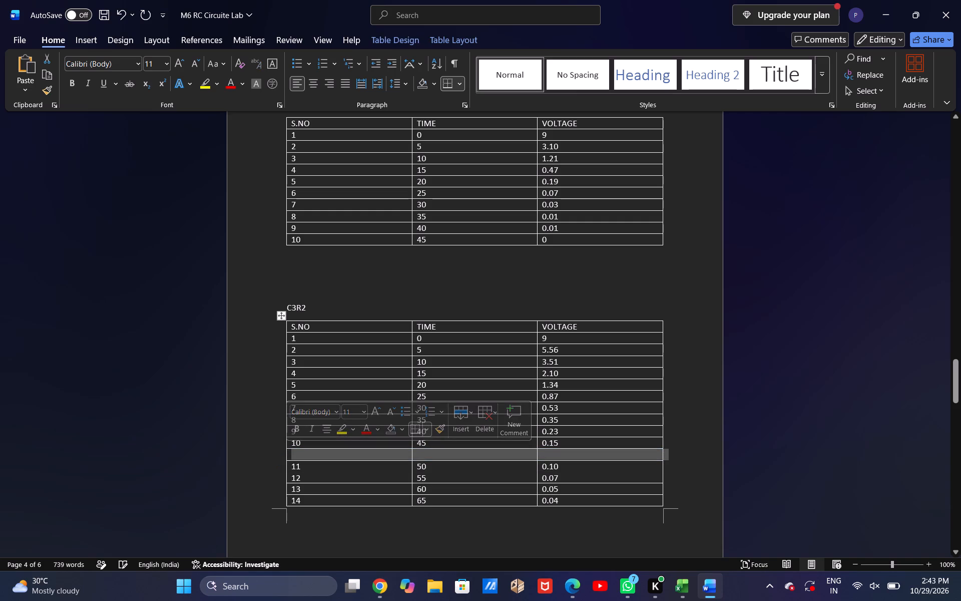
# Clear serial number 11 from the row it shares with 12 in the C3R2 table, and move voltage 0.10 up into the new row.
pyautogui.click(290, 468)
pyautogui.click(290, 468)
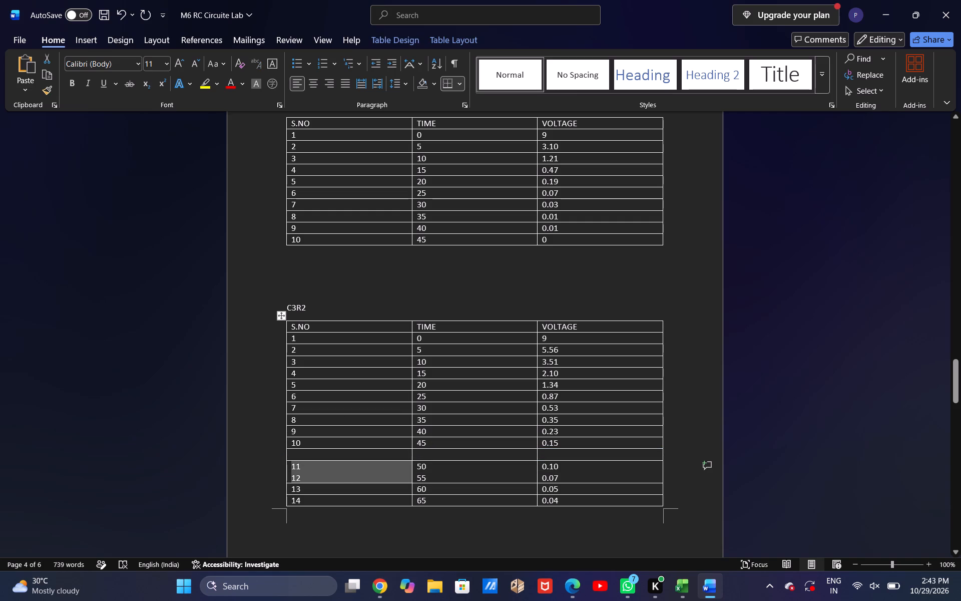
pyautogui.click(326, 470)
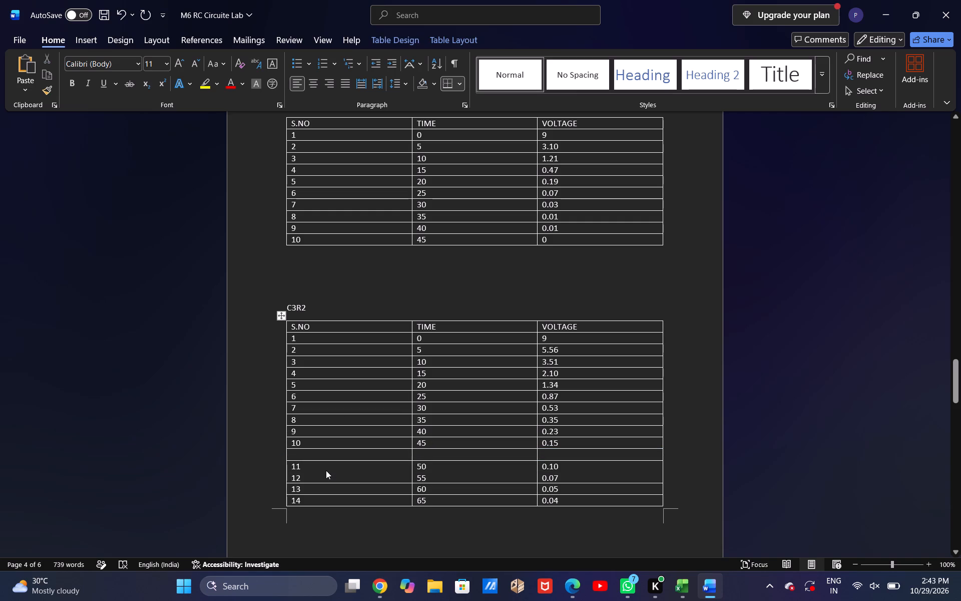
pyautogui.press('BackSpace')
pyautogui.press('BackSpace')
pyautogui.click(550, 456)
pyautogui.write('0.10')
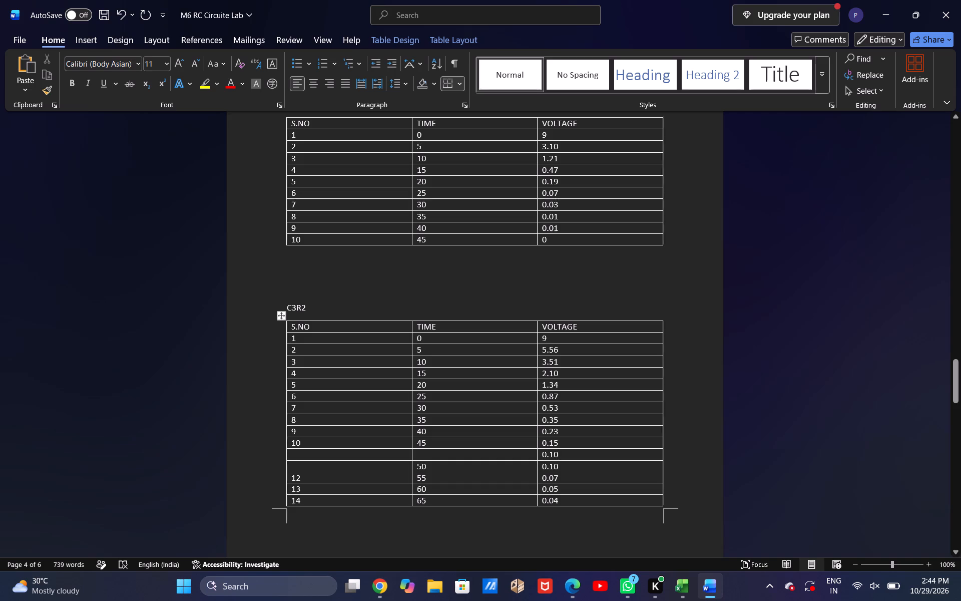
pyautogui.click(566, 471)
pyautogui.press('BackSpace')
pyautogui.press('BackSpace')
pyautogui.press('BackSpace')
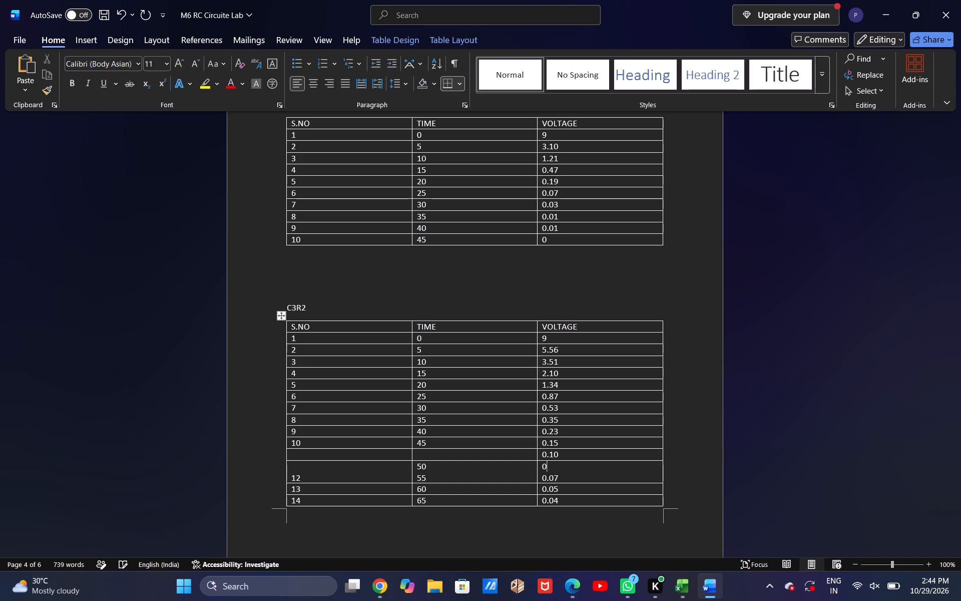
pyautogui.press('BackSpace')
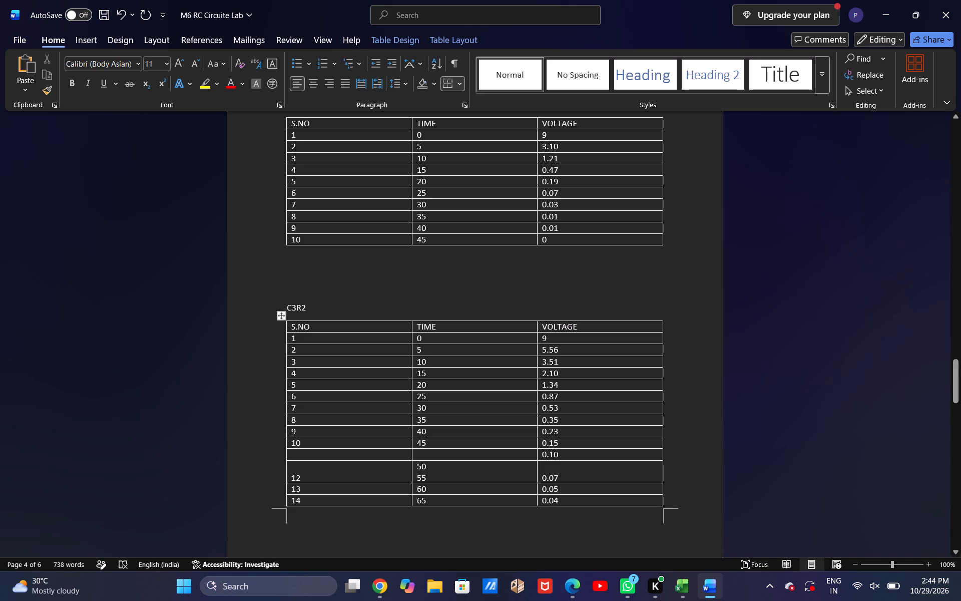
# Move time 50 from the shared row up into the new C3R2 row and enter serial number 11 there.
pyautogui.click(452, 455)
pyautogui.write('50')
pyautogui.press('Down')
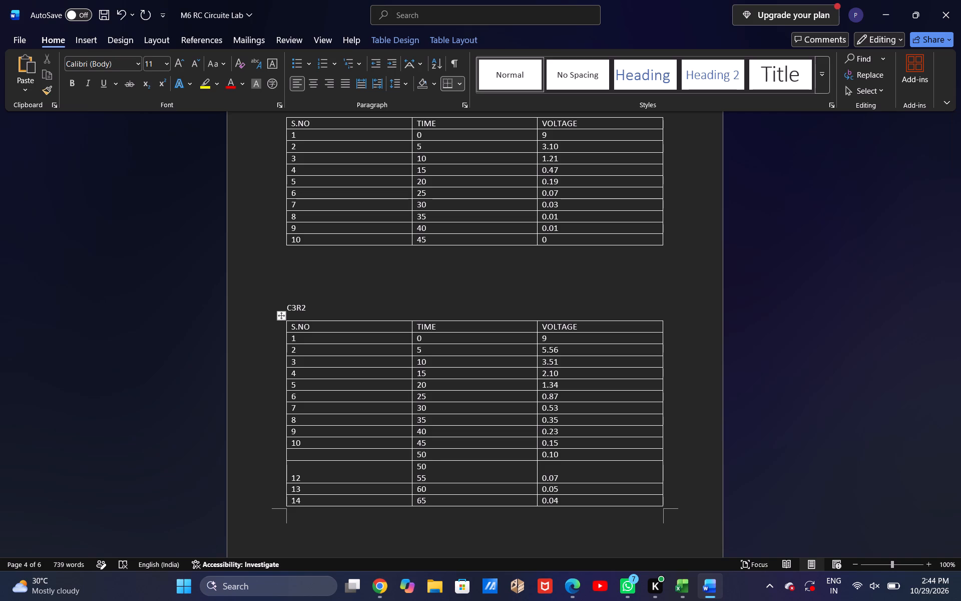
pyautogui.press('BackSpace')
pyautogui.press('BackSpace')
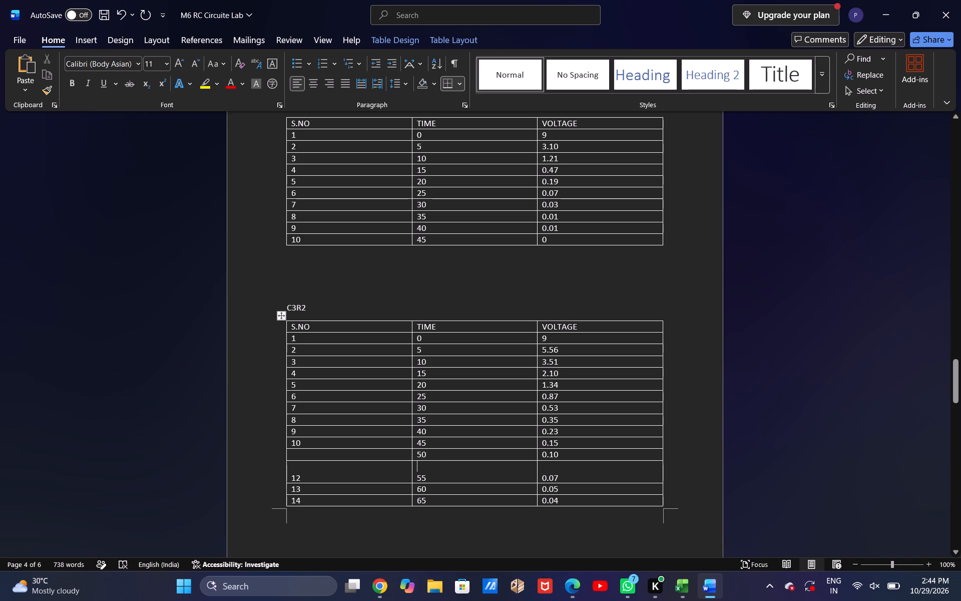
pyautogui.click(333, 455)
pyautogui.write('1111')
pyautogui.press('BackSpace')
pyautogui.press('BackSpace')
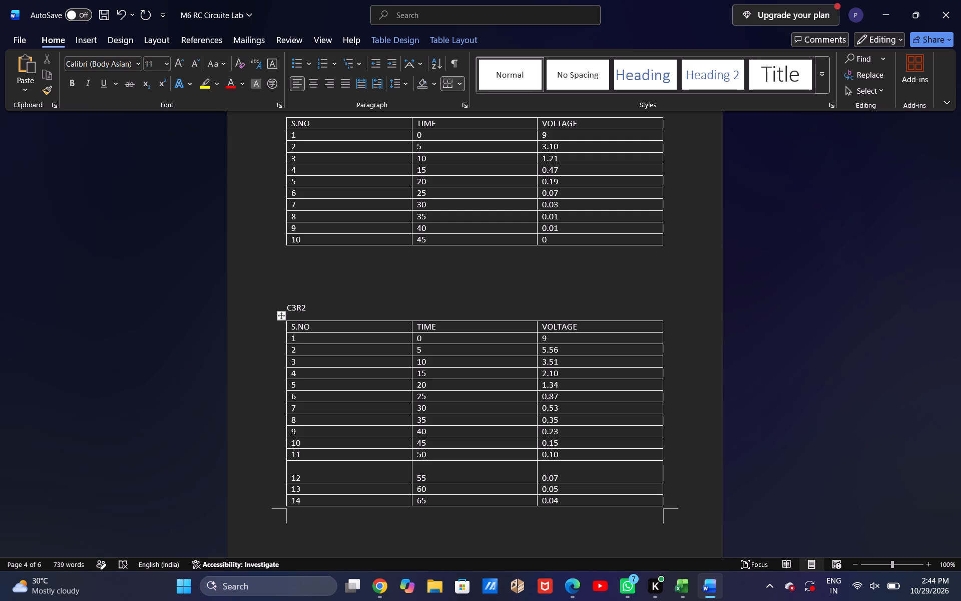
# Remove the leftover blank lines above 12 and 55 in the S.NO and TIME cells of the C3R2 table.
pyautogui.click(291, 472)
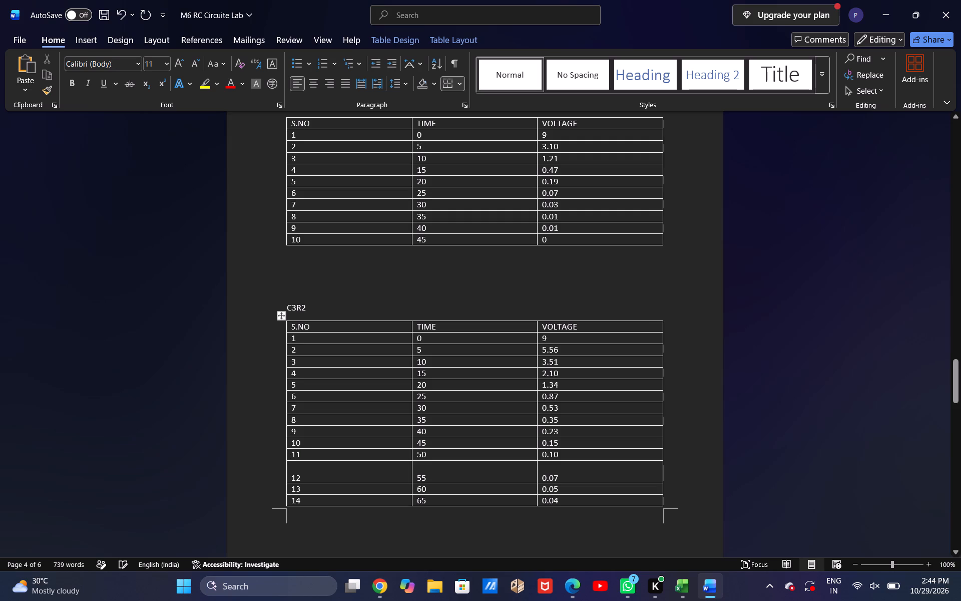
pyautogui.press('Up')
pyautogui.press('BackSpace')
pyautogui.press('BackSpace')
pyautogui.press('Down')
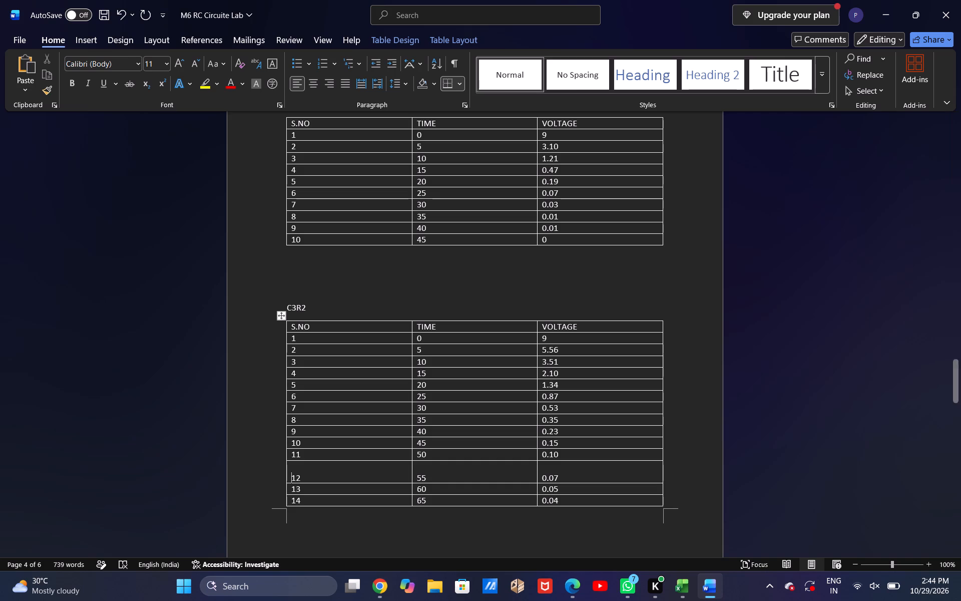
pyautogui.press('BackSpace')
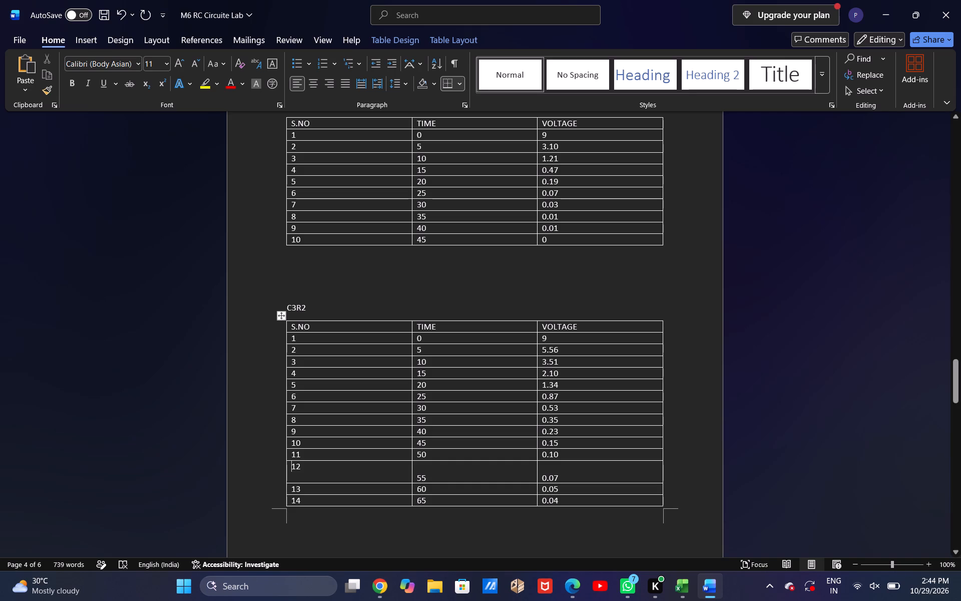
pyautogui.click(417, 480)
pyautogui.press('BackSpace')
# Remove the leftover blank line above 0.07 in the VOLTAGE cell of the C3R2 table's row 12.
pyautogui.click(542, 478)
pyautogui.click(542, 478)
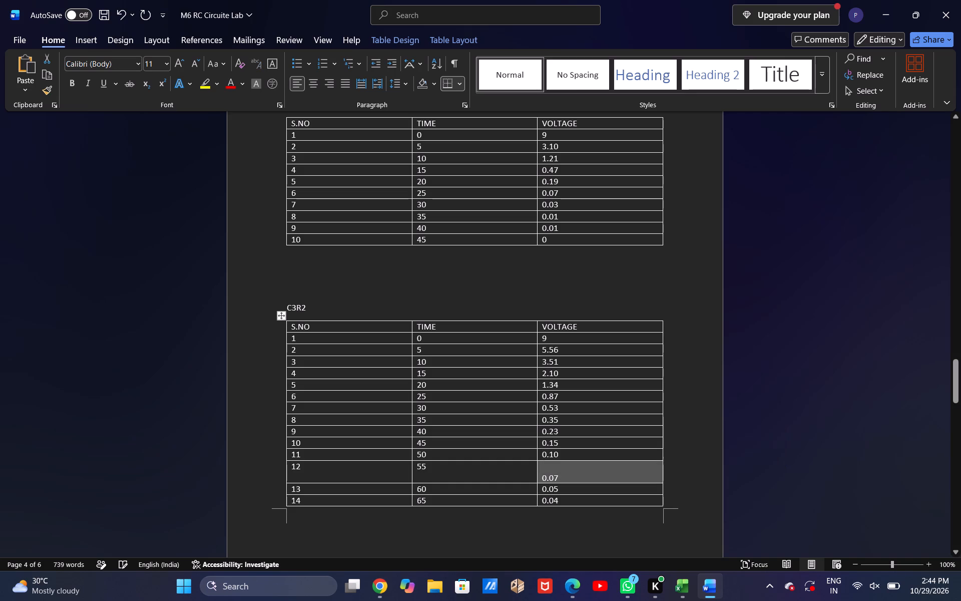
pyautogui.click(578, 473)
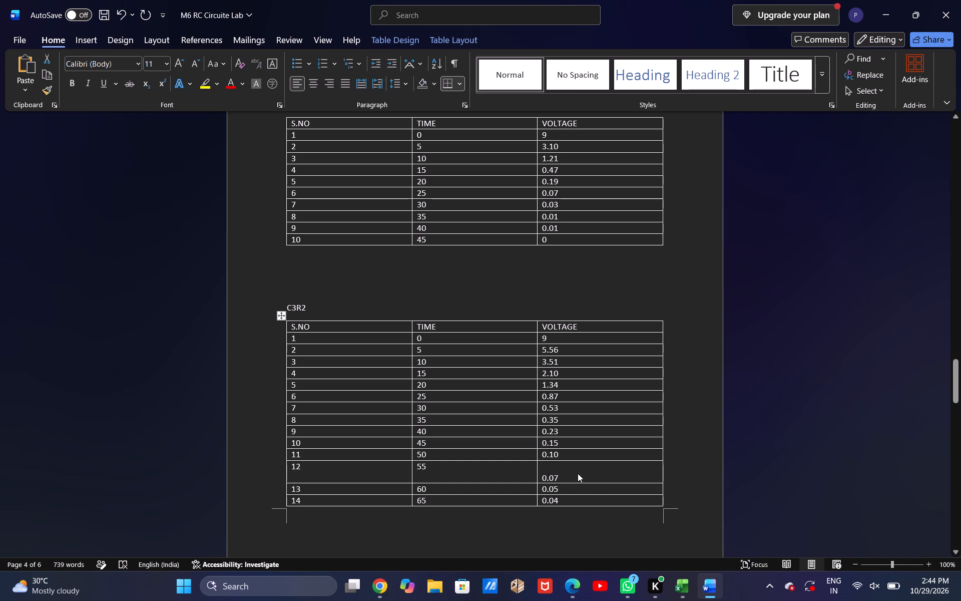
pyautogui.press('Left')
pyautogui.press('Left')
pyautogui.press('Left')
pyautogui.press('Left')
pyautogui.press('BackSpace')
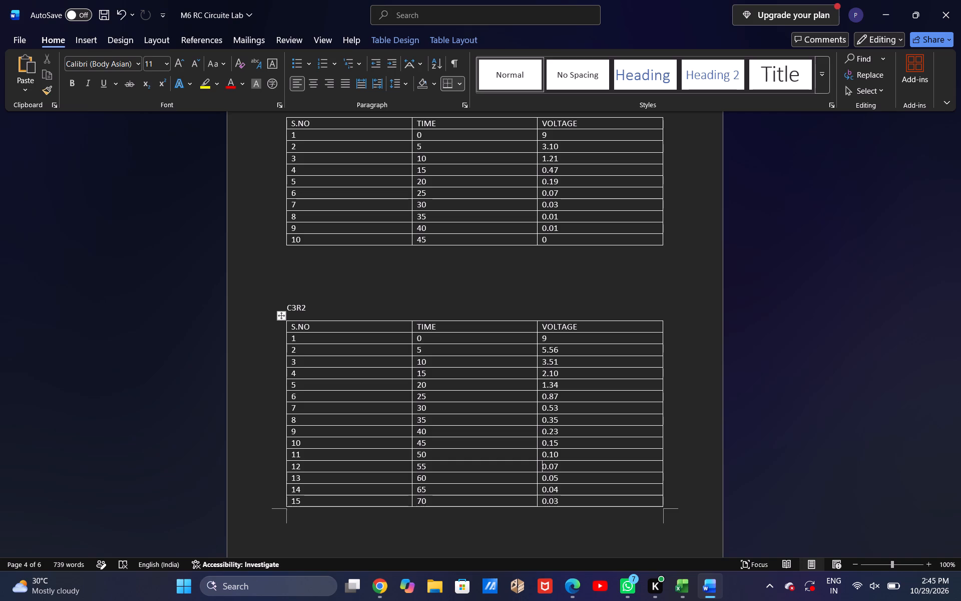
# Review the C1R2, C2R2 and C3R2 tables and the graph and RESULT sections that follow them.
pyautogui.scroll(1, 924, 437)
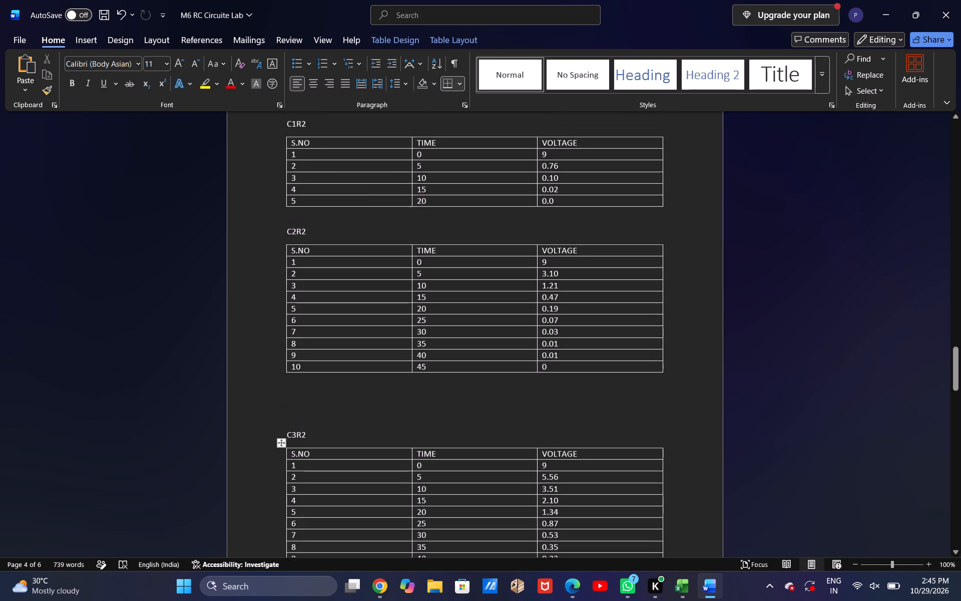
pyautogui.scroll(1, 924, 437)
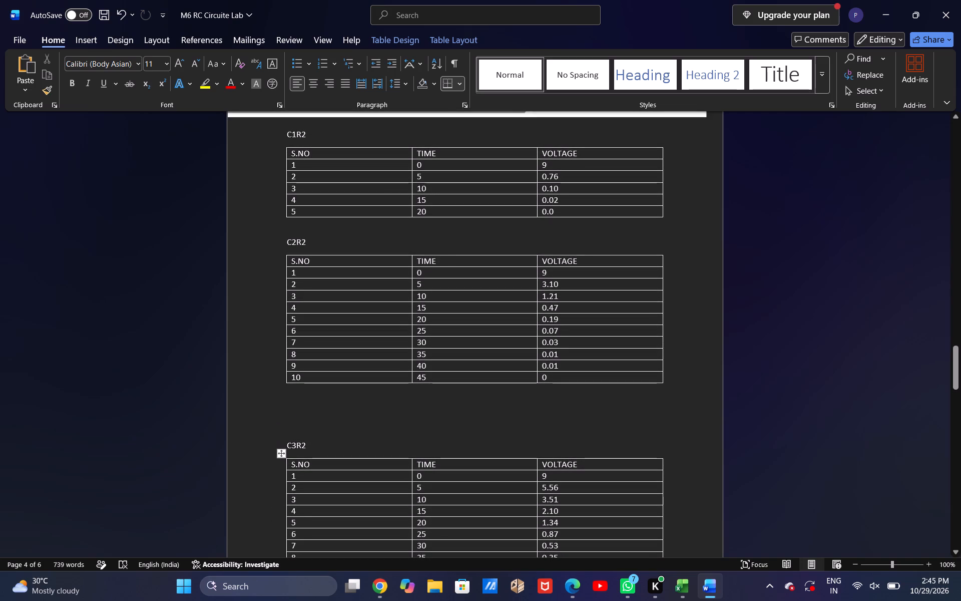
pyautogui.scroll(-4, 924, 437)
pyautogui.scroll(1, 924, 437)
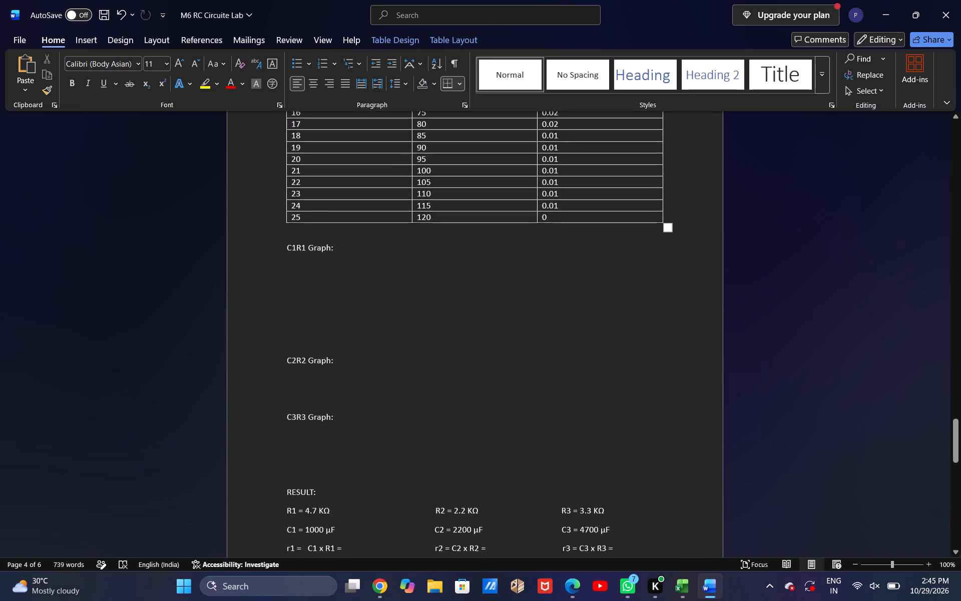
# Look over the graph, RESULT and Viva Questions sections, and recheck the C3R2, C2R2 and C1R2 observation tables.
pyautogui.scroll(1, 924, 437)
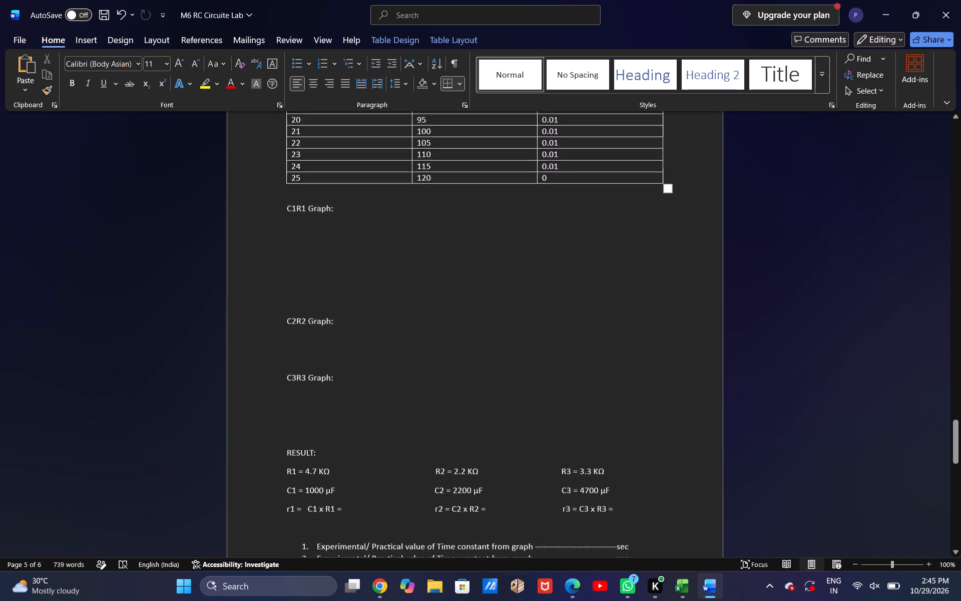
pyautogui.scroll(3, 924, 437)
pyautogui.scroll(-2, 924, 437)
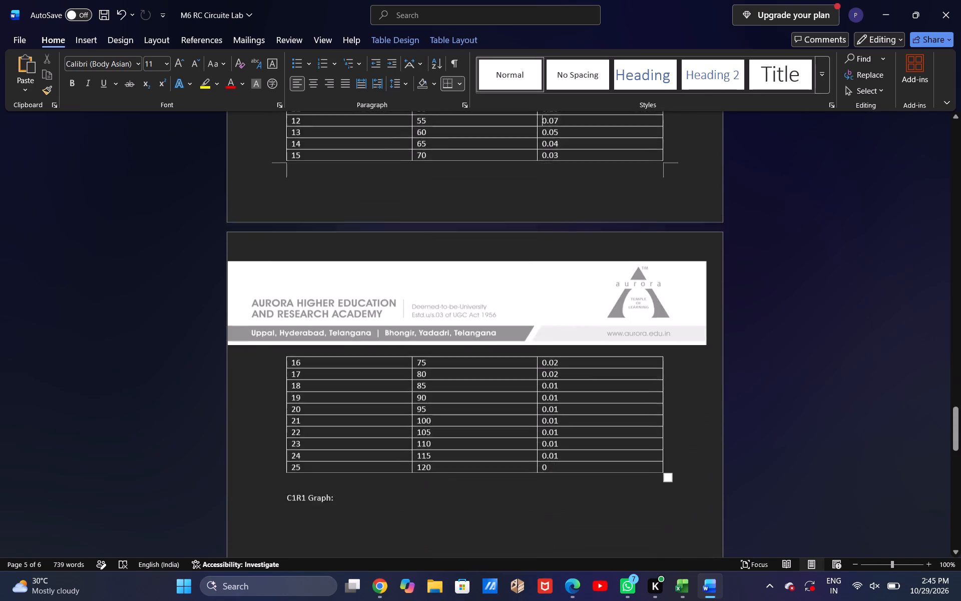
pyautogui.scroll(-2, 924, 437)
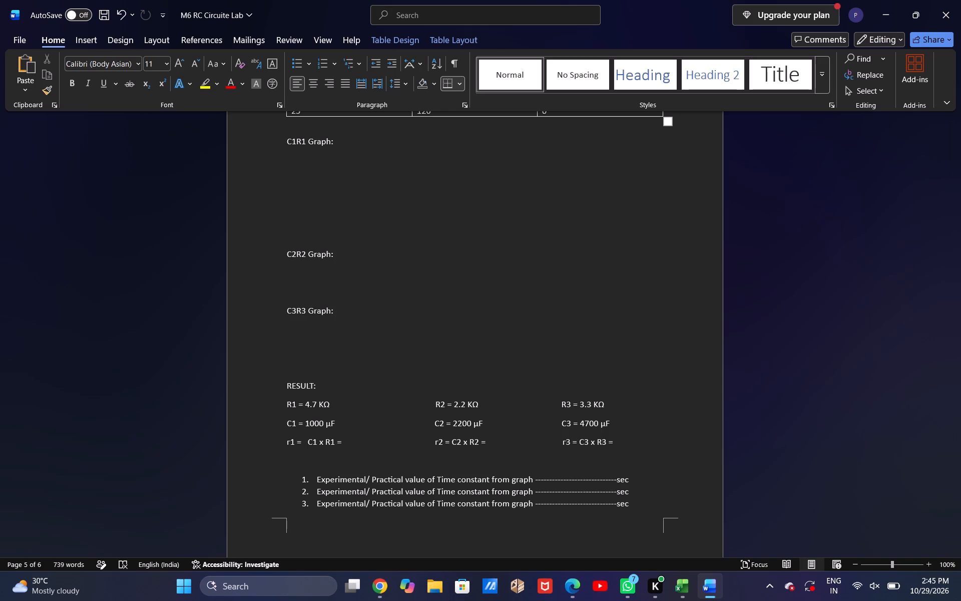
pyautogui.scroll(-2, 924, 437)
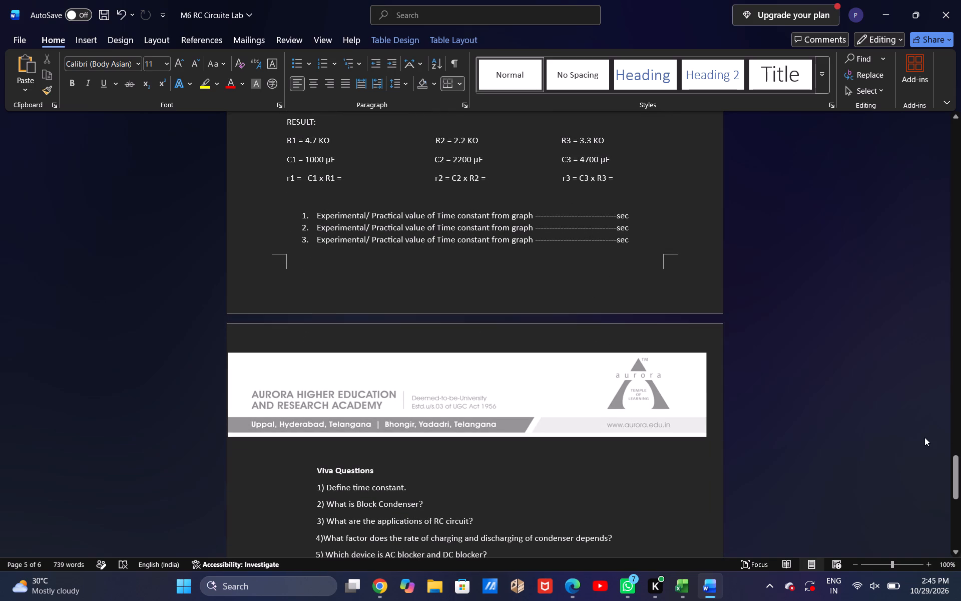
pyautogui.scroll(-1, 924, 437)
pyautogui.scroll(2, 924, 437)
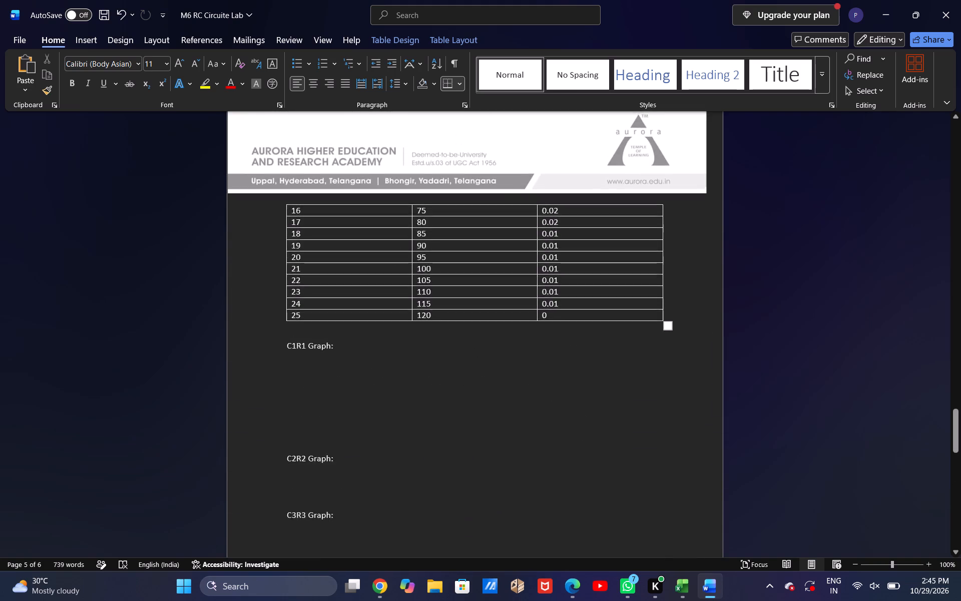
pyautogui.scroll(-1, 924, 437)
pyautogui.scroll(1, 924, 437)
pyautogui.scroll(-1, 924, 437)
pyautogui.scroll(2, 924, 437)
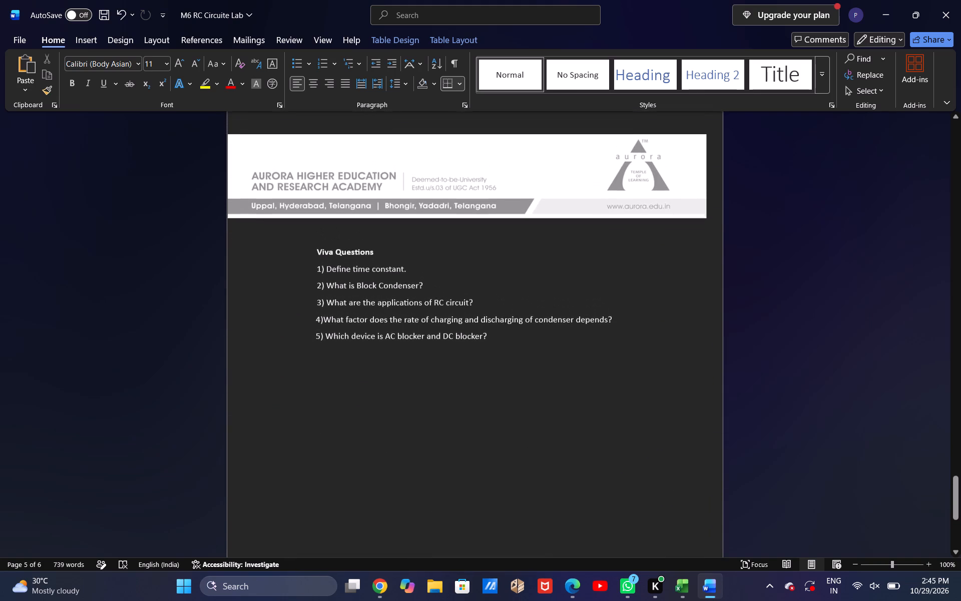
pyautogui.scroll(2, 924, 437)
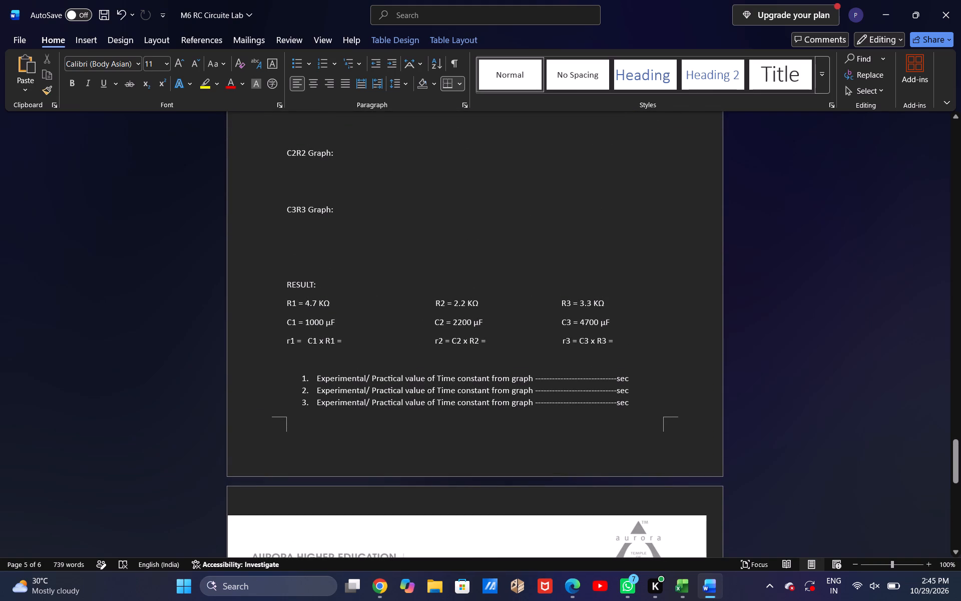
pyautogui.scroll(3, 568, 390)
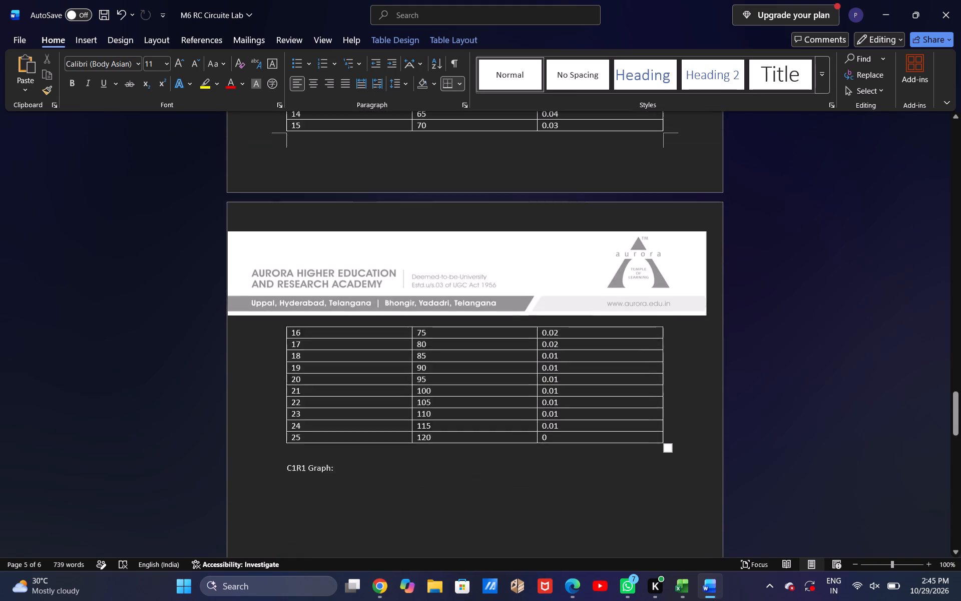
pyautogui.scroll(4, 568, 390)
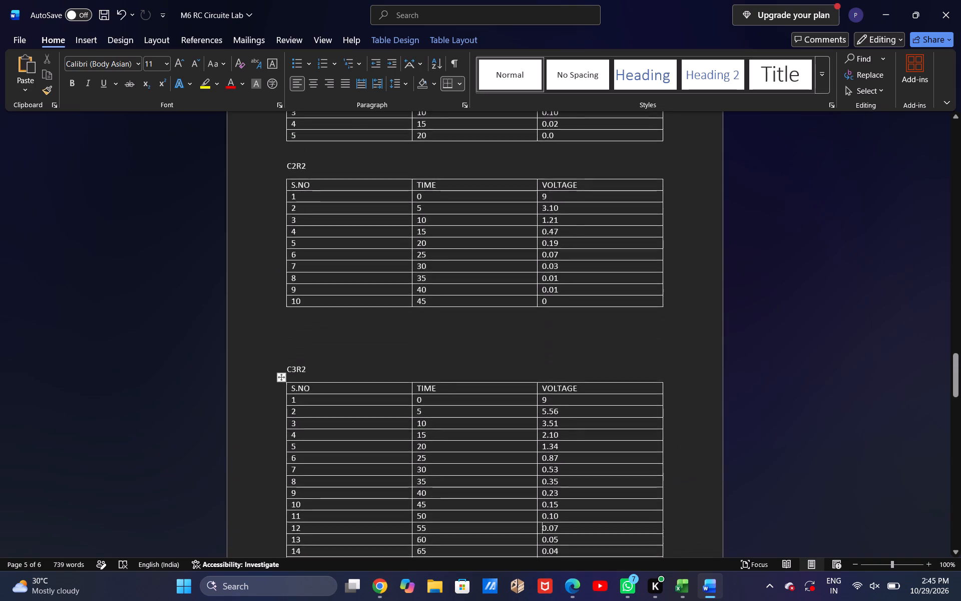
pyautogui.scroll(1, 568, 390)
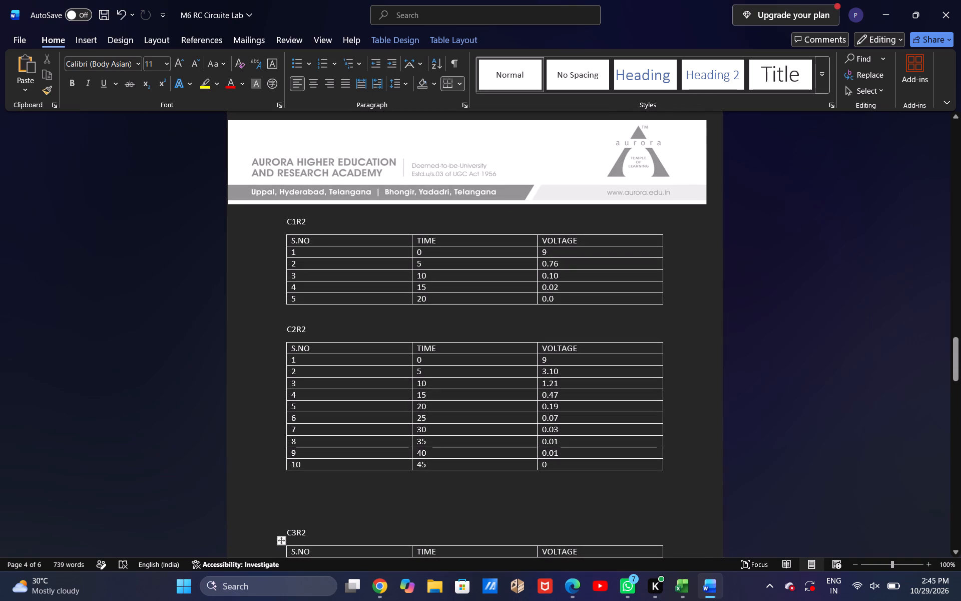
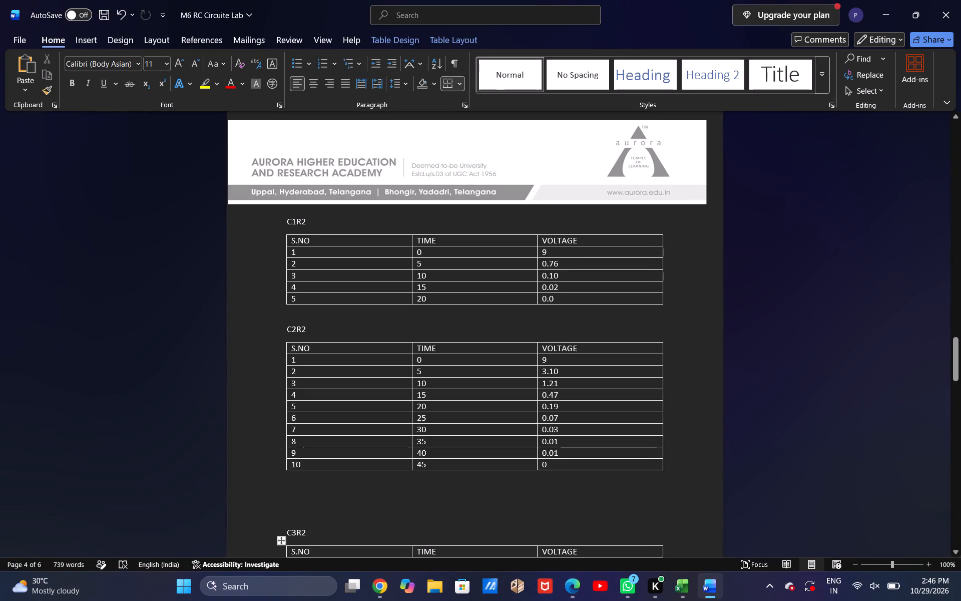
# Copy the TIME and VOLTAGE values of the C1R2 table into cell A1 of a new blank Excel workbook.
pyautogui.moveTo(415, 250); pyautogui.dragTo(581, 303)
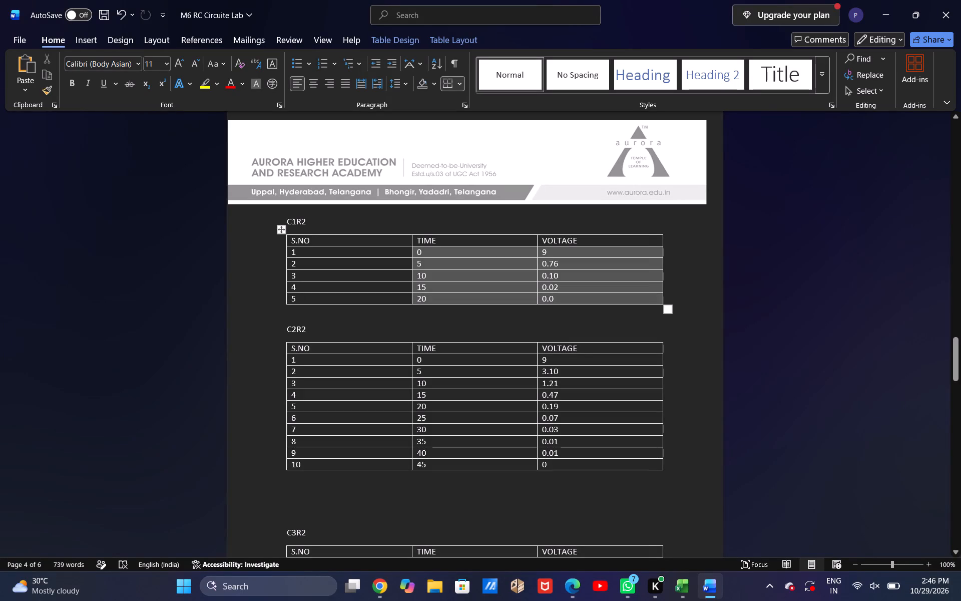
pyautogui.moveTo(581, 303); pyautogui.dragTo(581, 303)
pyautogui.hotkey('ctrl', 'c')
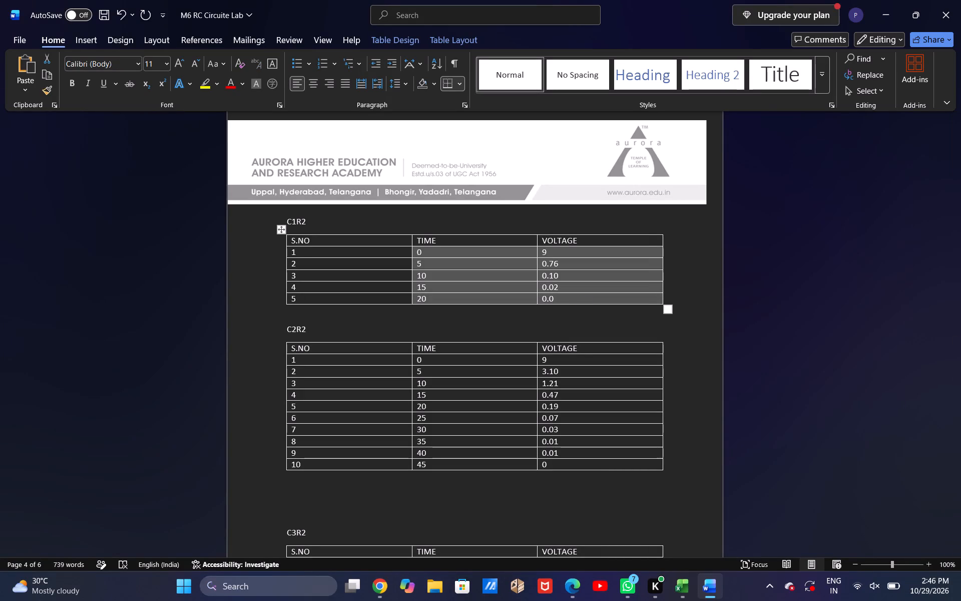
pyautogui.click(302, 580)
pyautogui.press('w')
pyautogui.press('BackSpace')
pyautogui.write('ex')
pyautogui.press('Return')
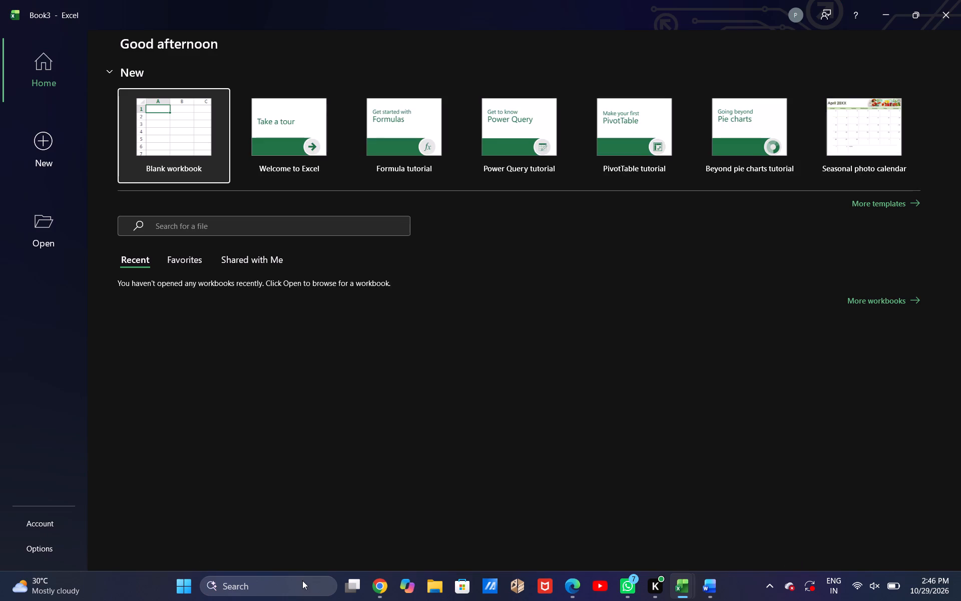
pyautogui.press('Return')
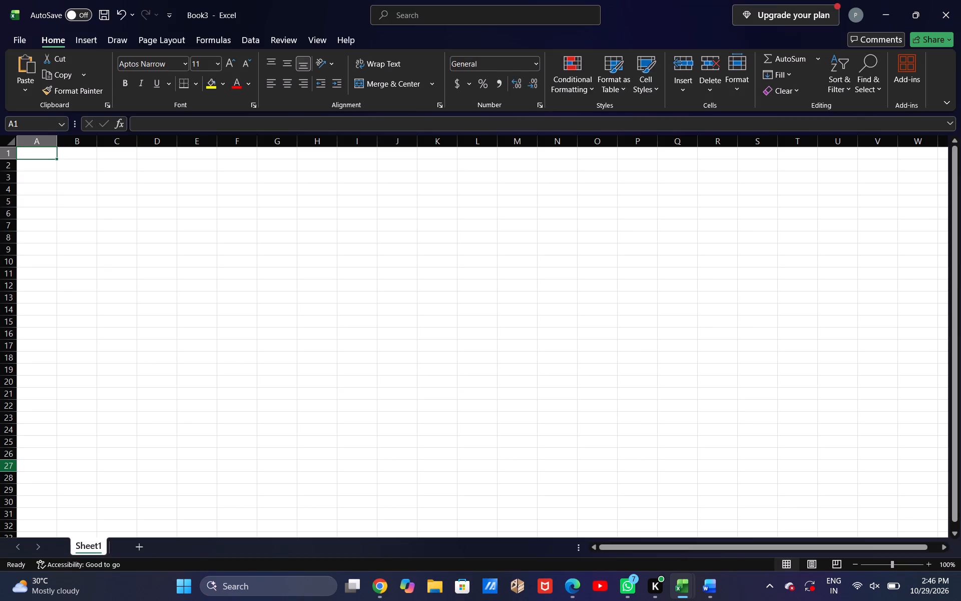
pyautogui.hotkey('ctrl', 'v')
# Insert a scatter chart with straight lines and markers from the pasted C1R2 time and voltage values.
pyautogui.click(78, 34)
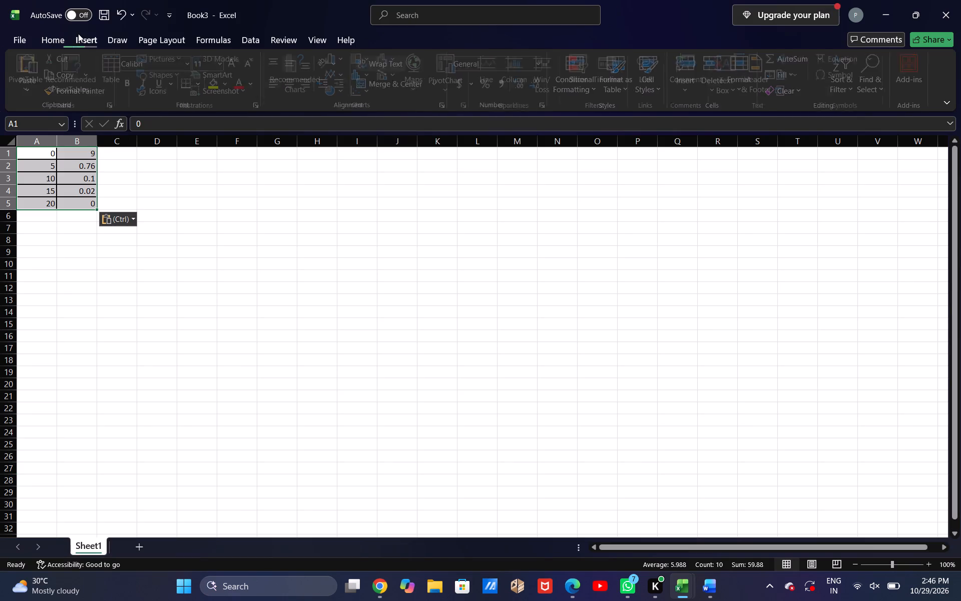
pyautogui.moveTo(359, 82); pyautogui.dragTo(368, 94)
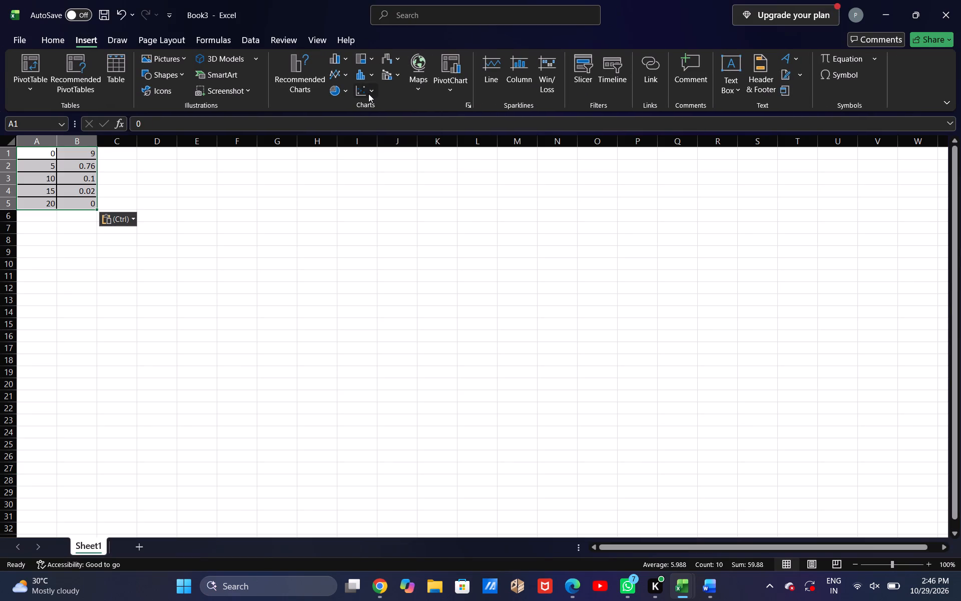
pyautogui.click(368, 94)
pyautogui.click(364, 171)
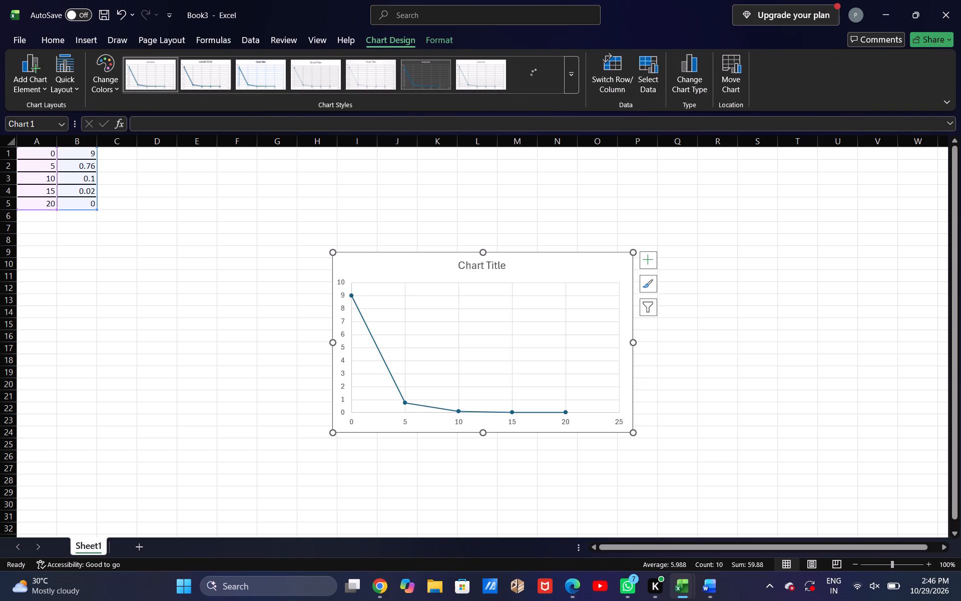
# Change the chart title to "Voltage Vs Time".
pyautogui.doubleClick(492, 266)
pyautogui.doubleClick(492, 266)
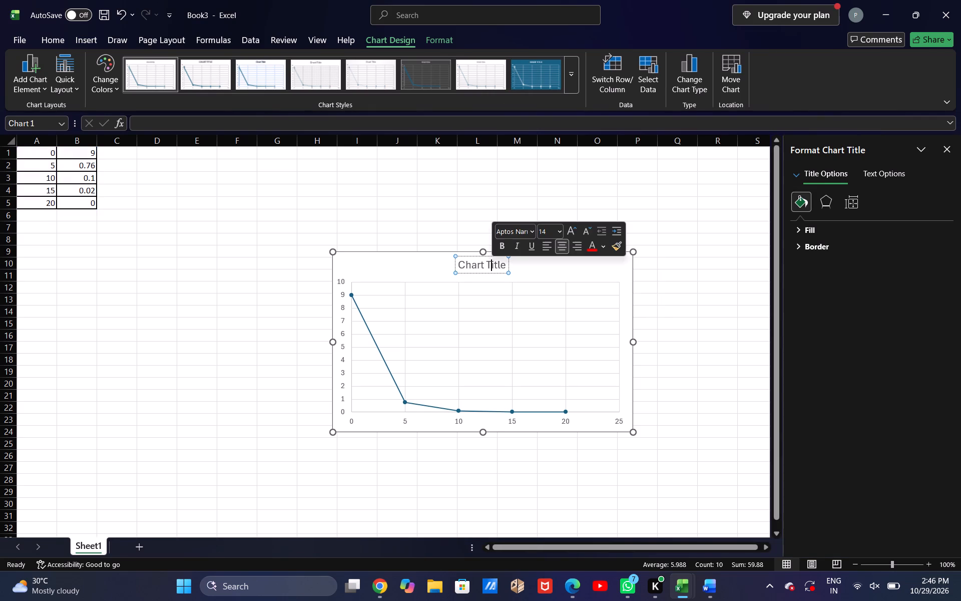
pyautogui.press('BackSpace')
pyautogui.press('BackSpace')
pyautogui.press('BackSpace')
pyautogui.press('BackSpace')
pyautogui.press('BackSpace')
pyautogui.press('BackSpace')
pyautogui.press('BackSpace')
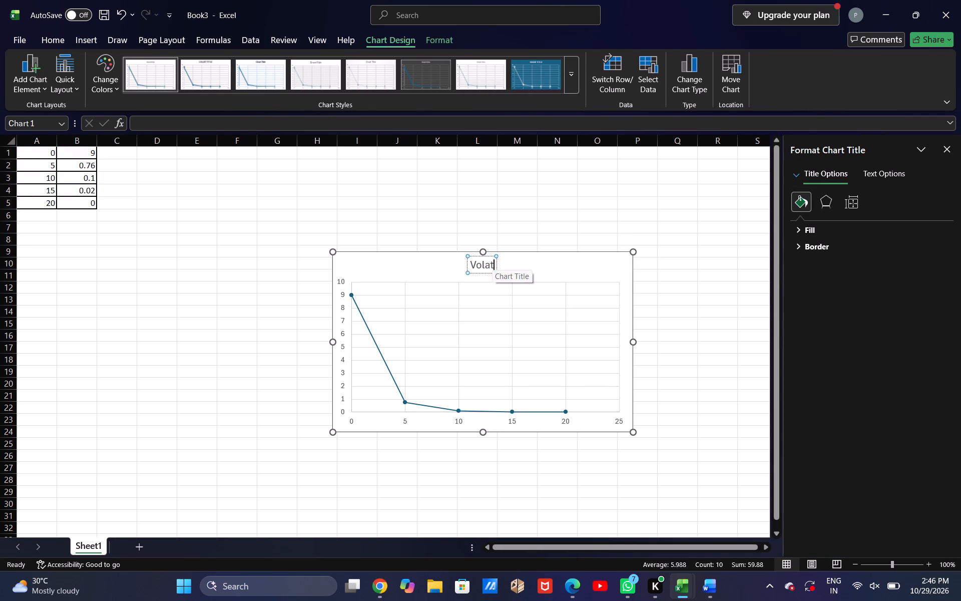
pyautogui.press('BackSpace')
pyautogui.press('BackSpace')
pyautogui.write('tage')
pyautogui.press('space')
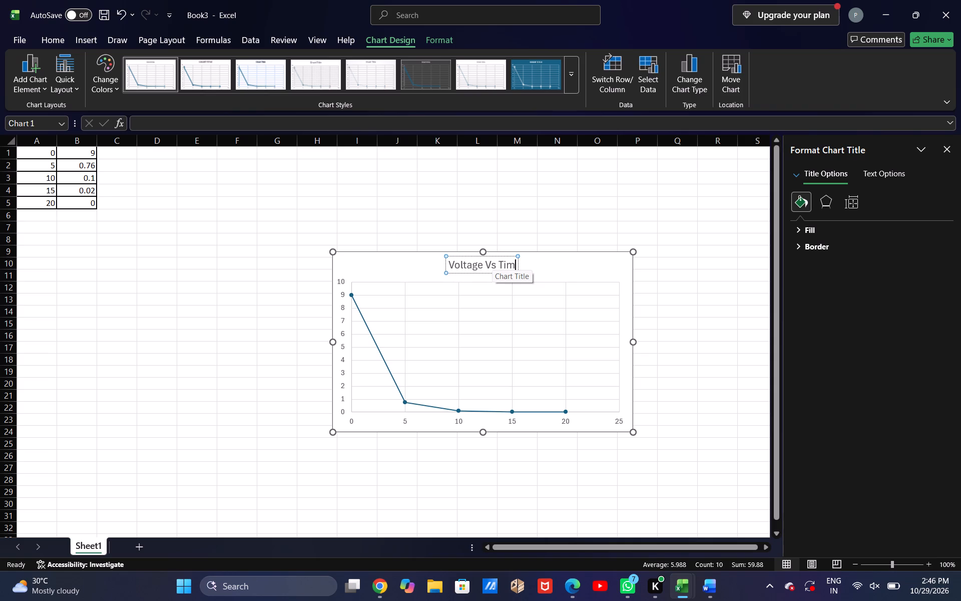
# Add axis titles to the chart and name the vertical axis "Voltage".
pyautogui.click(658, 268)
pyautogui.click(598, 266)
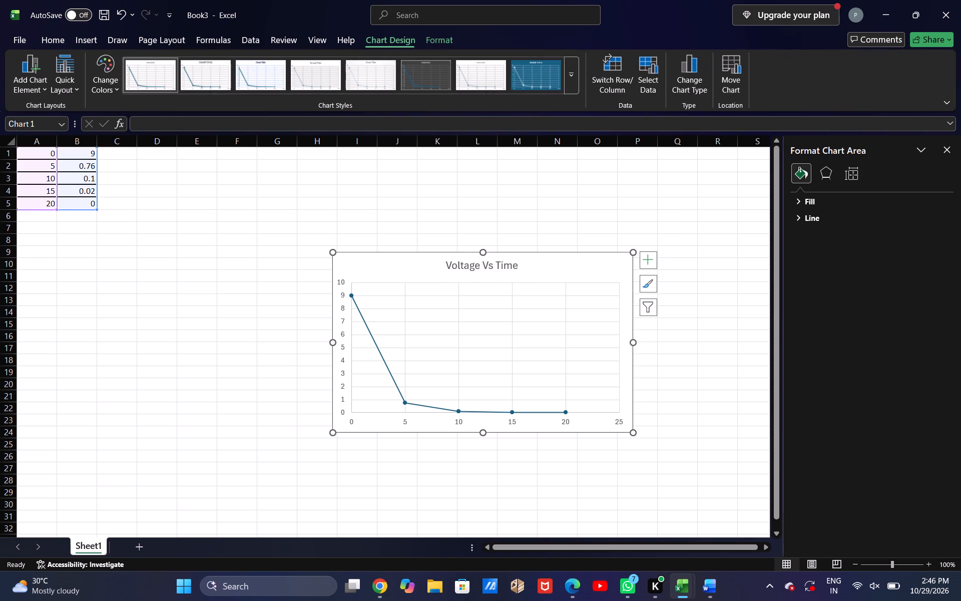
pyautogui.click(655, 265)
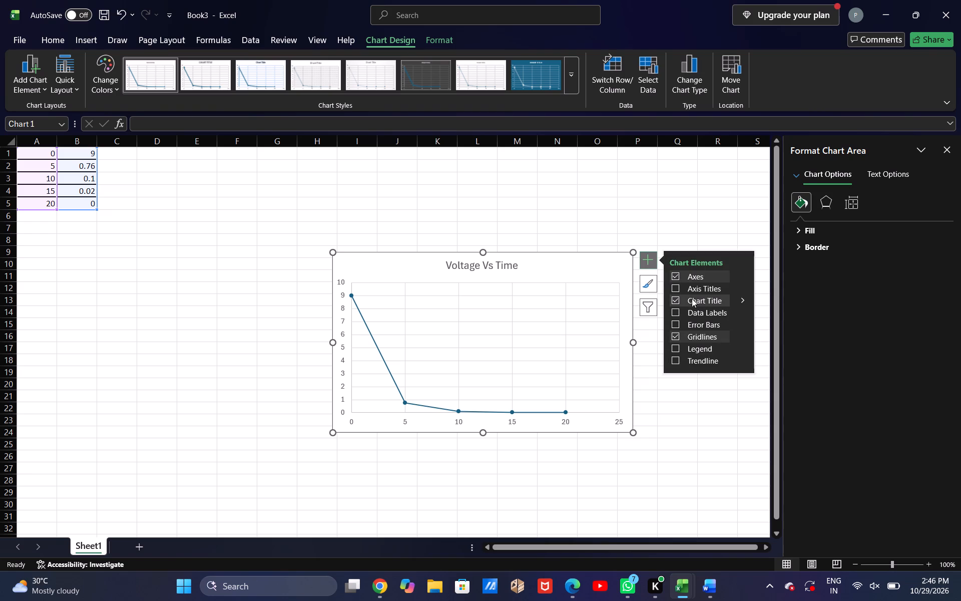
pyautogui.click(687, 289)
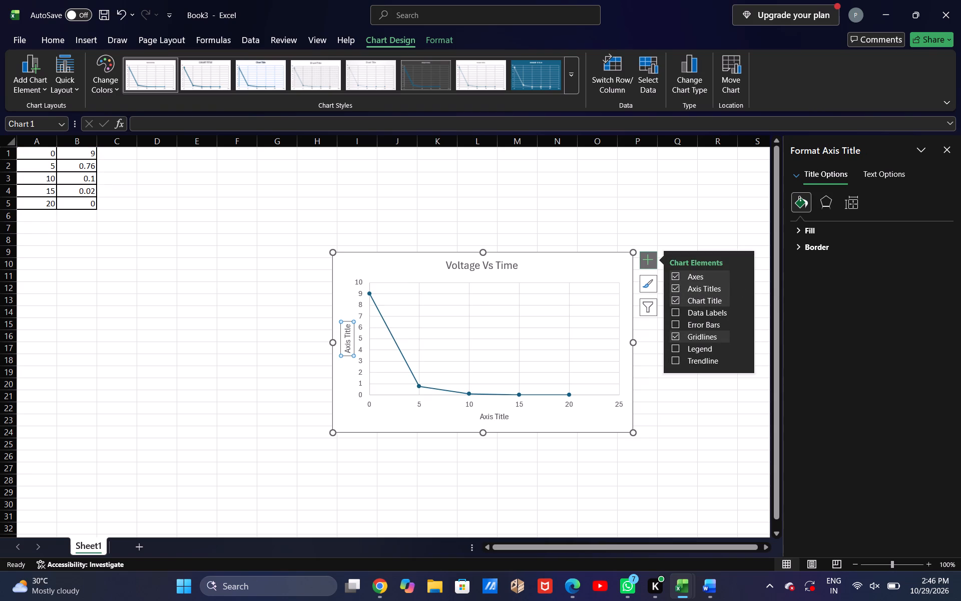
pyautogui.doubleClick(349, 336)
pyautogui.press('BackSpace')
pyautogui.press('BackSpace')
pyautogui.press('BackSpace')
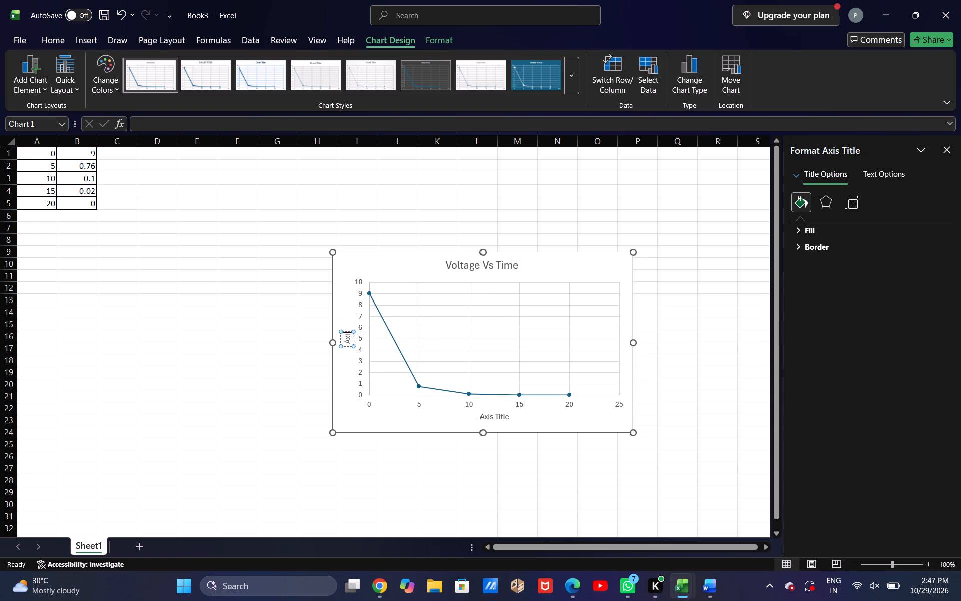
pyautogui.press('BackSpace')
pyautogui.press('BackSpace')
pyautogui.press('BackSpace')
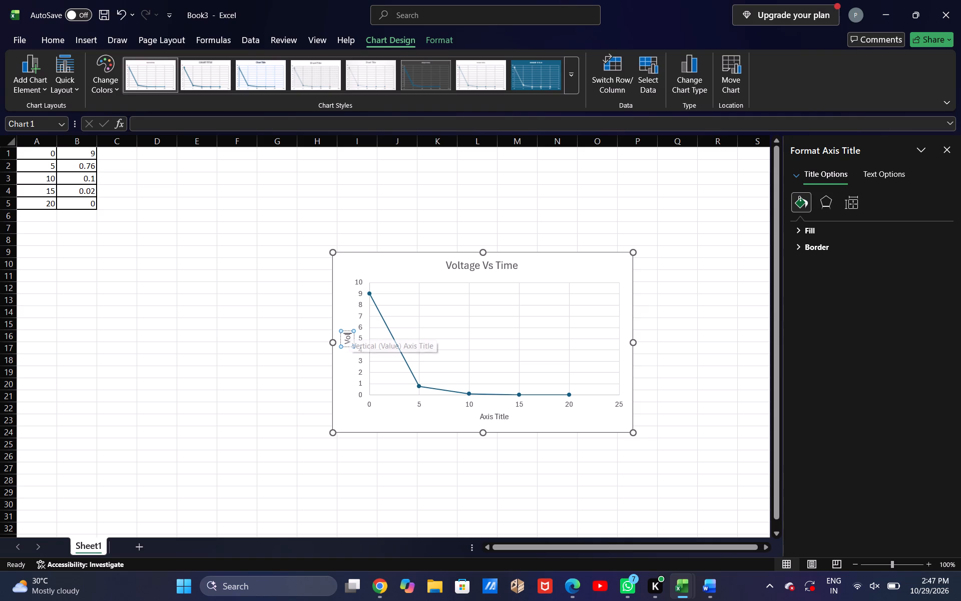
pyautogui.write('tage')
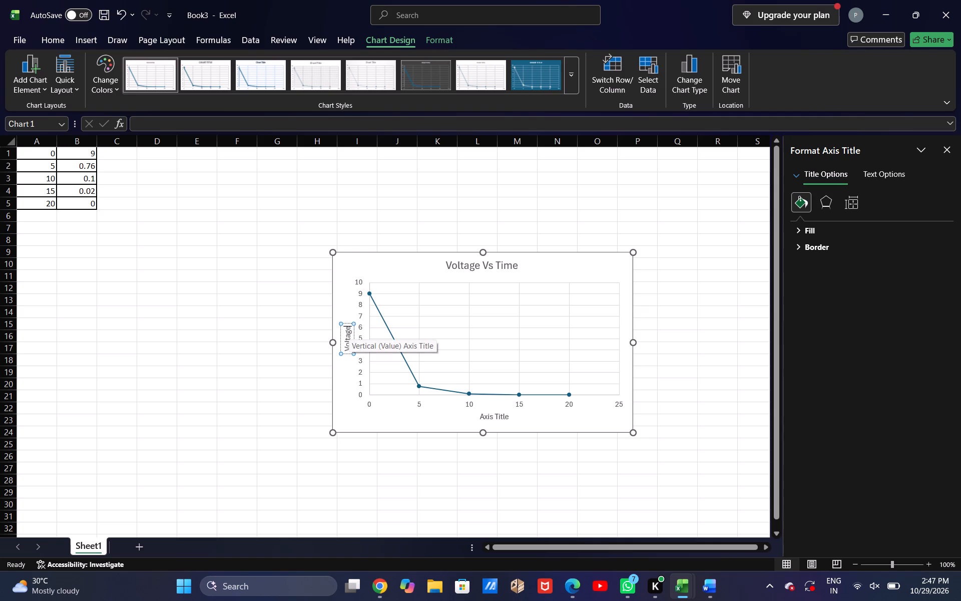
# Name the chart's horizontal axis "Time".
pyautogui.click(492, 414)
pyautogui.doubleClick(492, 414)
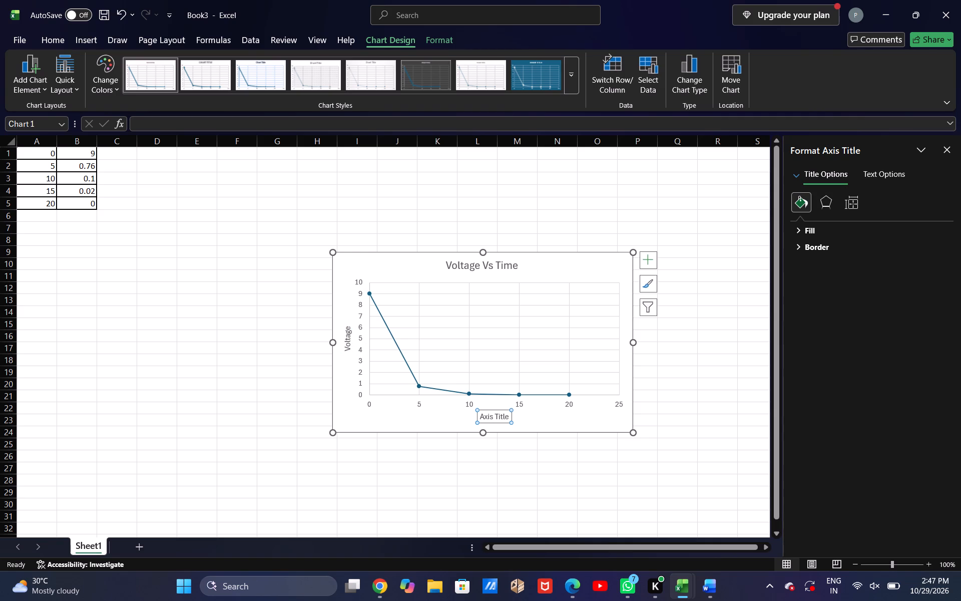
pyautogui.doubleClick(498, 418)
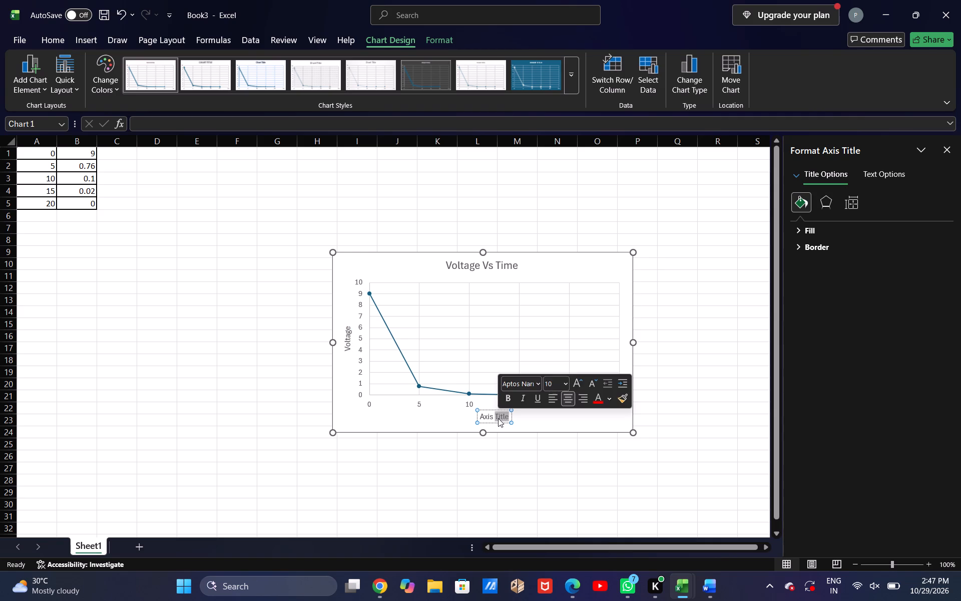
pyautogui.press('BackSpace')
pyautogui.press('BackSpace')
pyautogui.press('BackSpace')
pyautogui.press('BackSpace')
pyautogui.press('BackSpace')
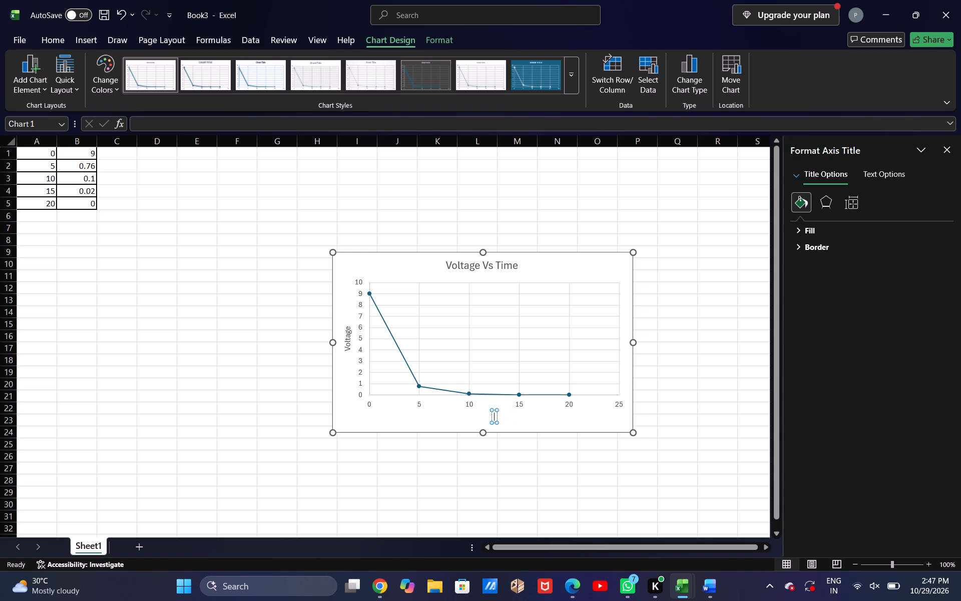
pyautogui.write('TIM')
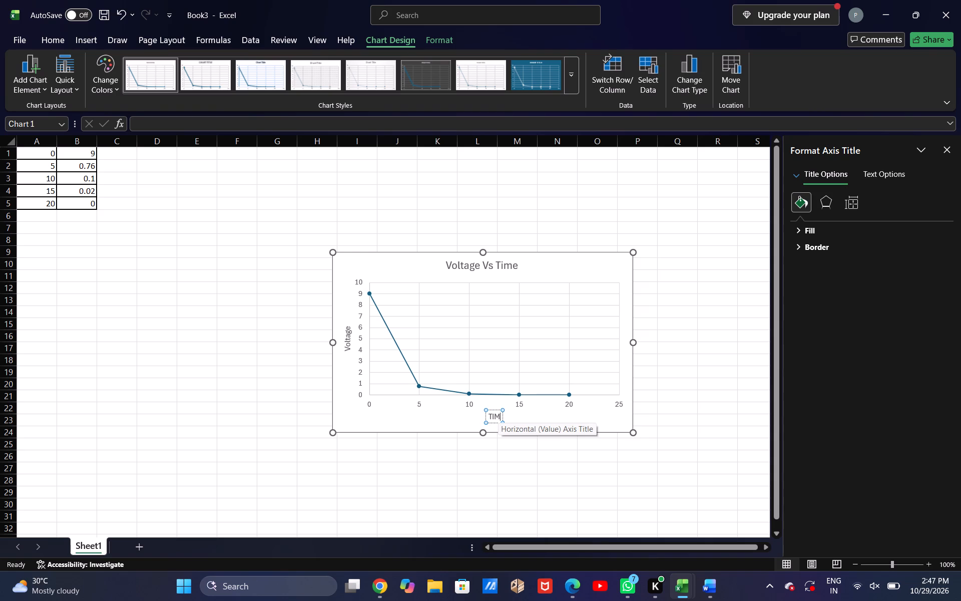
pyautogui.press('BackSpace')
pyautogui.write('ime')
# Copy the finished Voltage Vs Time chart into the Word report below the "C1R1 Graph:" heading.
pyautogui.rightClick(404, 288)
pyautogui.click(280, 294)
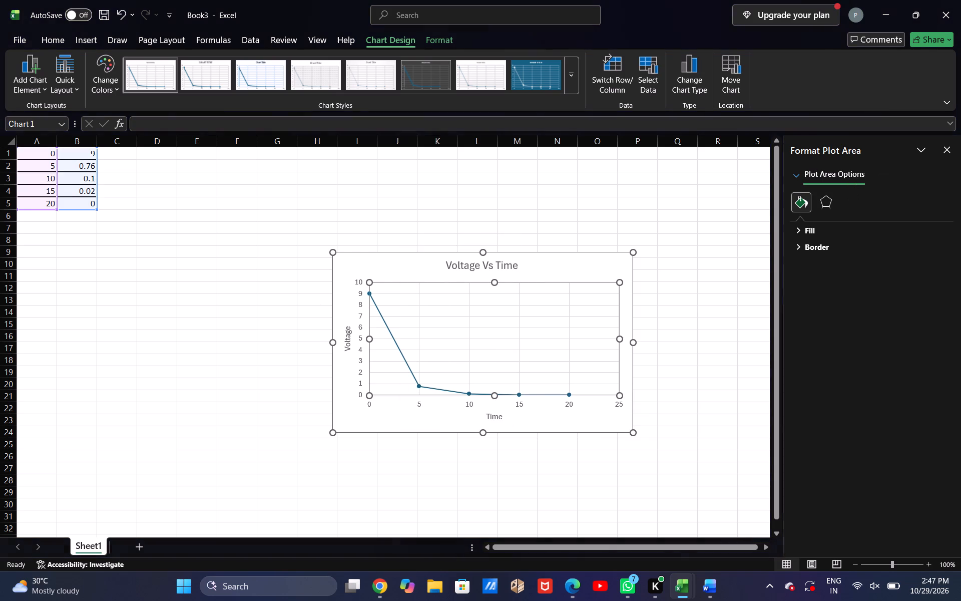
pyautogui.click(350, 277)
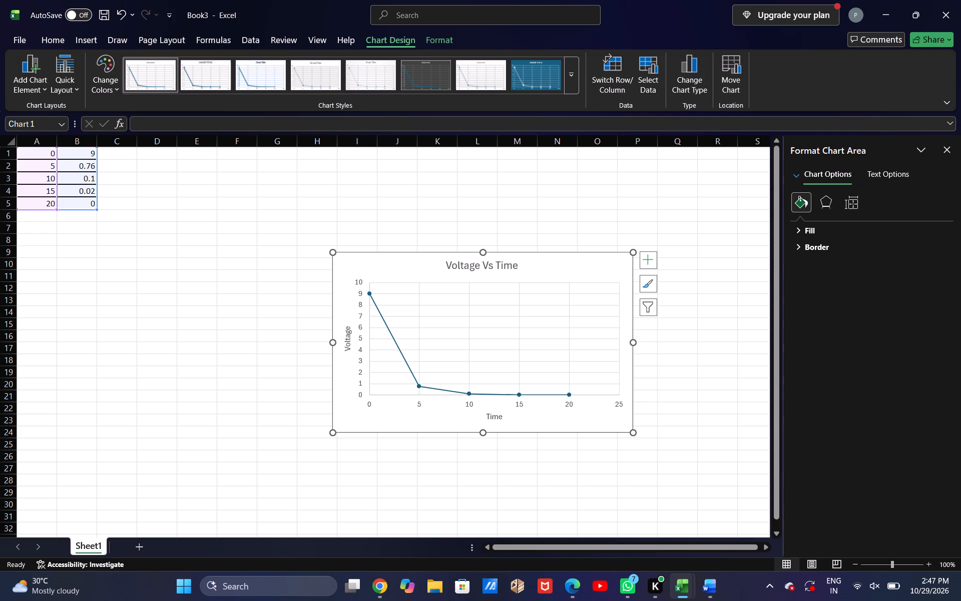
pyautogui.hotkey('ctrl', 'c')
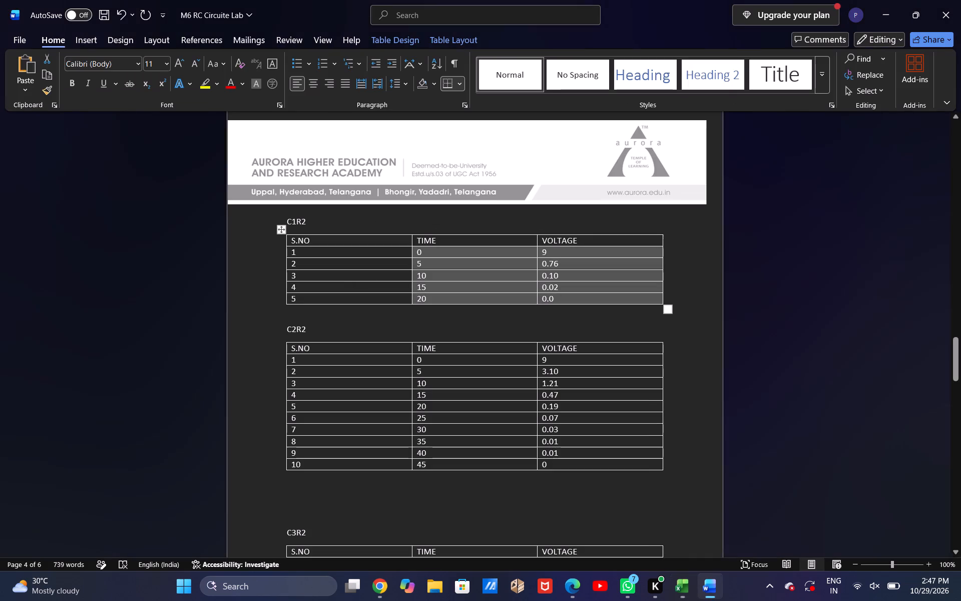
pyautogui.scroll(-6, 343, 353)
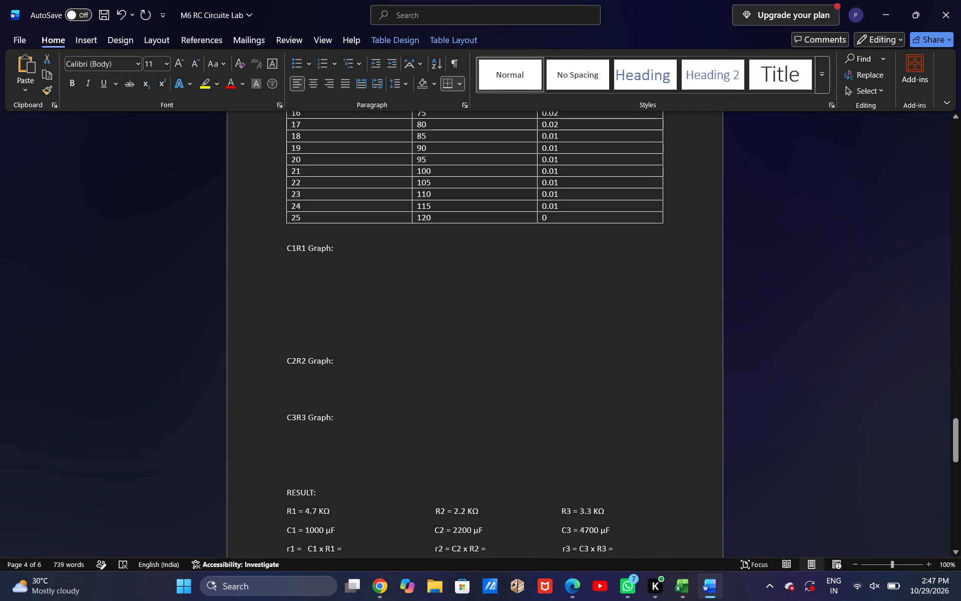
pyautogui.click(298, 277)
pyautogui.hotkey('ctrl', 'v')
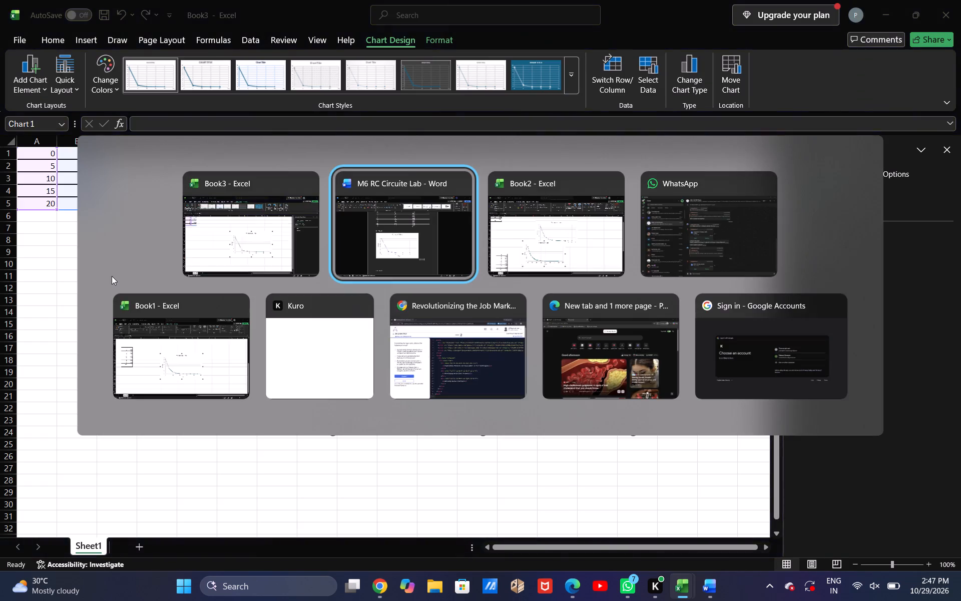
# Copy the S.NO, TIME and VOLTAGE values of the C2R2 table into cell S23 of the Book2 Excel workbook.
pyautogui.scroll(2, 249, 337)
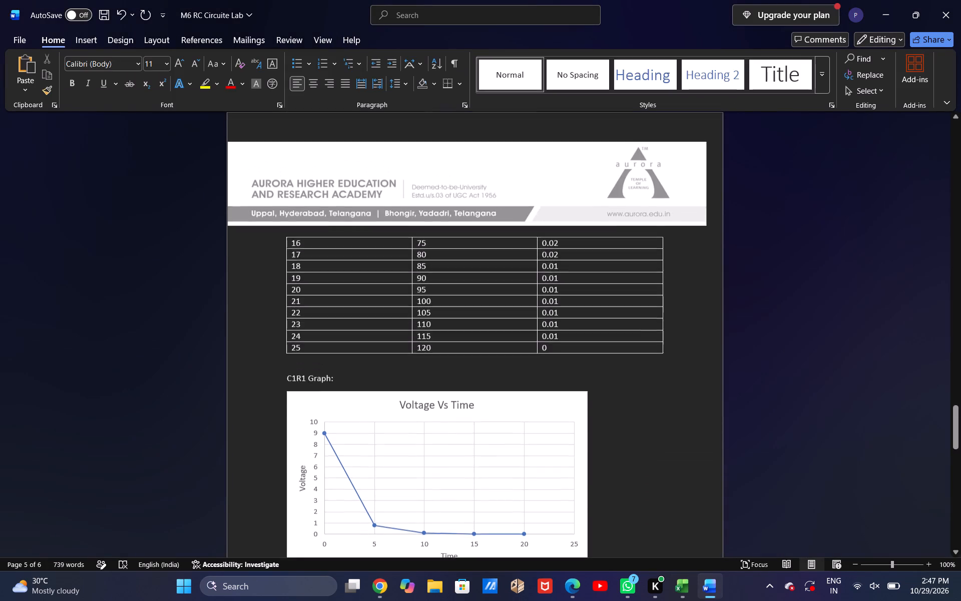
pyautogui.scroll(4, 249, 337)
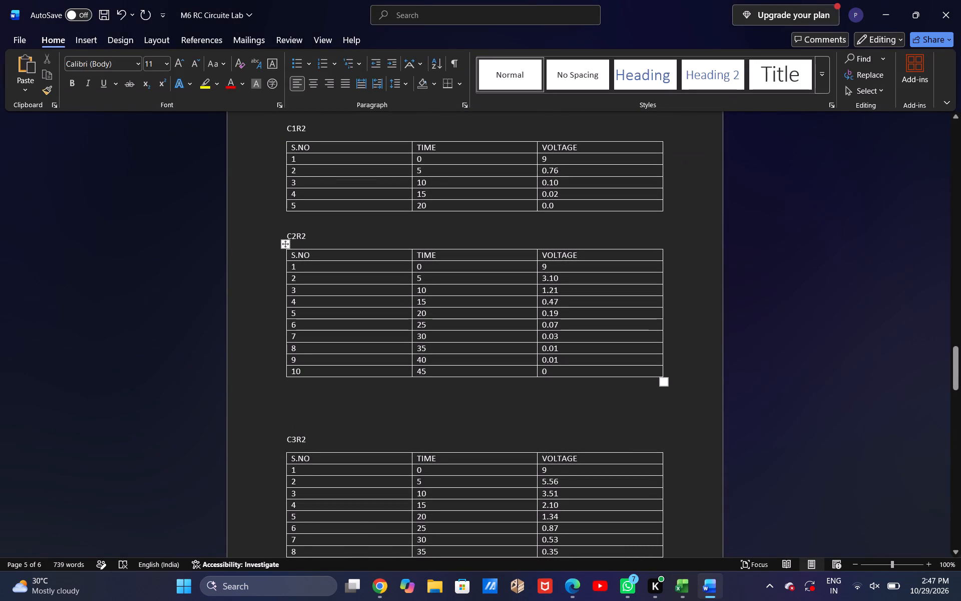
pyautogui.moveTo(292, 267); pyautogui.dragTo(533, 303)
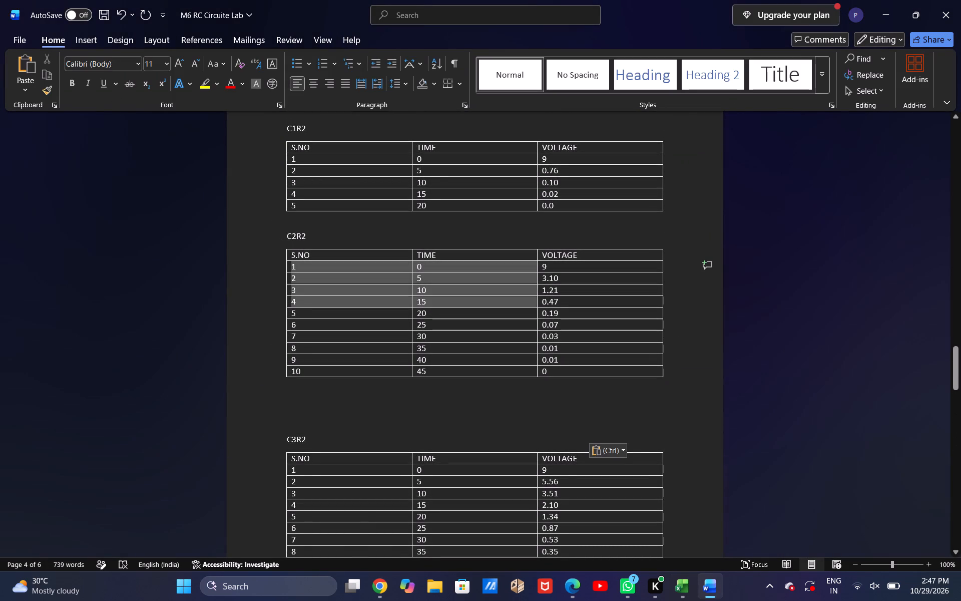
pyautogui.moveTo(533, 303); pyautogui.dragTo(607, 372)
pyautogui.hotkey('ctrl', 'c')
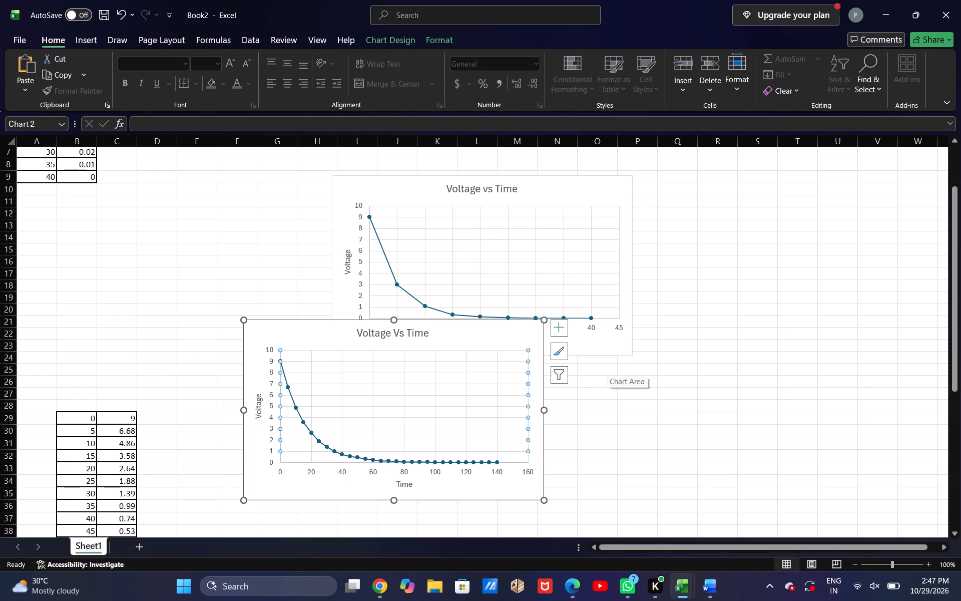
pyautogui.click(745, 347)
pyautogui.hotkey('ctrl', 'v')
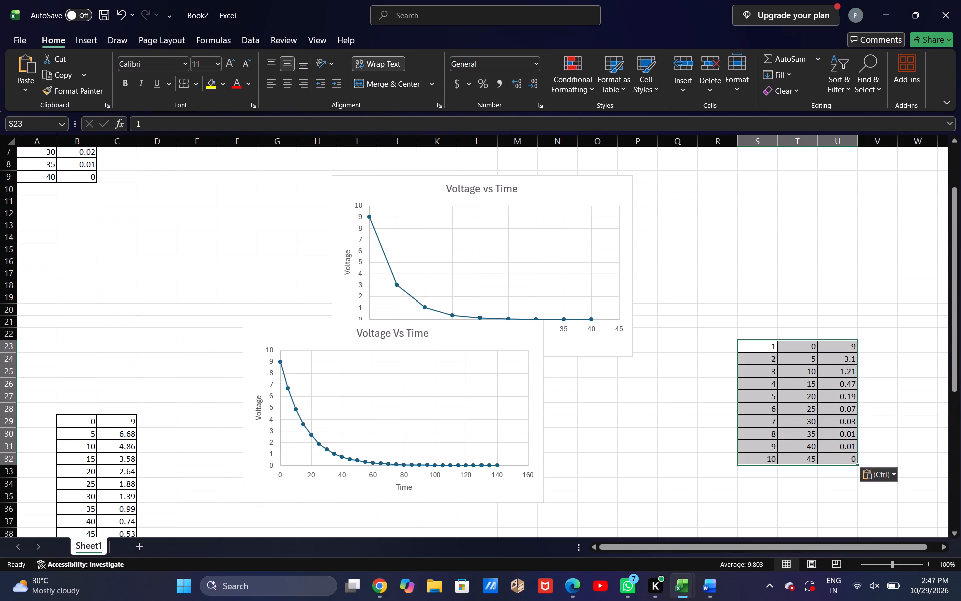
# Insert a scatter chart with straight lines and markers from the pasted three-column C2R2 data.
pyautogui.click(74, 41)
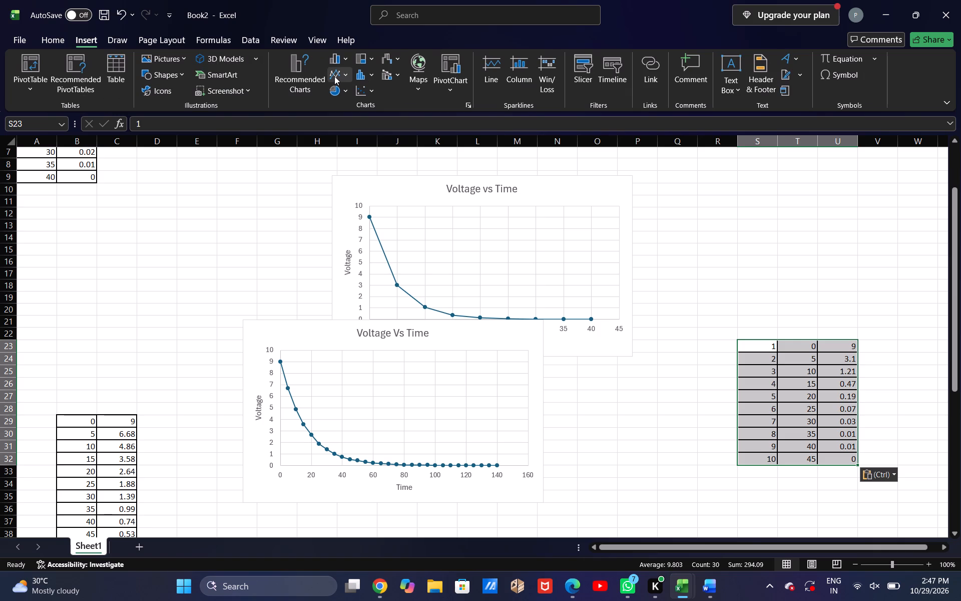
pyautogui.click(334, 76)
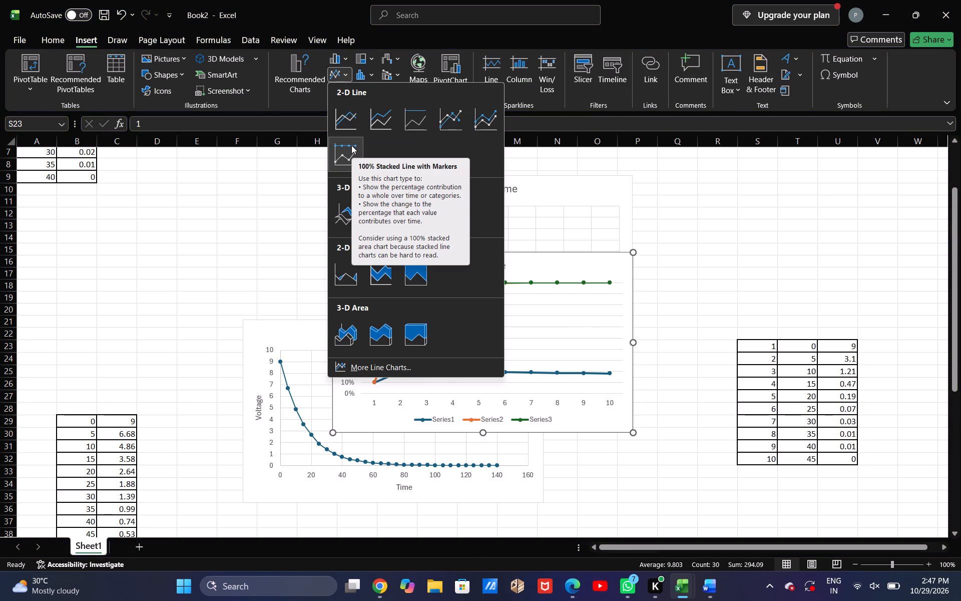
pyautogui.click(281, 153)
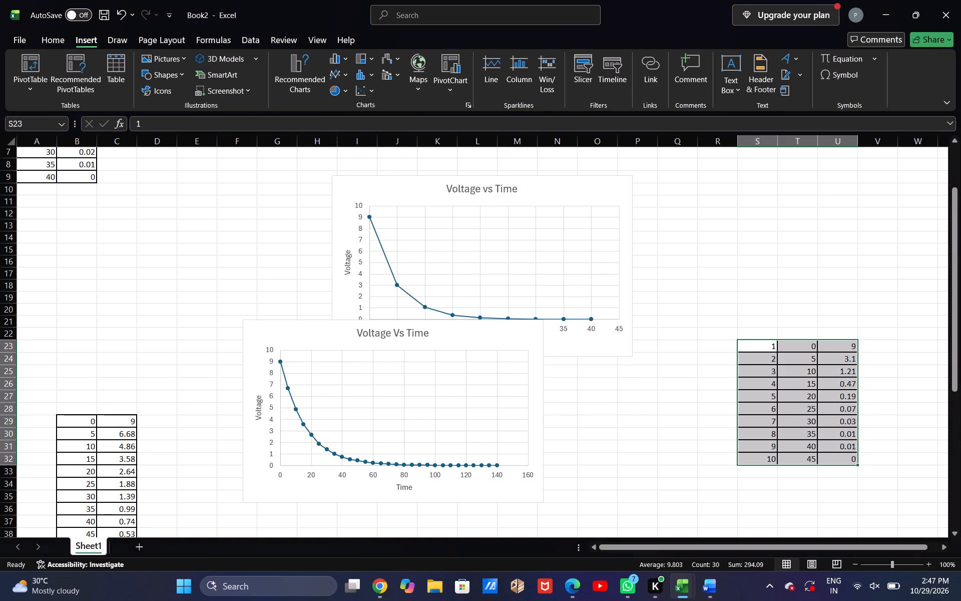
pyautogui.click(370, 91)
pyautogui.click(367, 182)
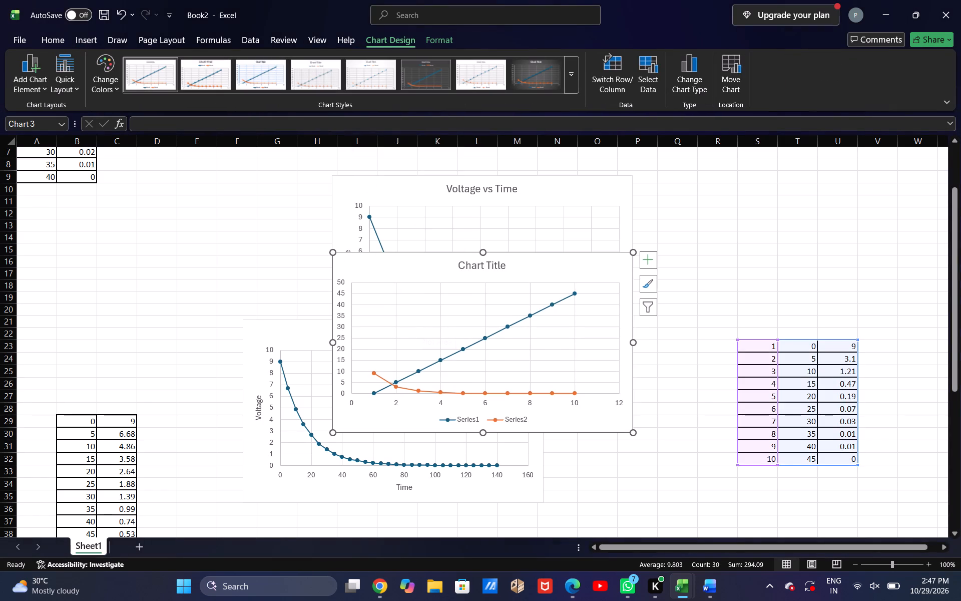
# Insert a scatter chart with straight lines and markers from only the C2R2 time and voltage values in T23:U32.
pyautogui.click(674, 258)
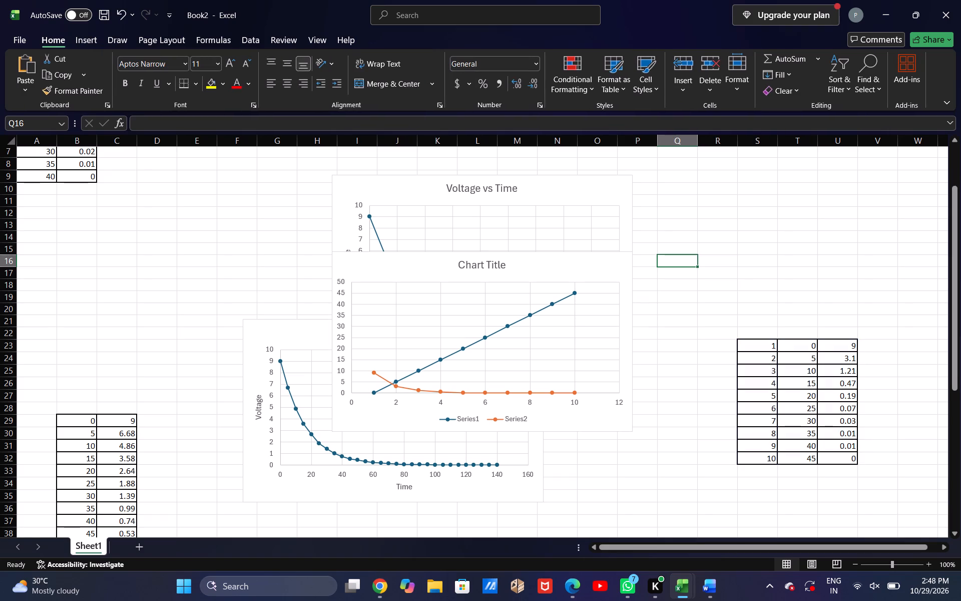
pyautogui.moveTo(788, 350); pyautogui.dragTo(844, 458)
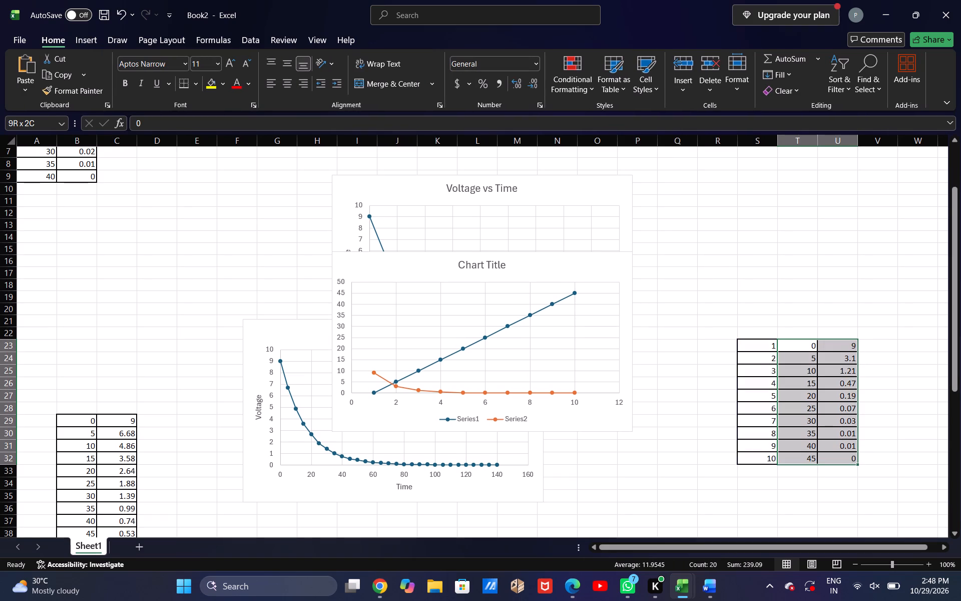
pyautogui.moveTo(844, 458); pyautogui.dragTo(843, 457)
pyautogui.click(73, 39)
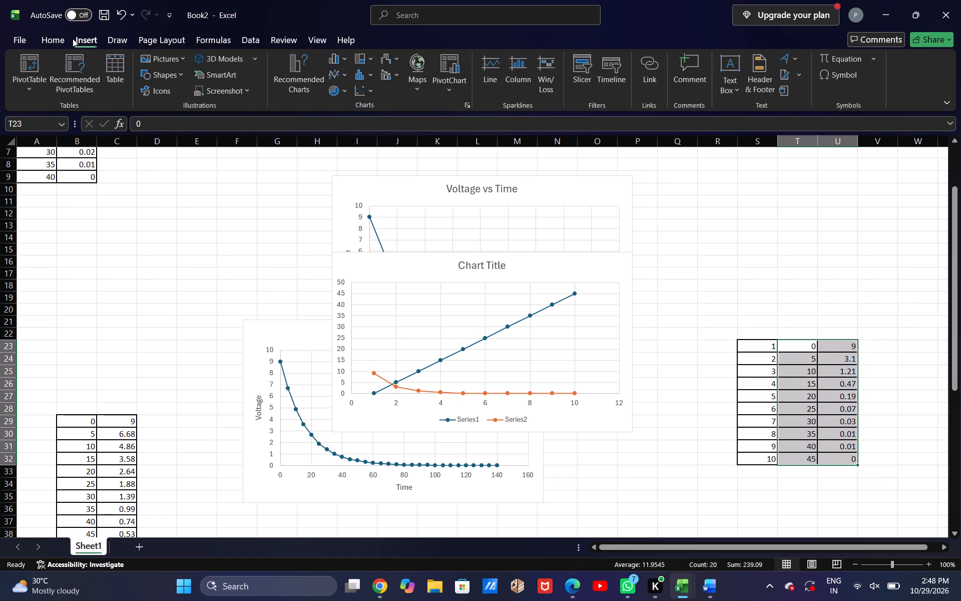
pyautogui.click(361, 96)
pyautogui.click(361, 168)
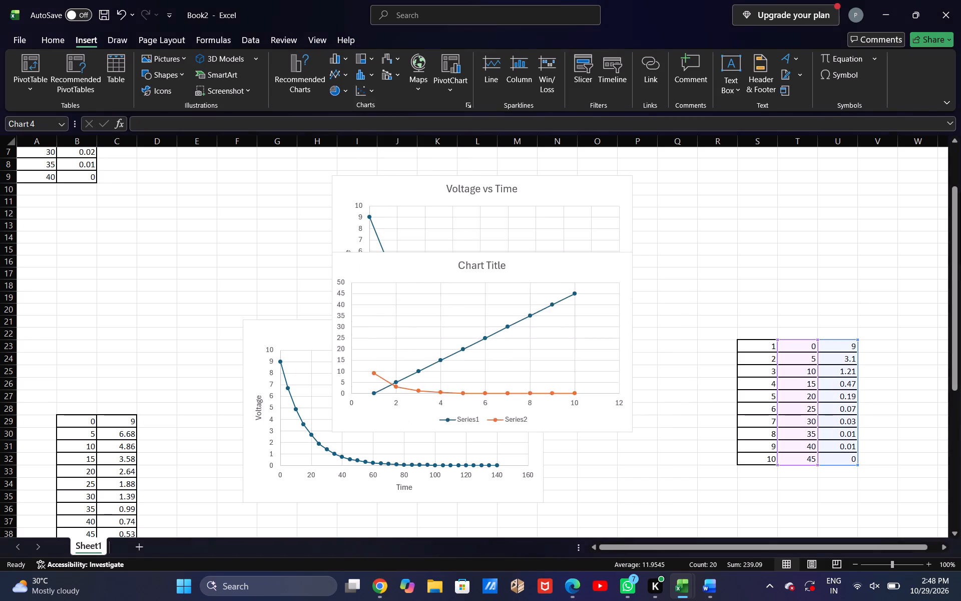
# Copy the "Voltage vs Time" title from the earlier chart and use it as the new C2R2 chart's title.
pyautogui.doubleClick(470, 266)
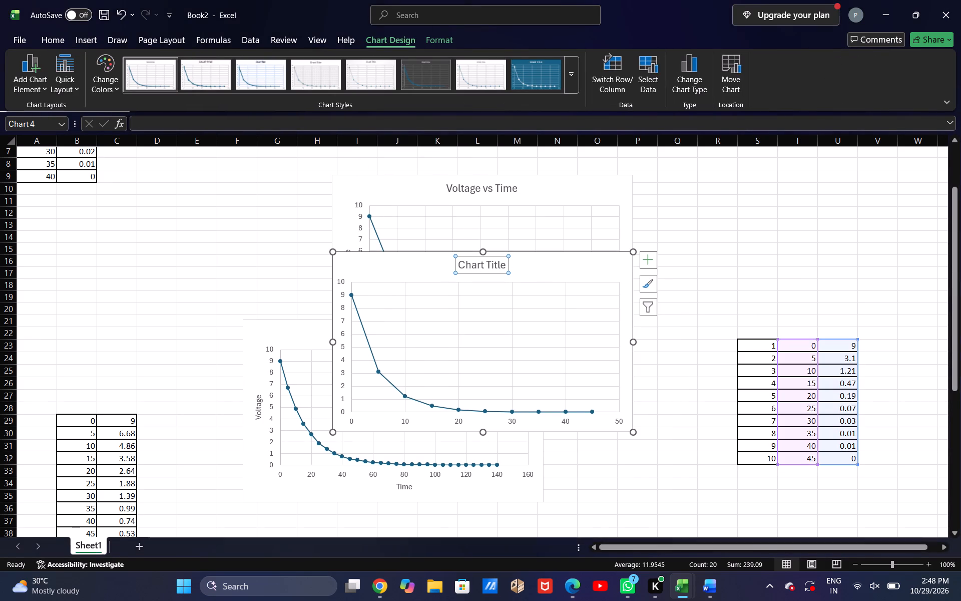
pyautogui.tripleClick(486, 192)
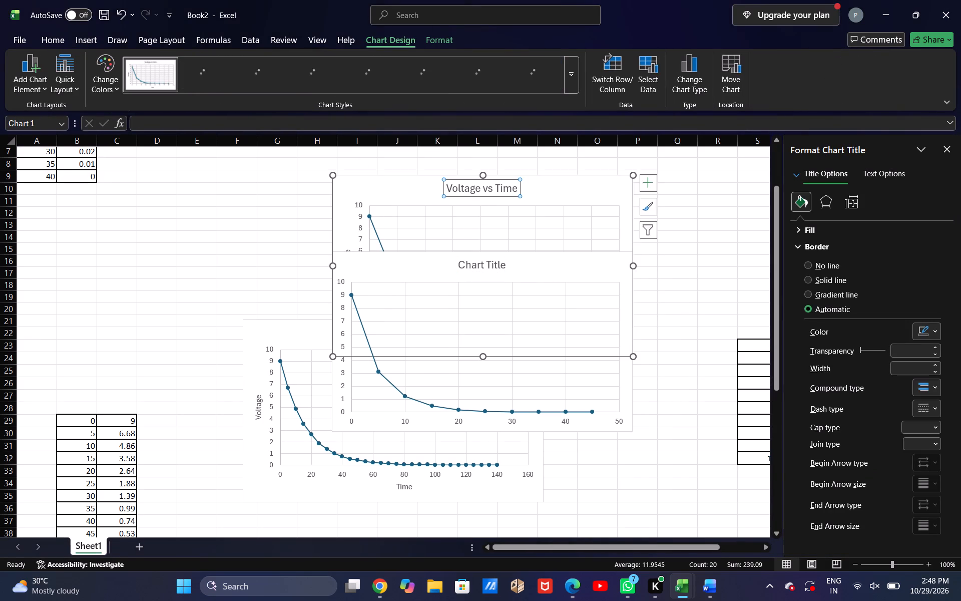
pyautogui.click(486, 192)
pyautogui.hotkey('ctrl', 'a')
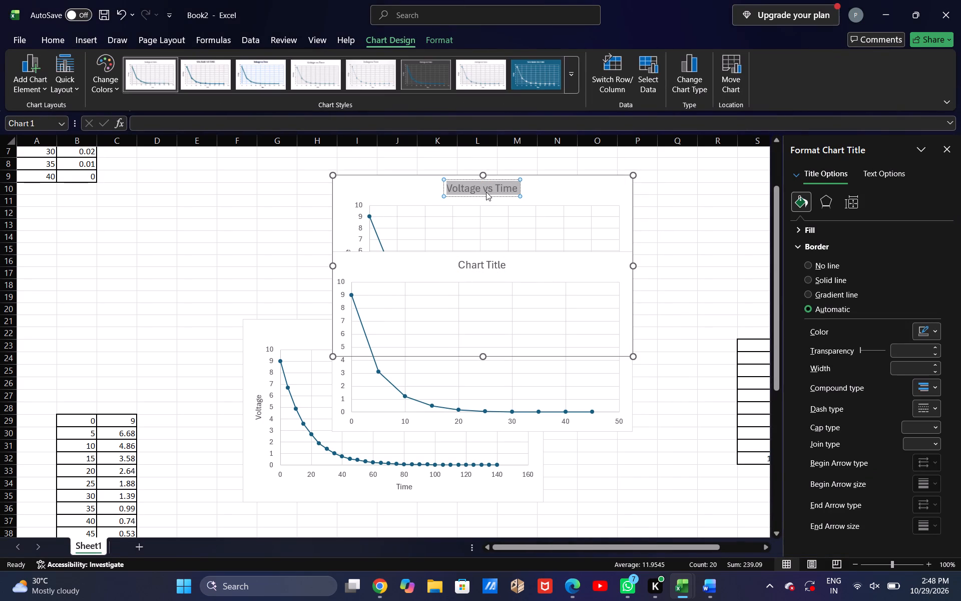
pyautogui.hotkey('ctrl', 'c')
pyautogui.click(489, 276)
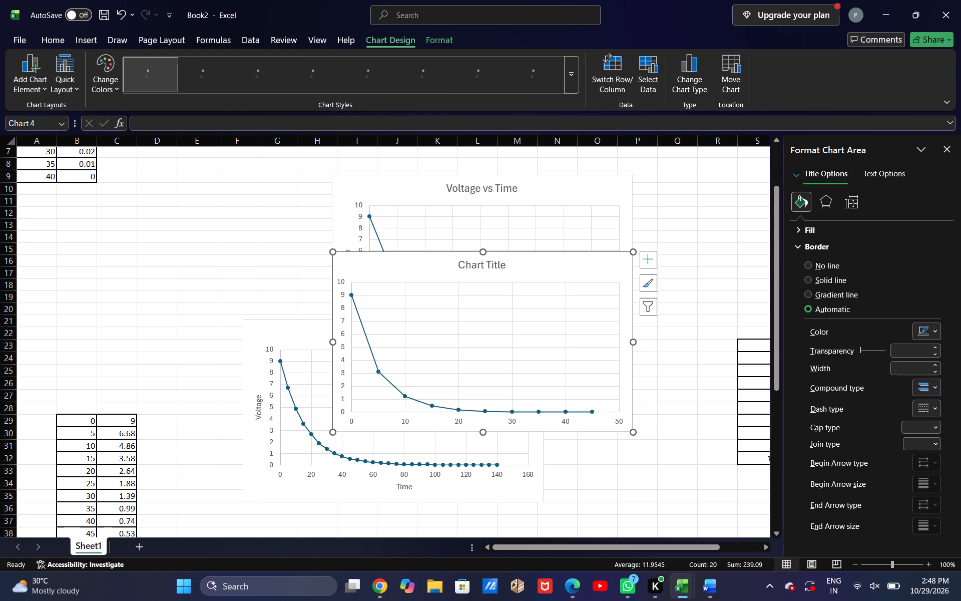
pyautogui.doubleClick(486, 267)
pyautogui.click(486, 267)
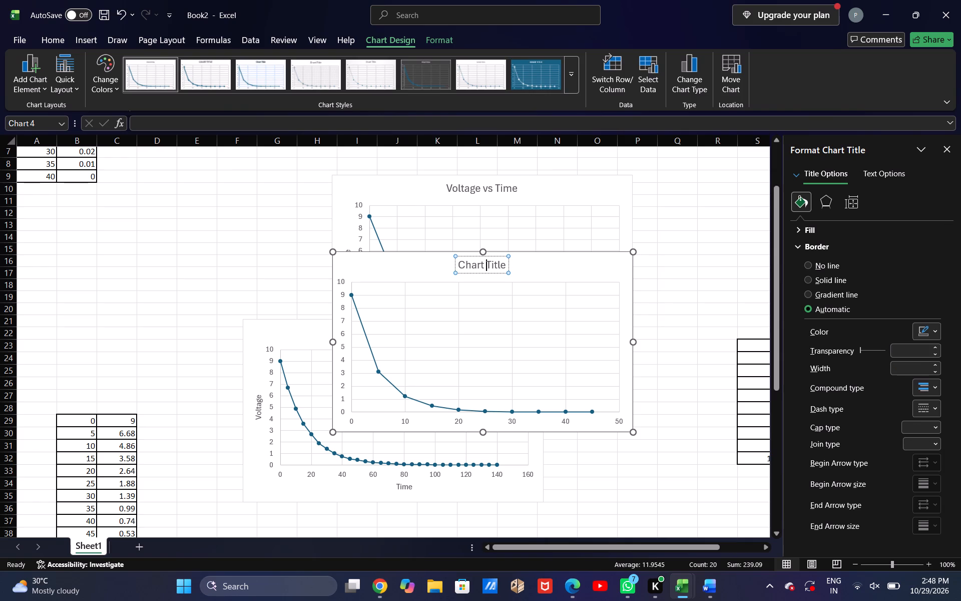
pyautogui.hotkey('ctrl', 'a')
pyautogui.hotkey('ctrl', 'v')
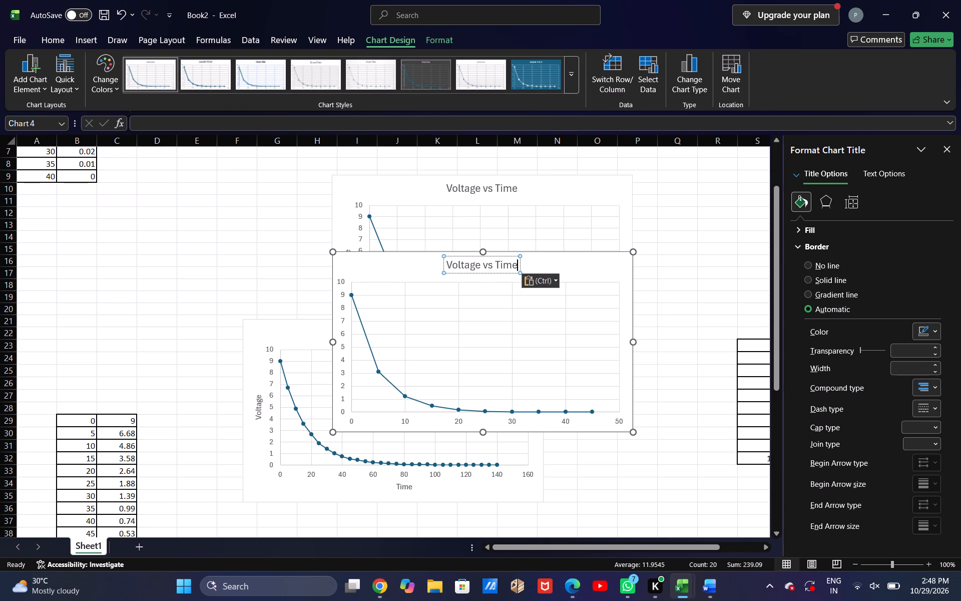
pyautogui.click(664, 306)
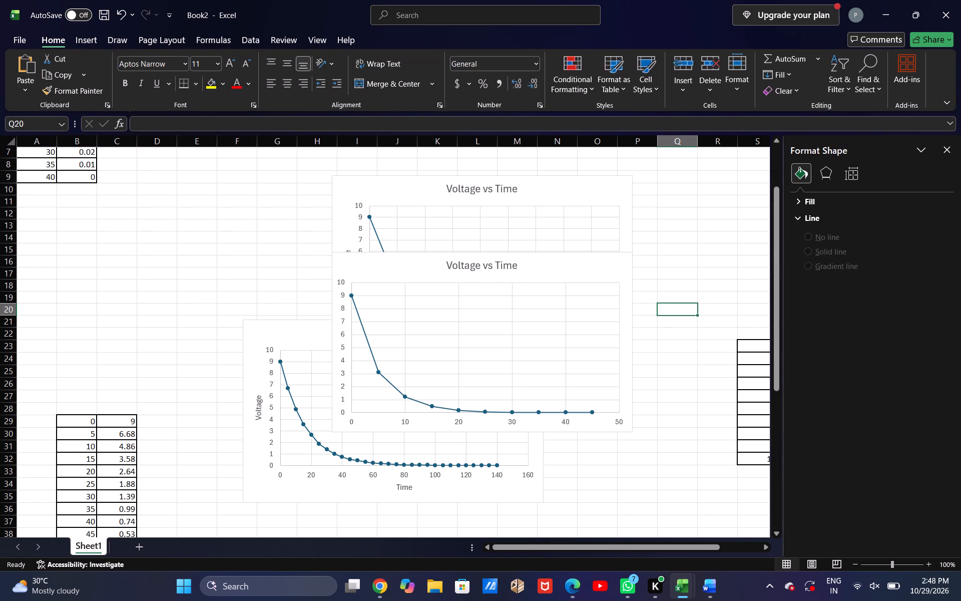
# Add axis titles to the C2R2 chart and name its vertical axis "Voltage".
pyautogui.click(615, 277)
pyautogui.click(648, 262)
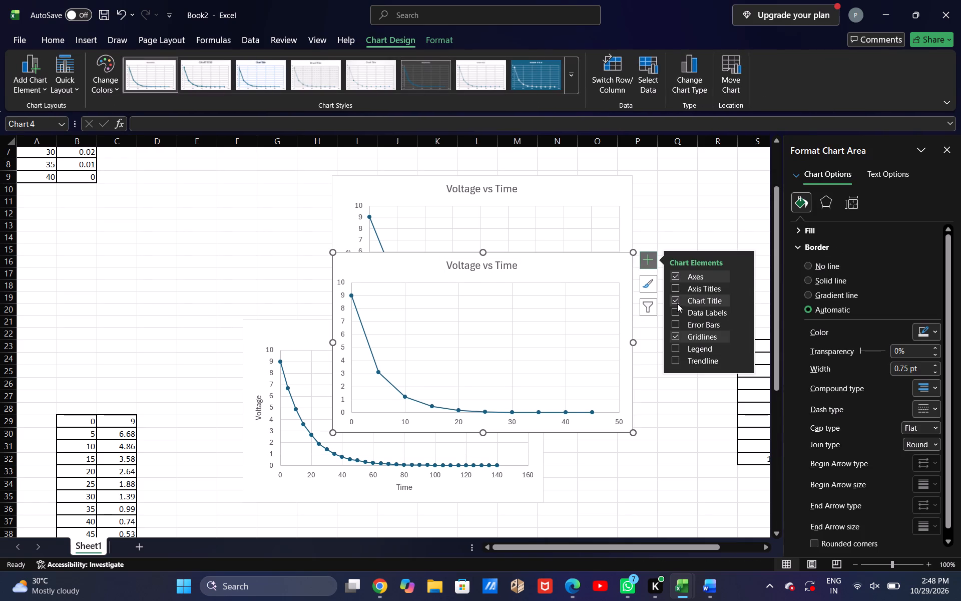
pyautogui.click(693, 290)
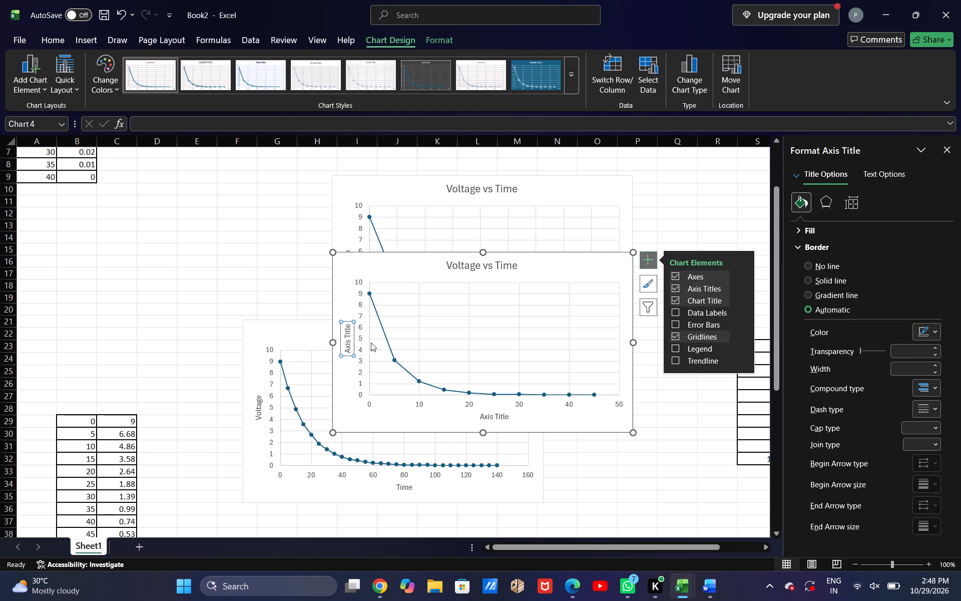
pyautogui.doubleClick(351, 335)
pyautogui.press('BackSpace')
pyautogui.press('BackSpace')
pyautogui.press('BackSpace')
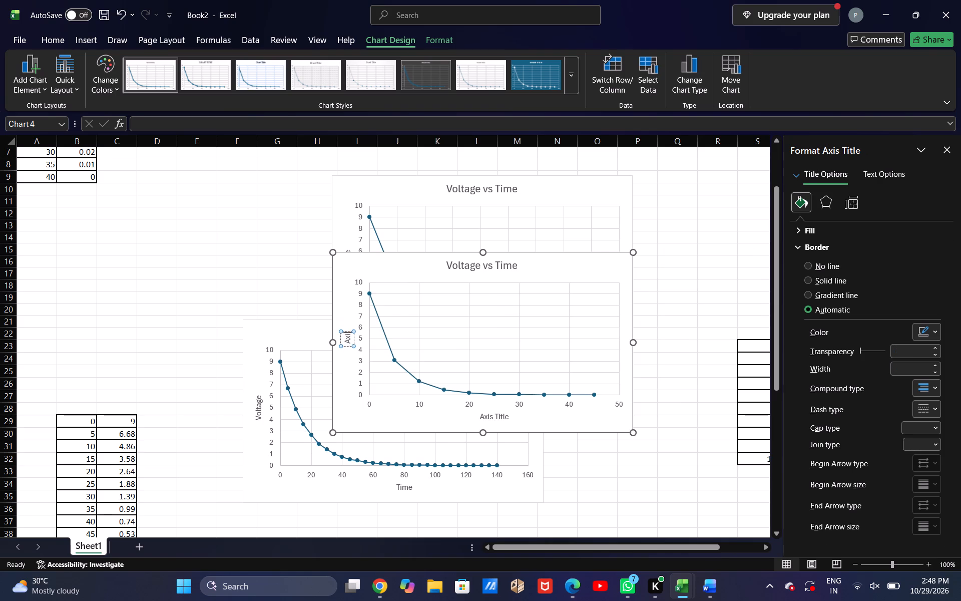
pyautogui.press('BackSpace')
pyautogui.press('BackSpace')
pyautogui.press('BackSpace')
pyautogui.write('tage')
# Name the C2R2 chart's horizontal axis "Time".
pyautogui.click(502, 416)
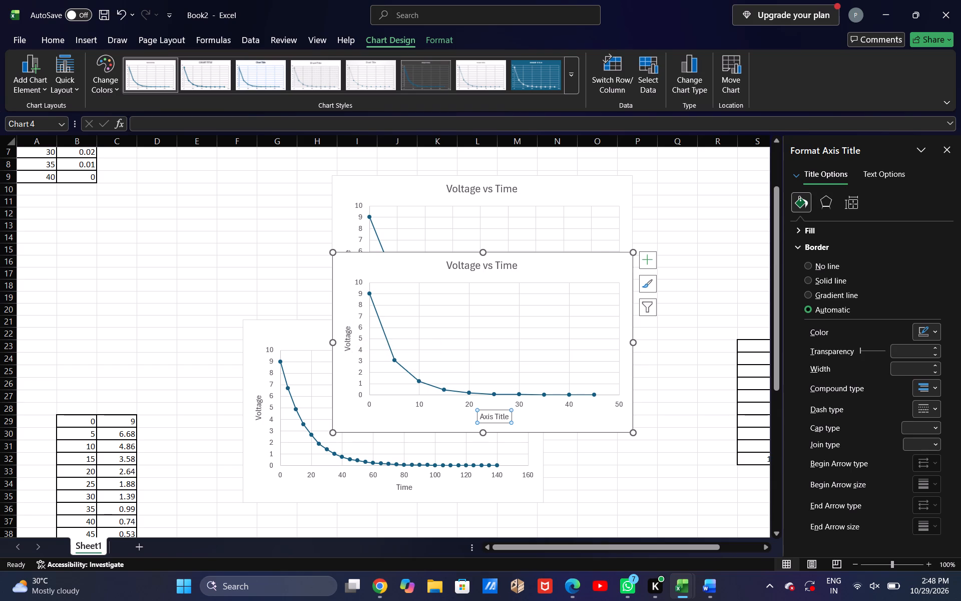
pyautogui.doubleClick(502, 416)
pyautogui.press('BackSpace')
pyautogui.press('BackSpace')
pyautogui.press('BackSpace')
pyautogui.press('BackSpace')
pyautogui.press('BackSpace')
pyautogui.press('BackSpace')
pyautogui.press('BackSpace')
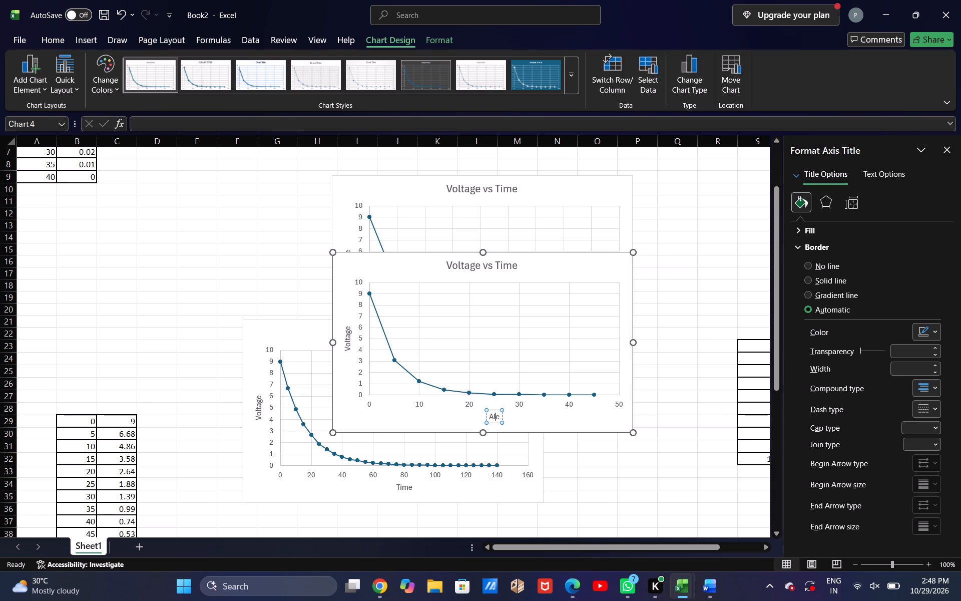
pyautogui.press('BackSpace')
pyautogui.press('Delete')
pyautogui.press('Delete')
pyautogui.write('ime')
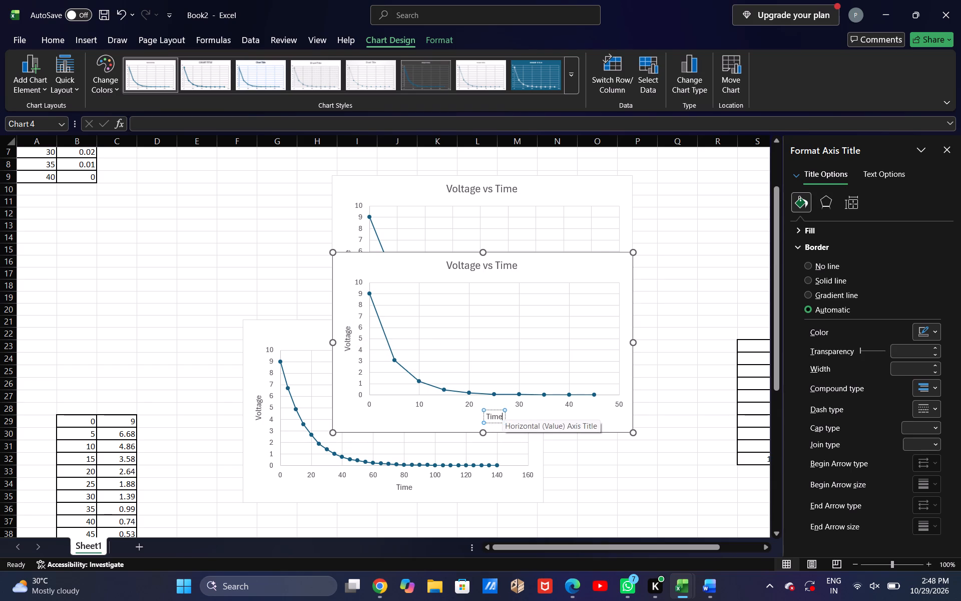
pyautogui.click(671, 278)
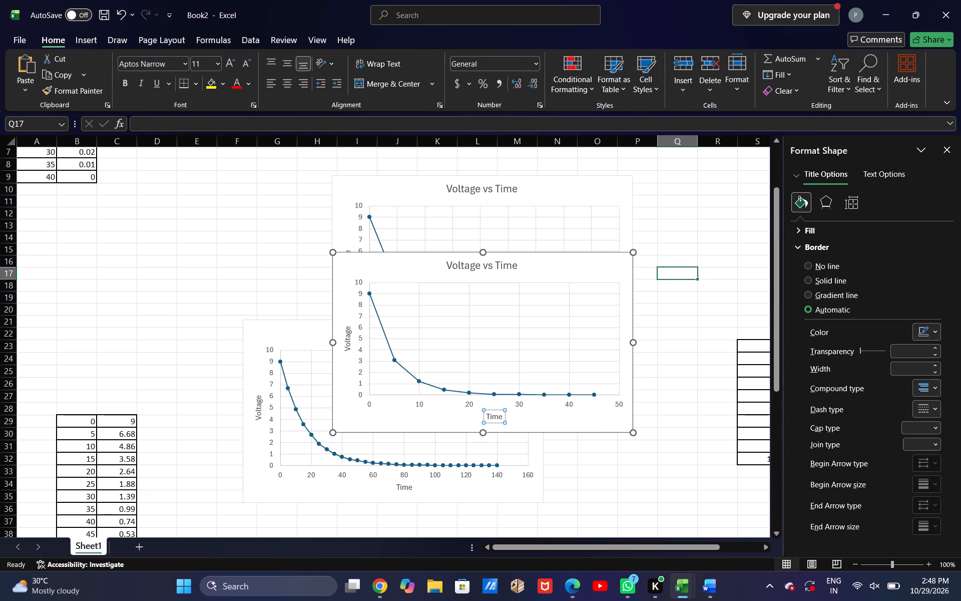
# Copy the finished C2R2 chart into the Word report below the "C2R2 Graph:" heading.
pyautogui.click(556, 273)
pyautogui.rightClick(556, 273)
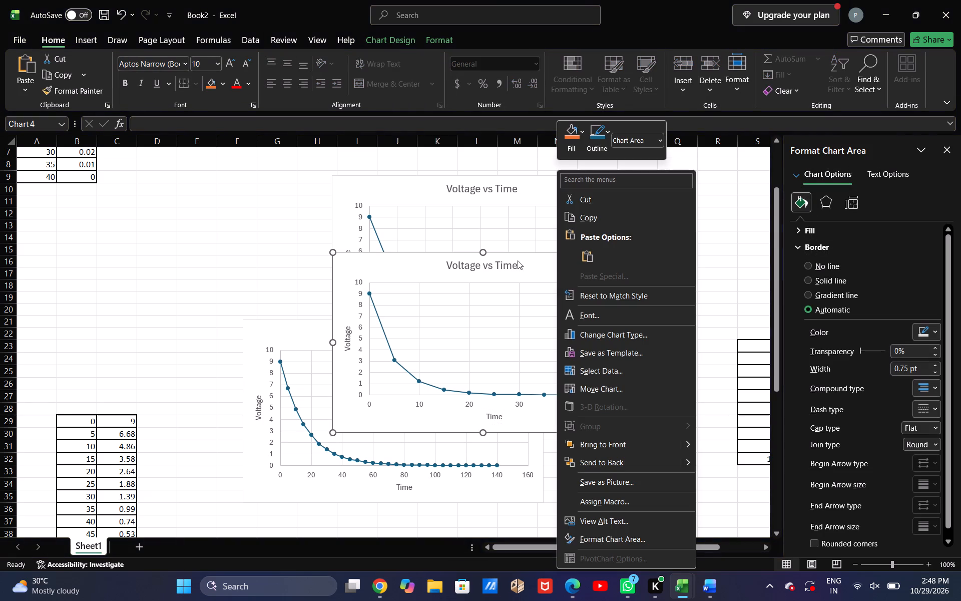
pyautogui.click(598, 216)
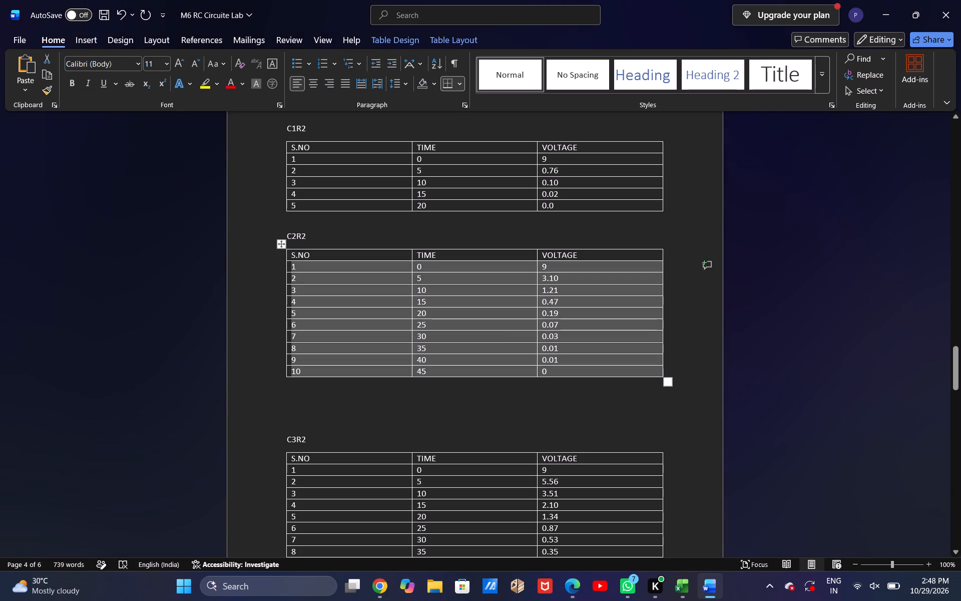
pyautogui.scroll(-5, 461, 394)
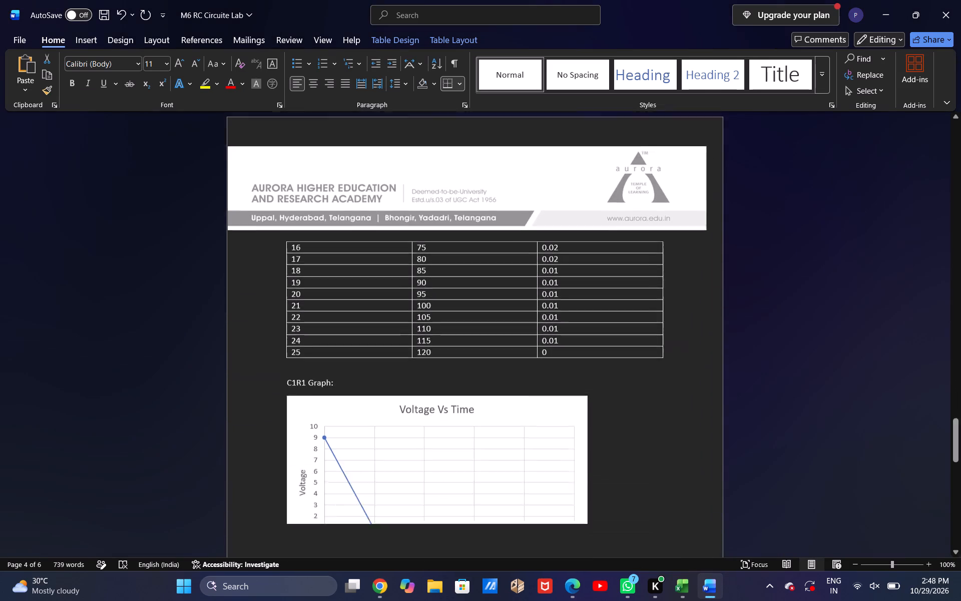
pyautogui.scroll(-3, 461, 394)
pyautogui.click(330, 370)
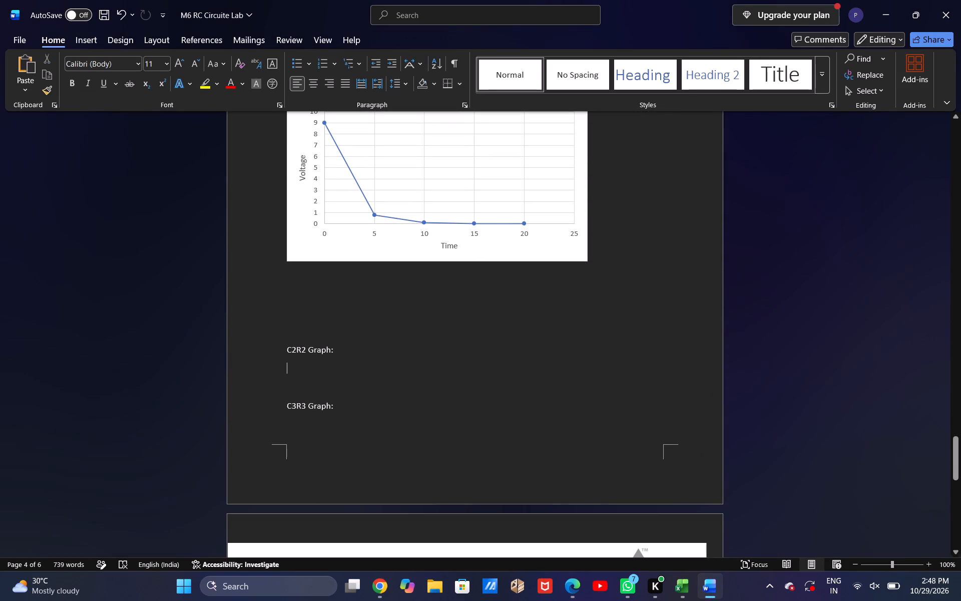
pyautogui.hotkey('ctrl', 'v')
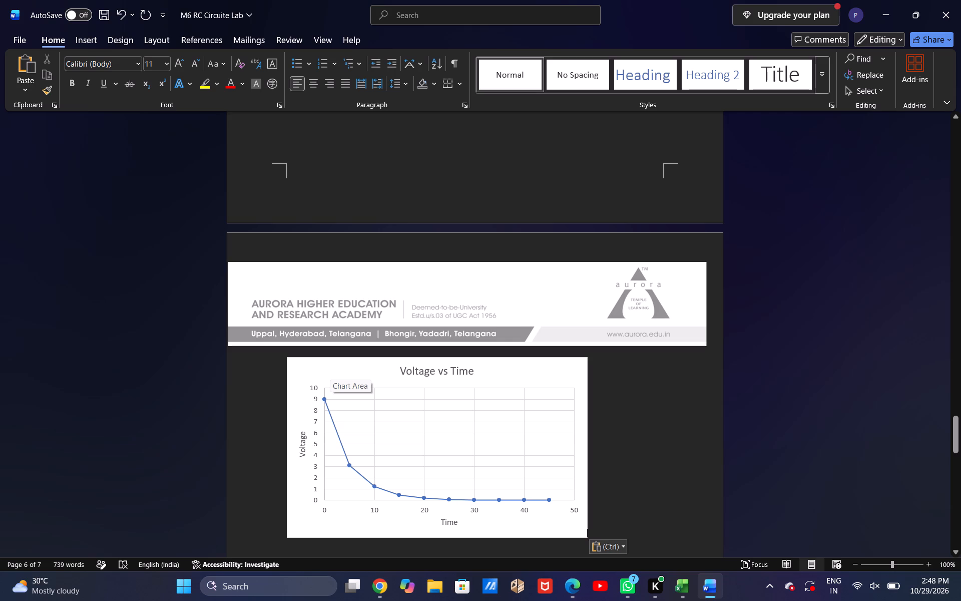
# Copy the C3R2 table's time and voltage readings from the report, through the last row at time 120.
pyautogui.scroll(-1, 330, 370)
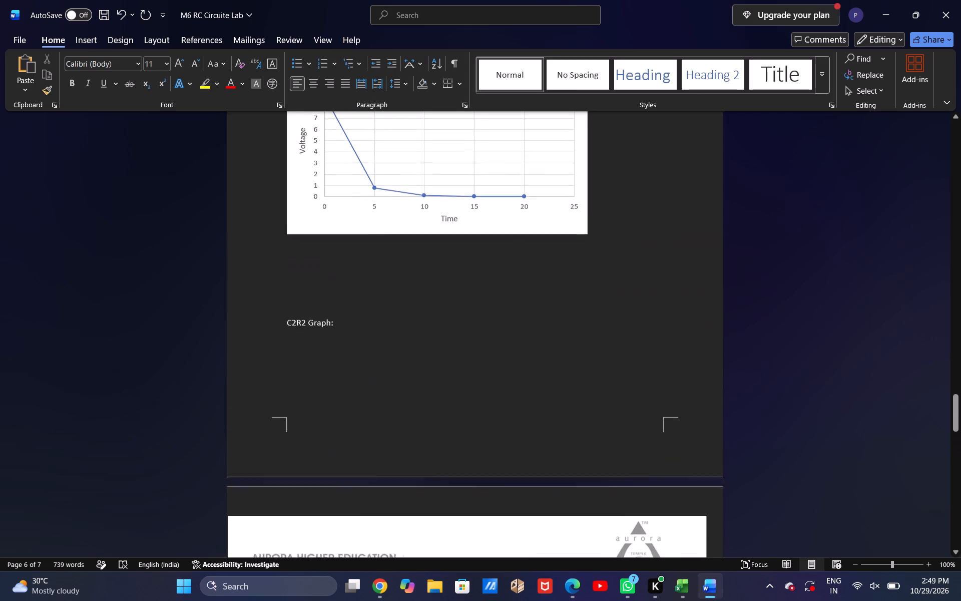
pyautogui.scroll(-2, 330, 370)
pyautogui.scroll(1, 330, 370)
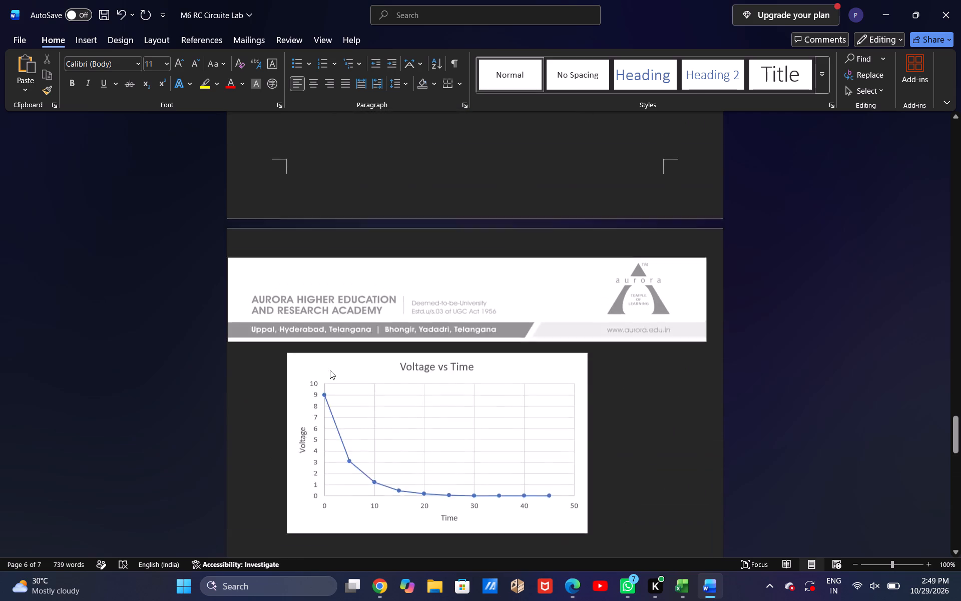
pyautogui.scroll(2, 330, 370)
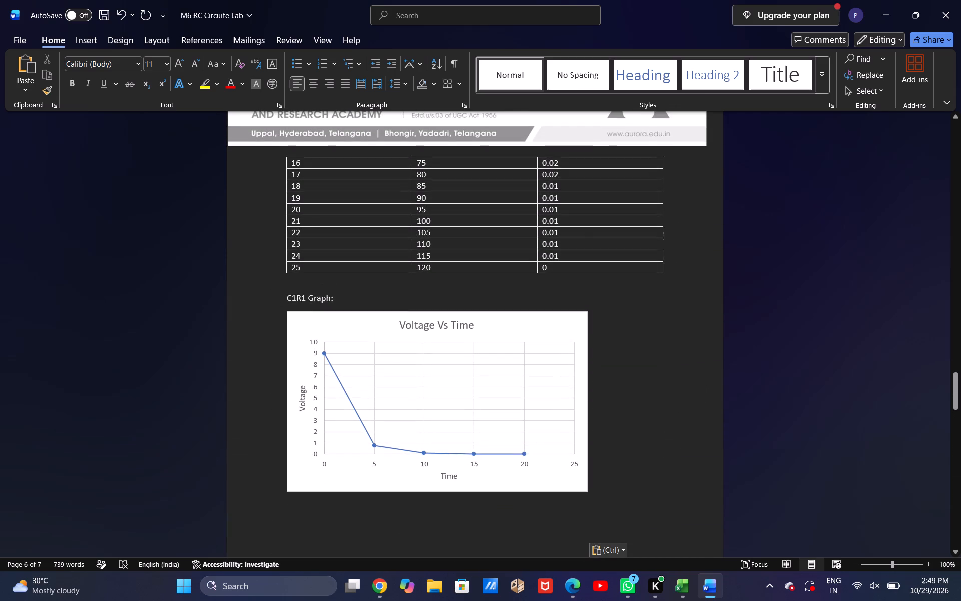
pyautogui.scroll(3, 330, 370)
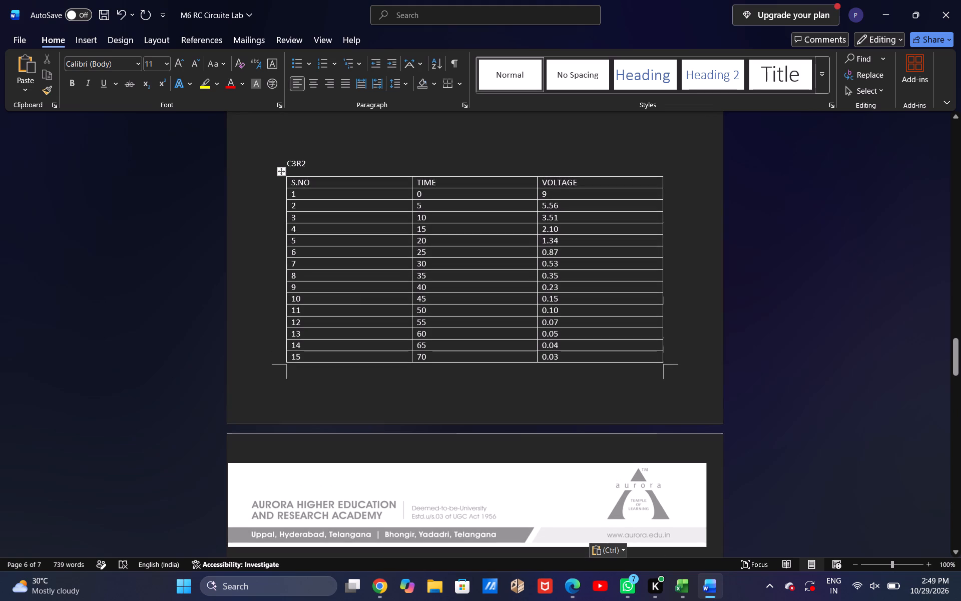
pyautogui.click(414, 194)
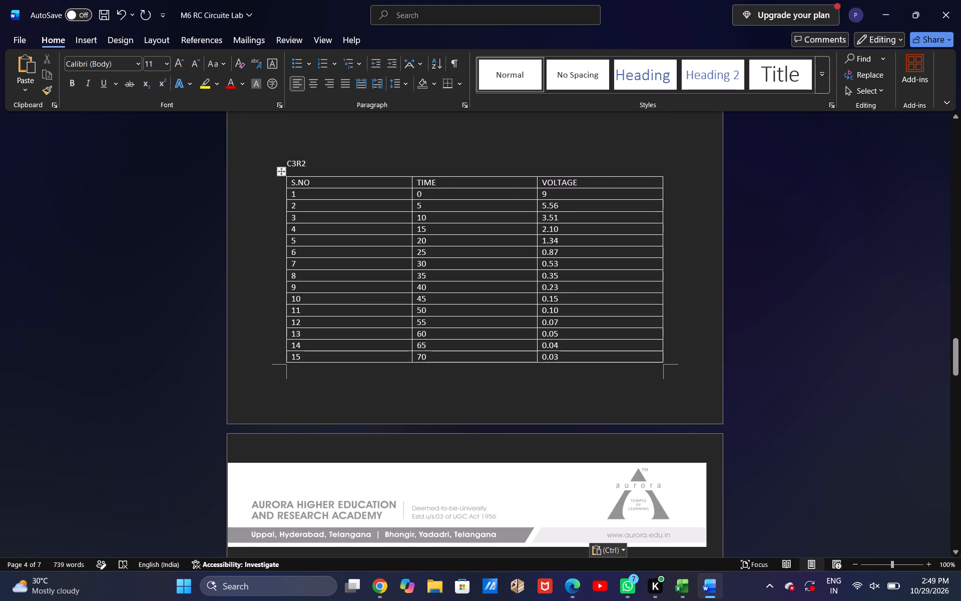
pyautogui.click(417, 194)
pyautogui.hscroll(1, 417, 194)
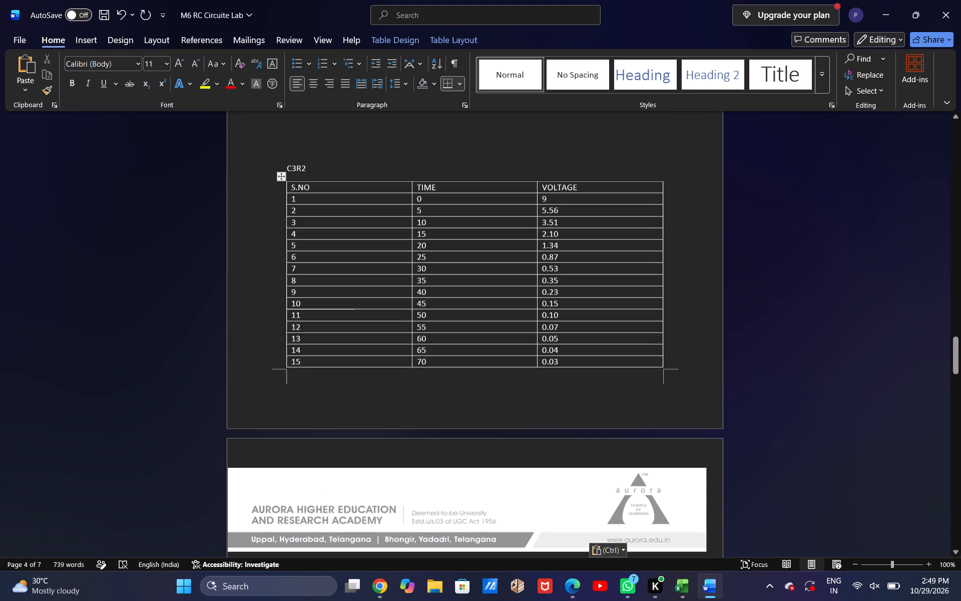
pyautogui.hscroll(1, 417, 194)
pyautogui.doubleClick(417, 196)
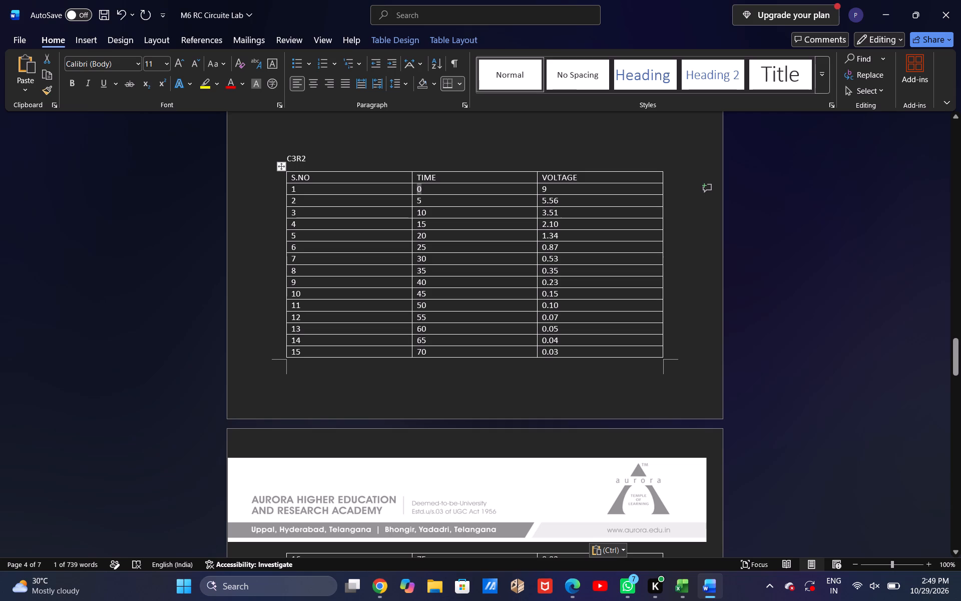
pyautogui.rightClick(417, 196)
pyautogui.rightClick(417, 196)
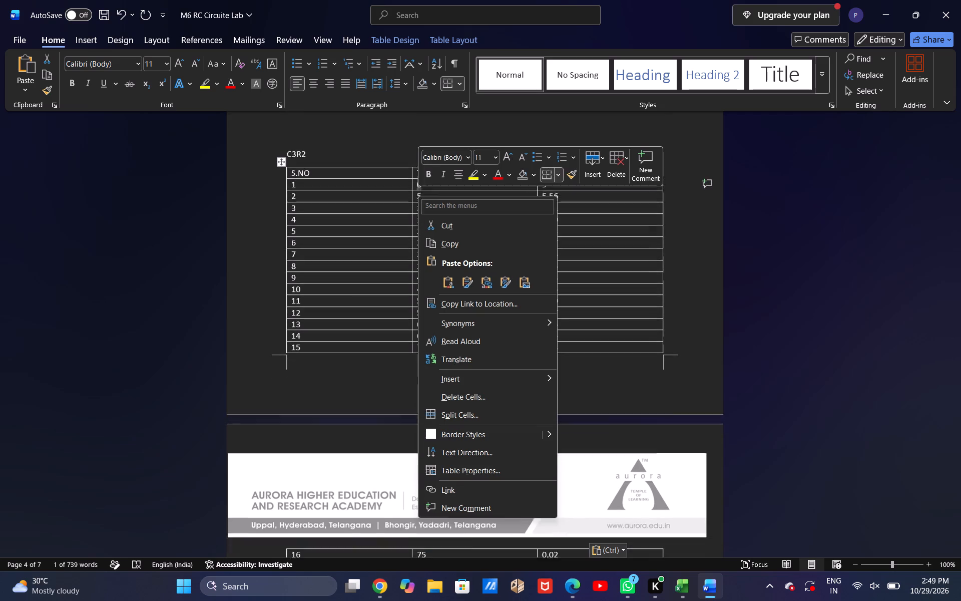
pyautogui.click(430, 120)
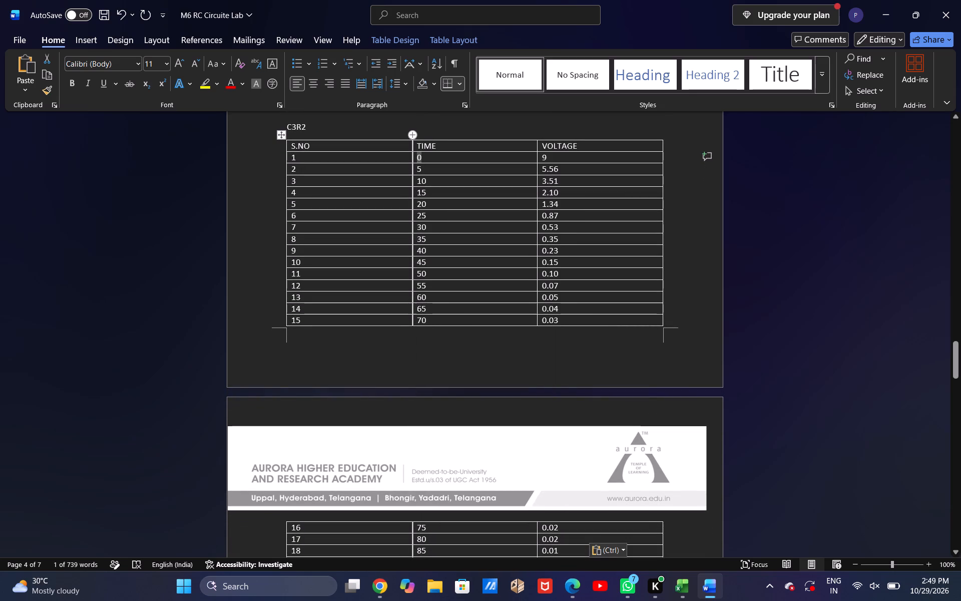
pyautogui.doubleClick(415, 159)
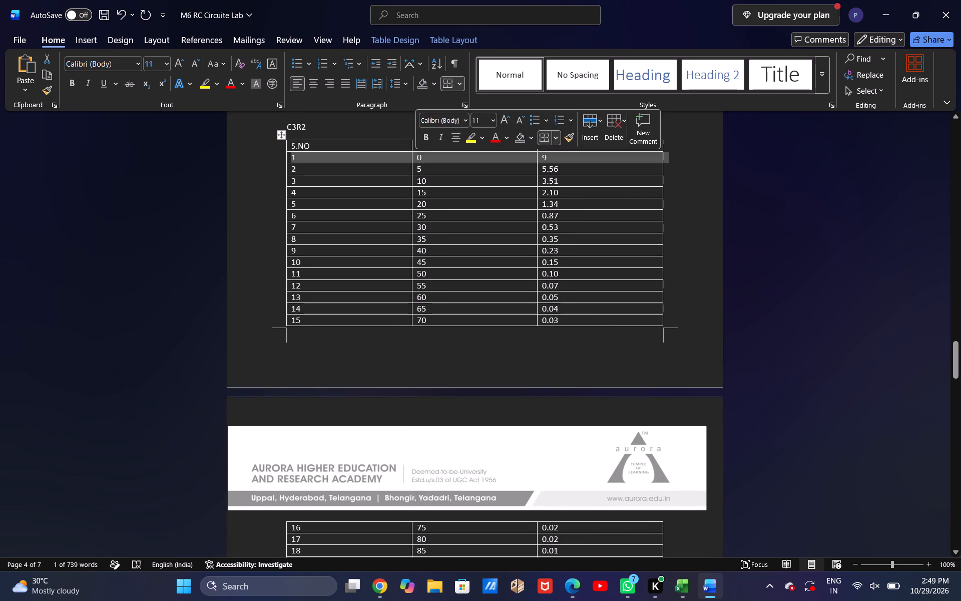
pyautogui.moveTo(415, 159); pyautogui.dragTo(570, 284)
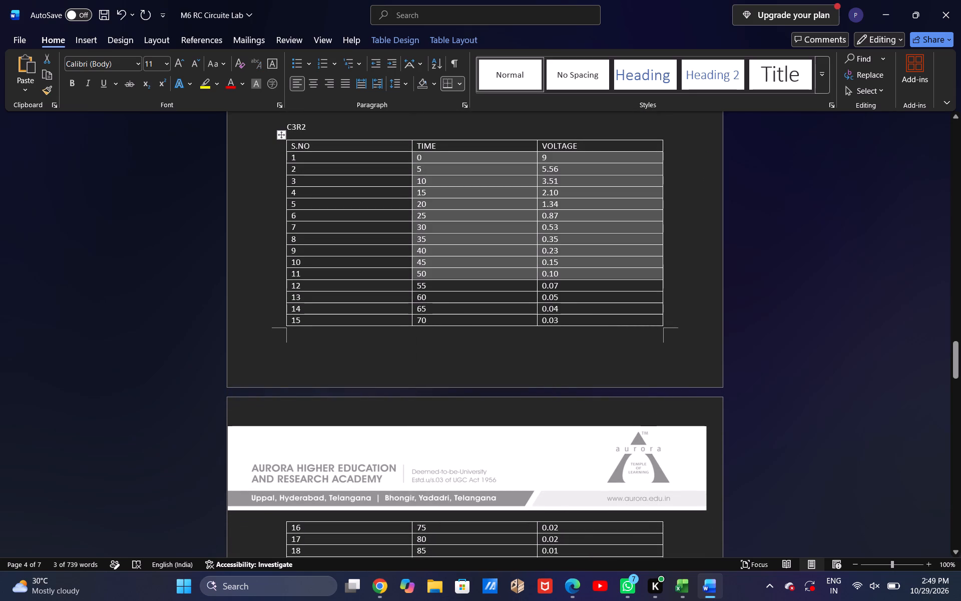
pyautogui.moveTo(570, 284); pyautogui.dragTo(579, 479)
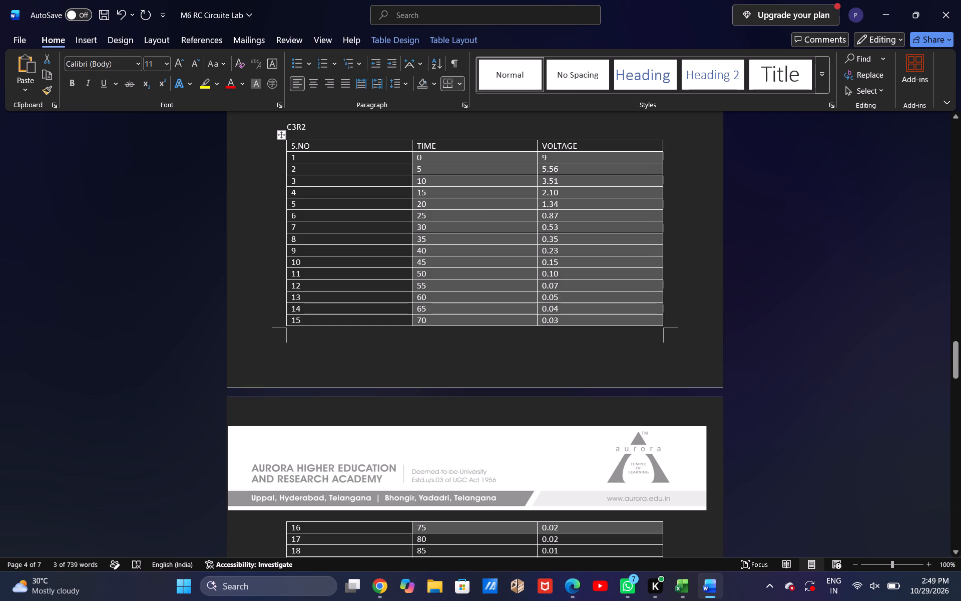
pyautogui.moveTo(579, 479); pyautogui.dragTo(572, 568)
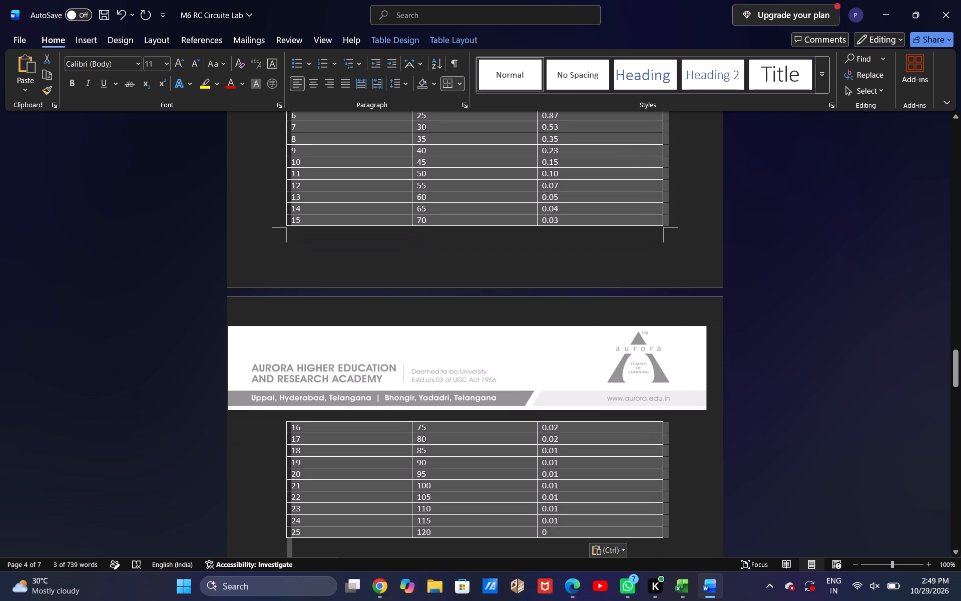
pyautogui.moveTo(572, 568); pyautogui.dragTo(573, 569)
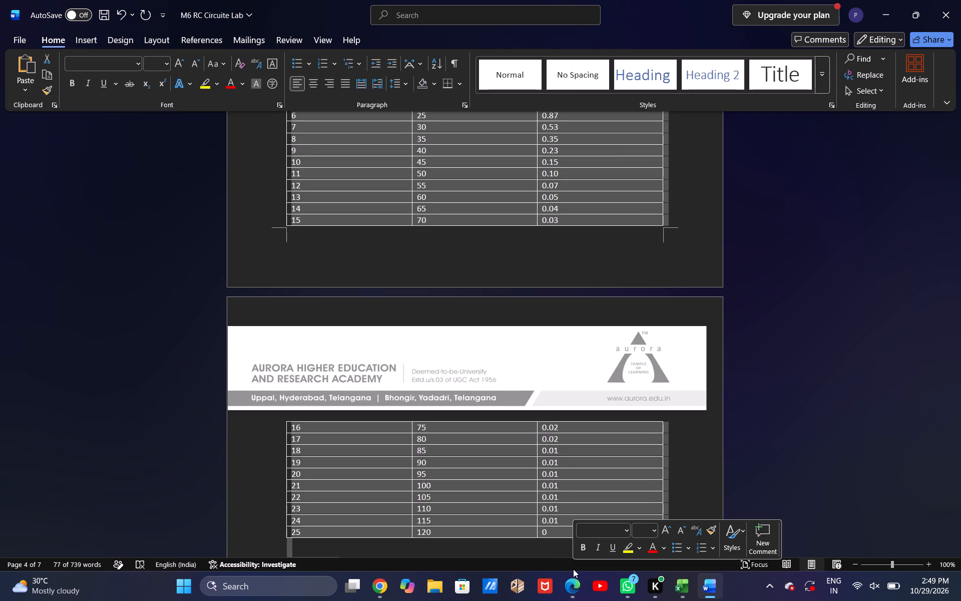
pyautogui.hotkey('ctrl', 'c')
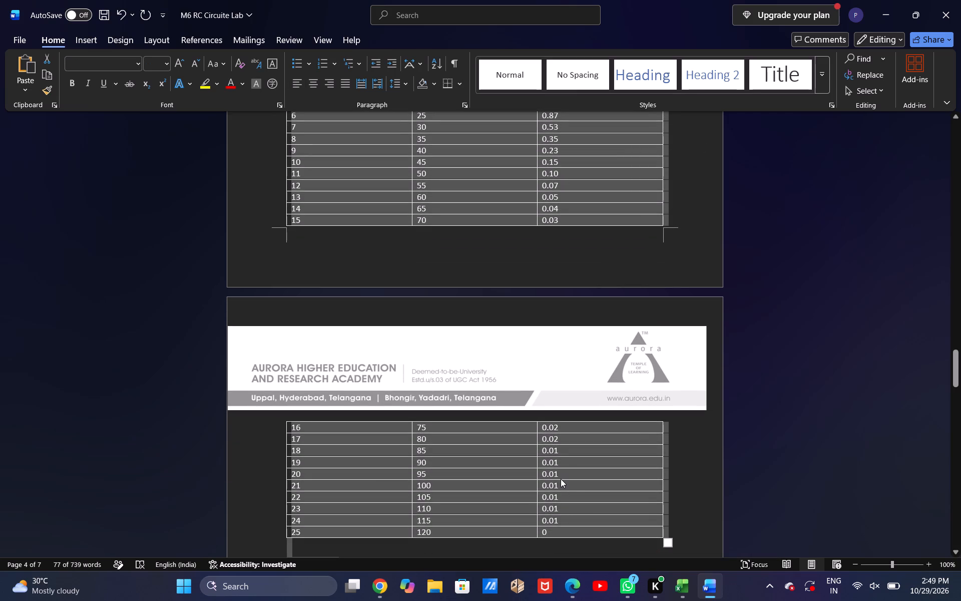
# Switch to the Excel workbook that holds the chart data.
pyautogui.scroll(-2, 561, 479)
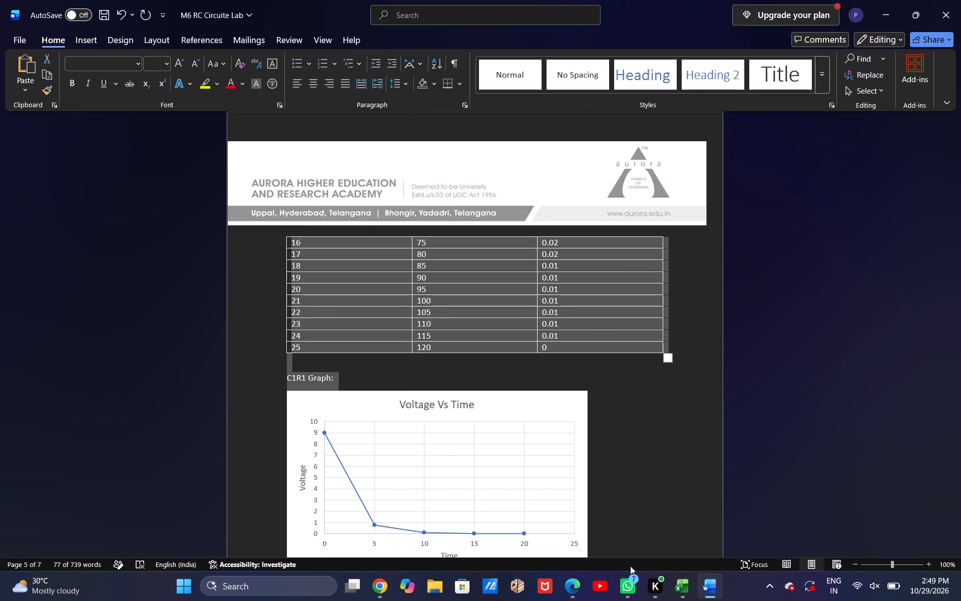
pyautogui.click(678, 583)
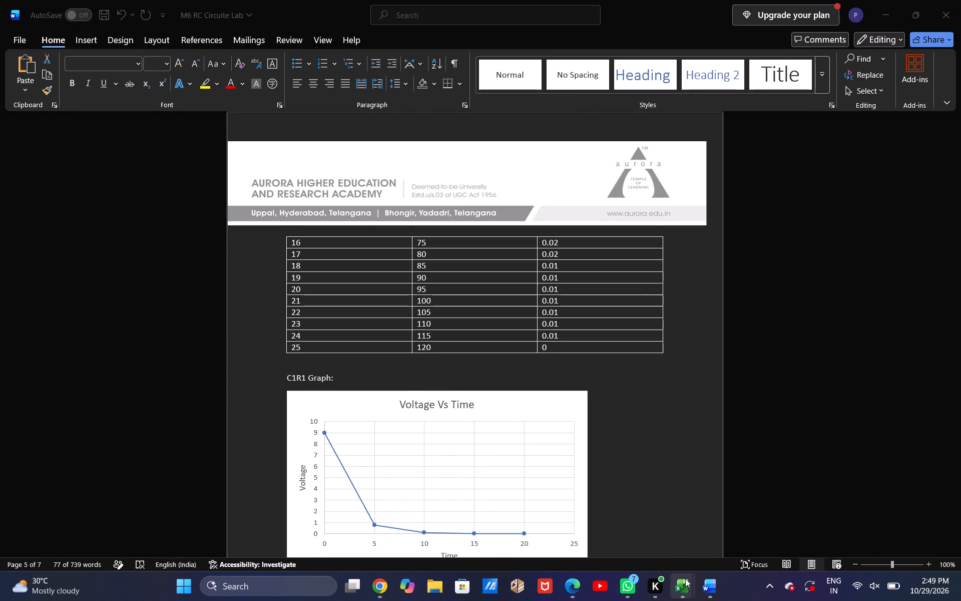
pyautogui.click(685, 578)
# Check the existing voltage charts in the workbook, switch back to the Word report, and review its graph sections and the readings table ending at time 120.
pyautogui.scroll(-8, 689, 487)
pyautogui.scroll(1, 689, 487)
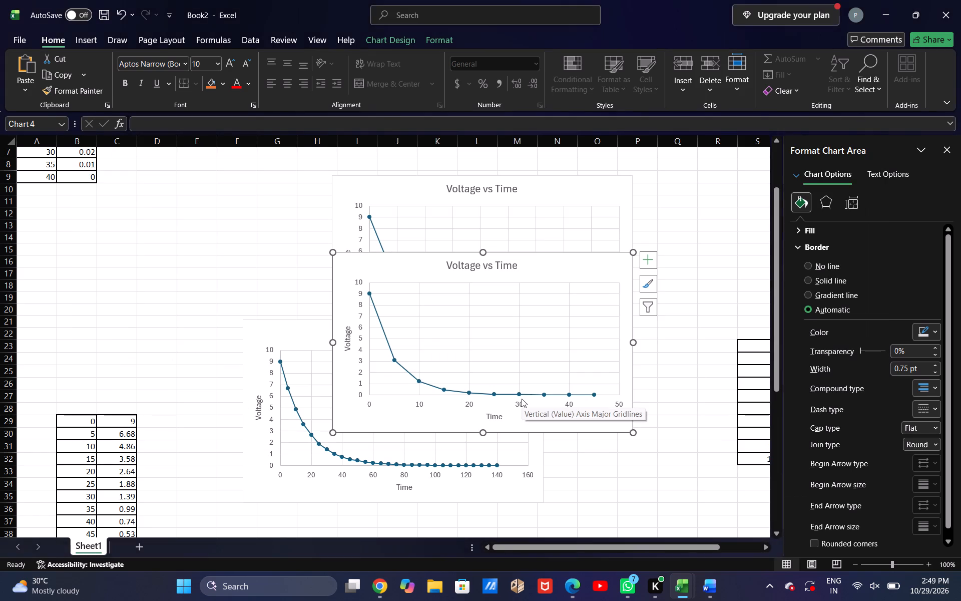
pyautogui.scroll(2, 522, 399)
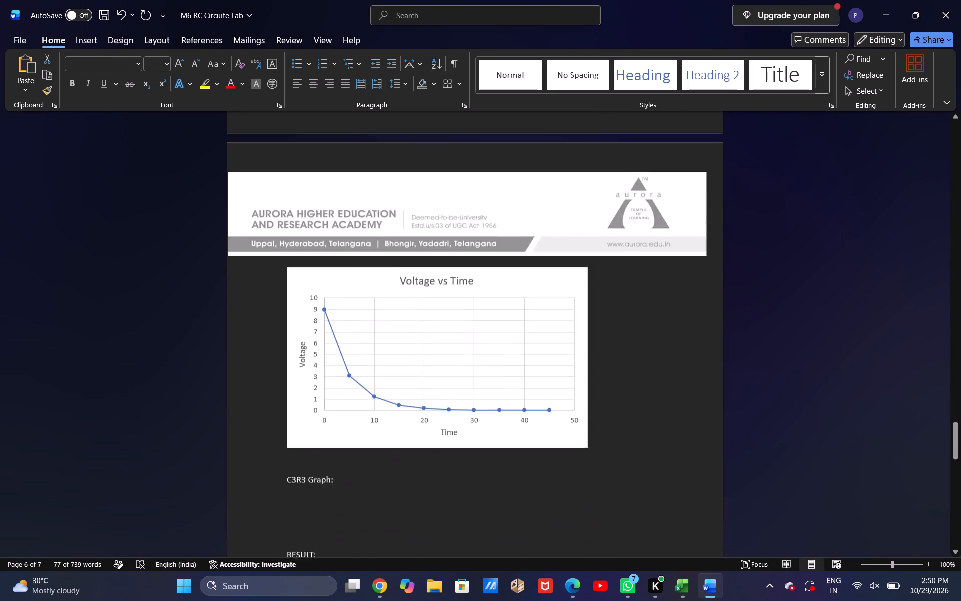
pyautogui.scroll(5, 522, 399)
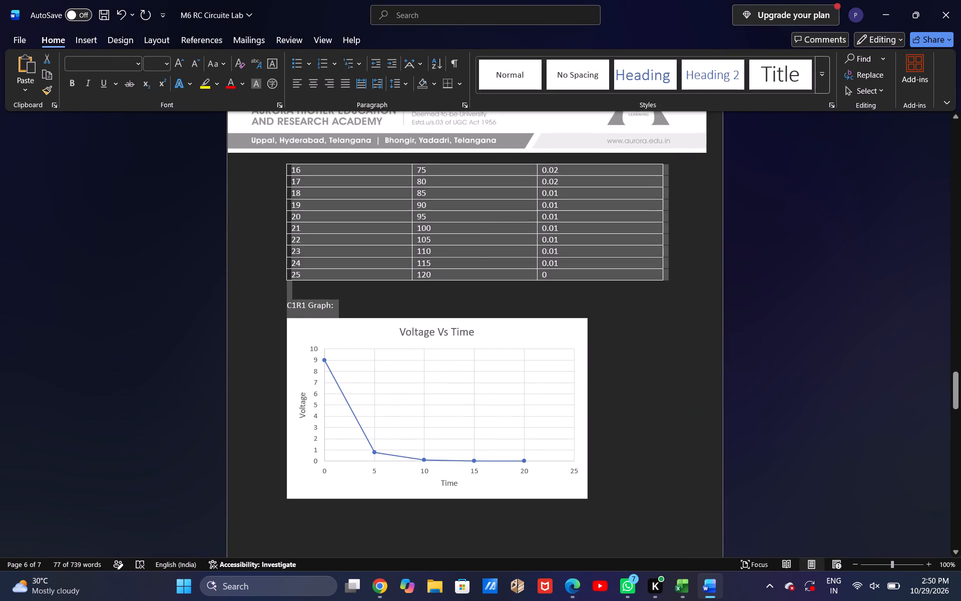
pyautogui.scroll(2, 522, 399)
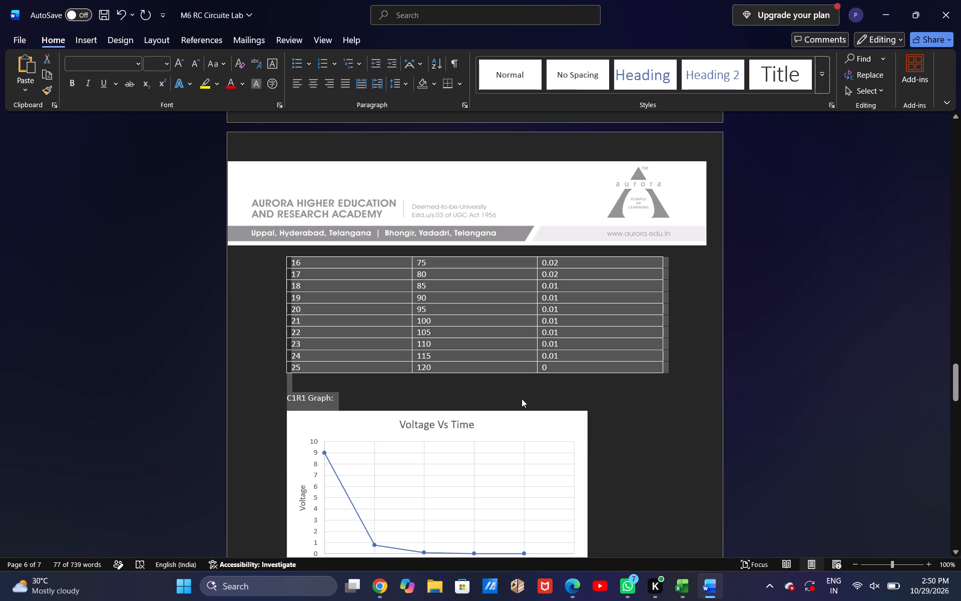
pyautogui.scroll(1, 522, 399)
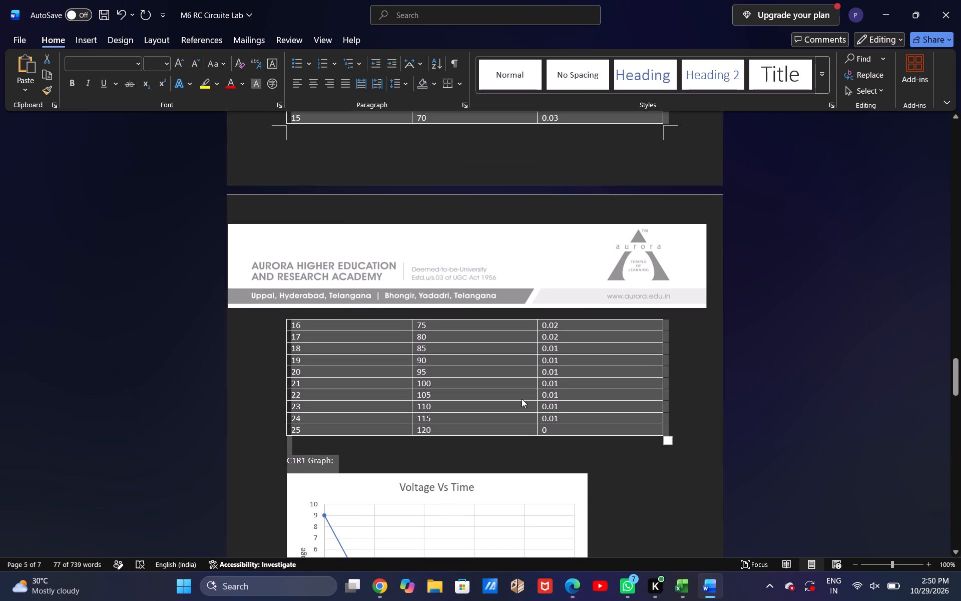
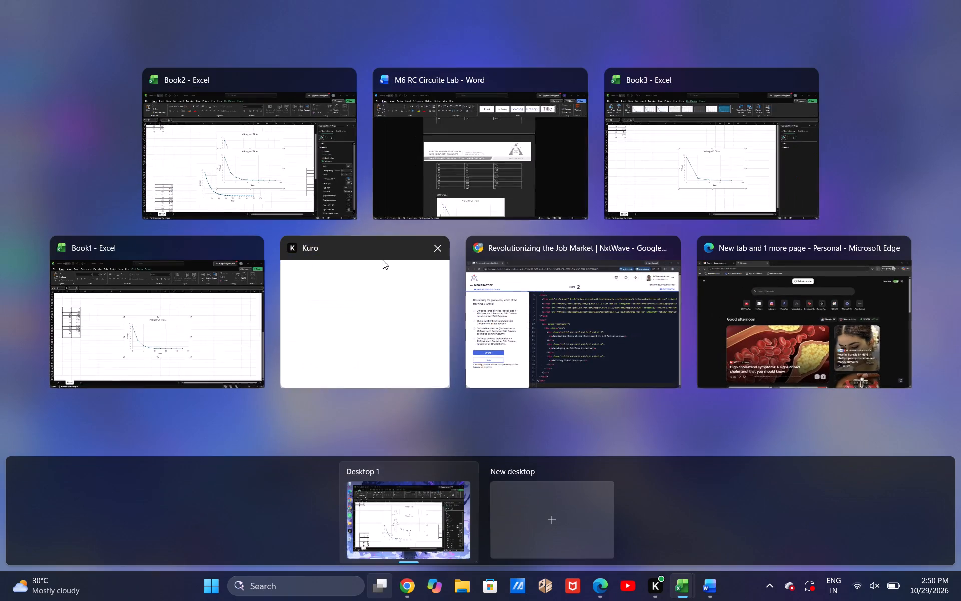
# Return to the Word report and copy the C3R2 table's TIME and VOLTAGE readings for rows 1 through 25.
pyautogui.click(442, 199)
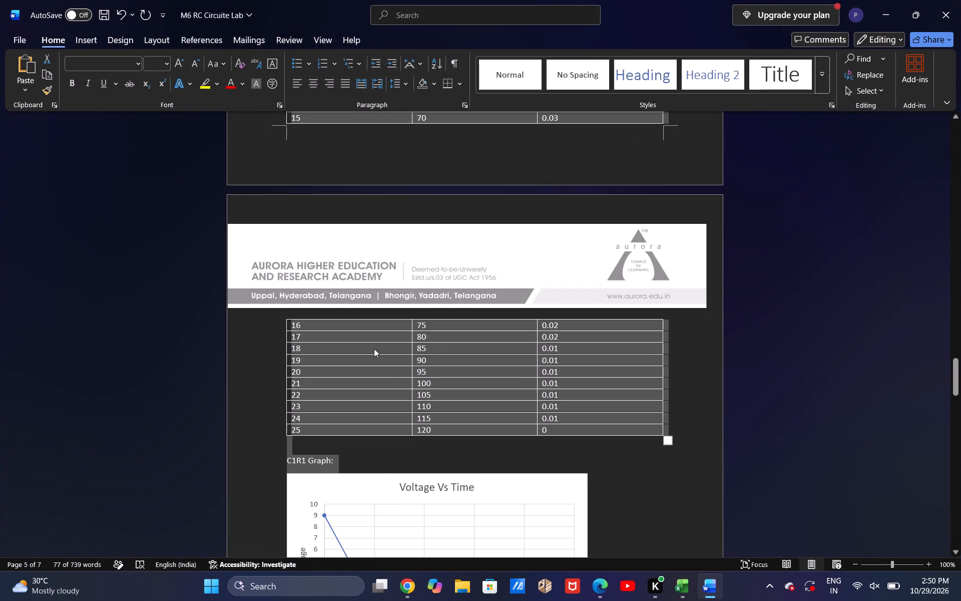
pyautogui.scroll(2, 410, 268)
pyautogui.doubleClick(412, 163)
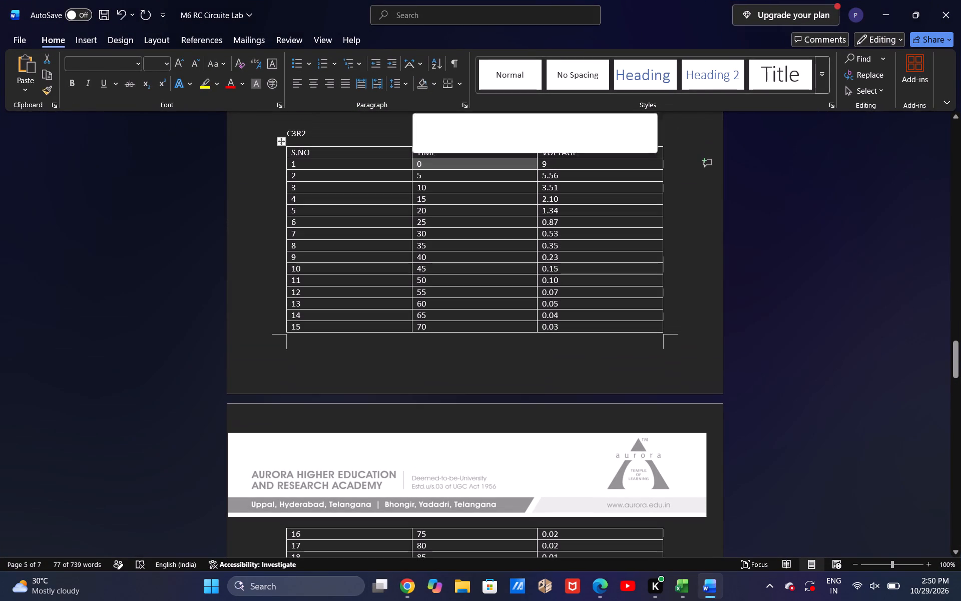
pyautogui.click(424, 162)
pyautogui.moveTo(424, 162); pyautogui.dragTo(478, 172)
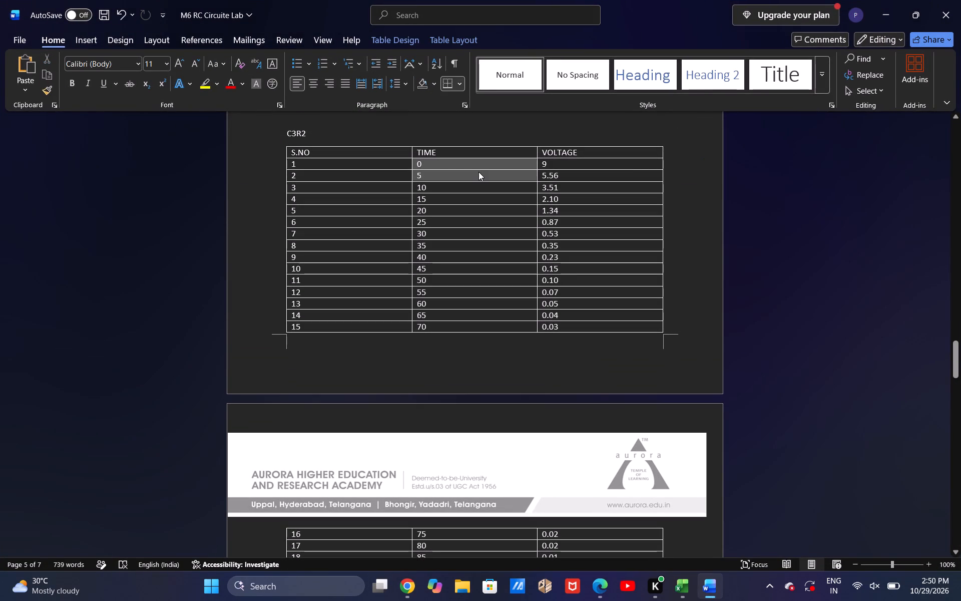
pyautogui.moveTo(478, 172); pyautogui.dragTo(563, 437)
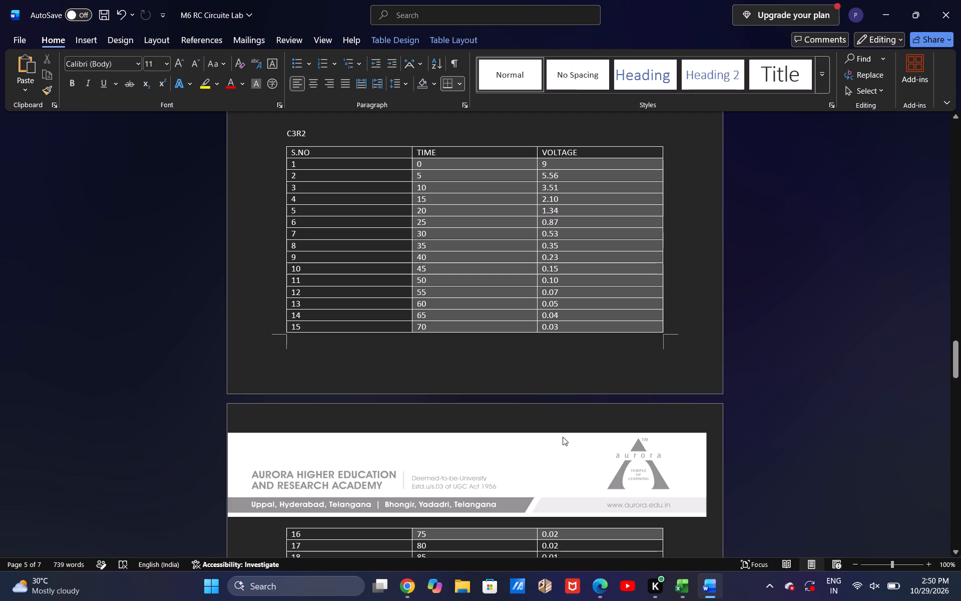
pyautogui.moveTo(563, 437); pyautogui.dragTo(552, 152)
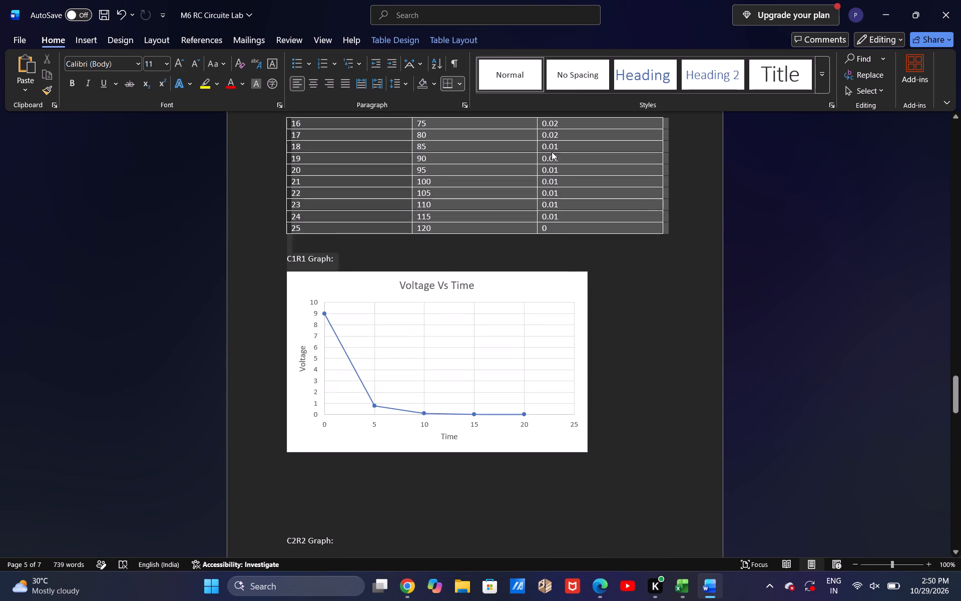
pyautogui.moveTo(552, 152); pyautogui.dragTo(569, 228)
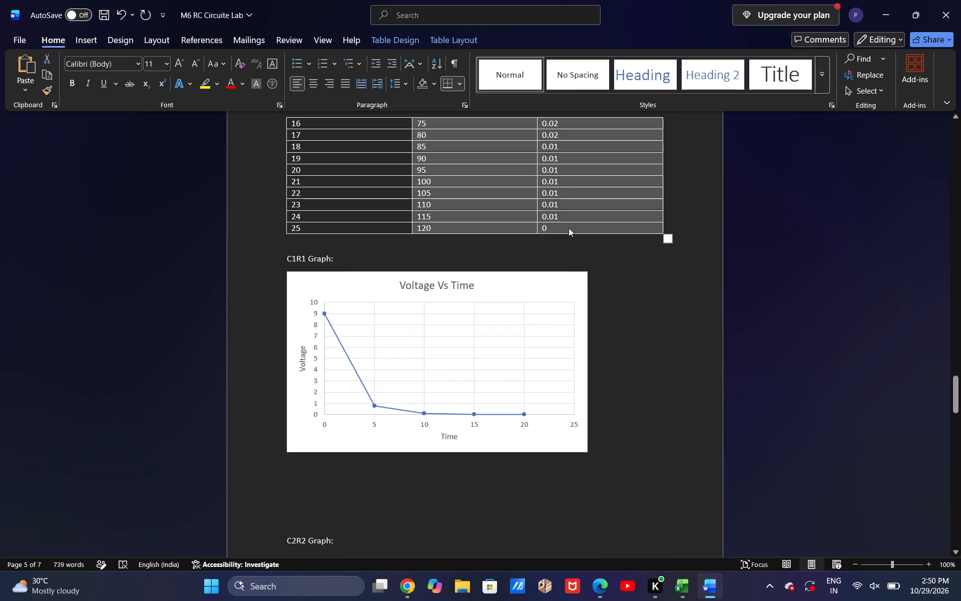
pyautogui.hotkey('ctrl', 'c')
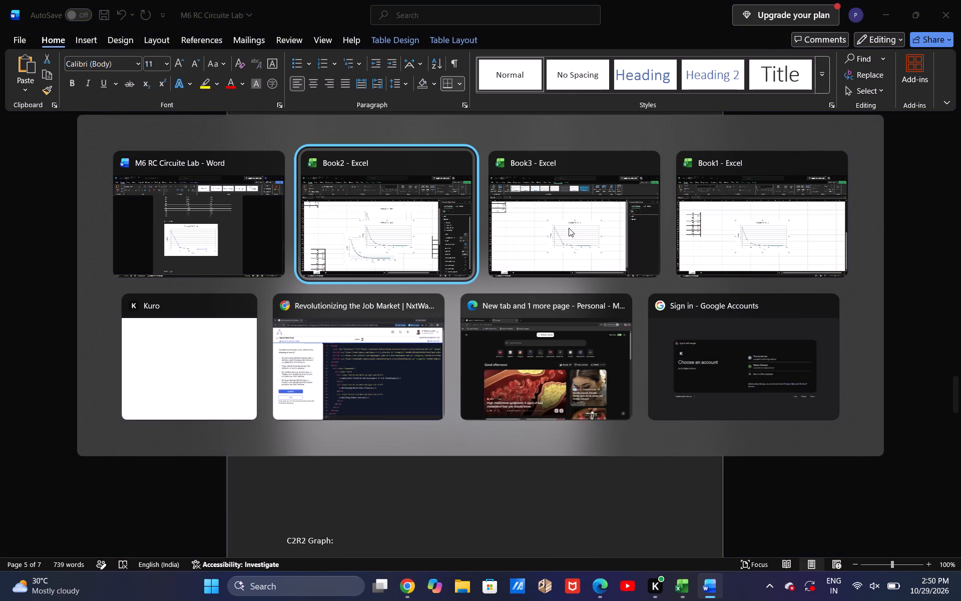
# Paste the C3R2 readings into the Book2 Excel worksheet starting at cell B13.
pyautogui.click(64, 221)
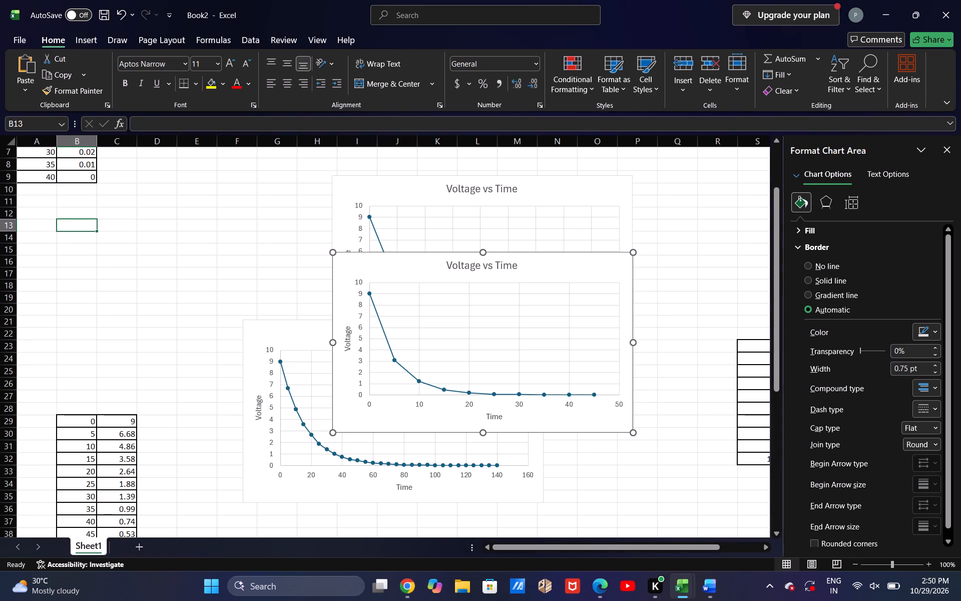
pyautogui.hotkey('ctrl', 'v')
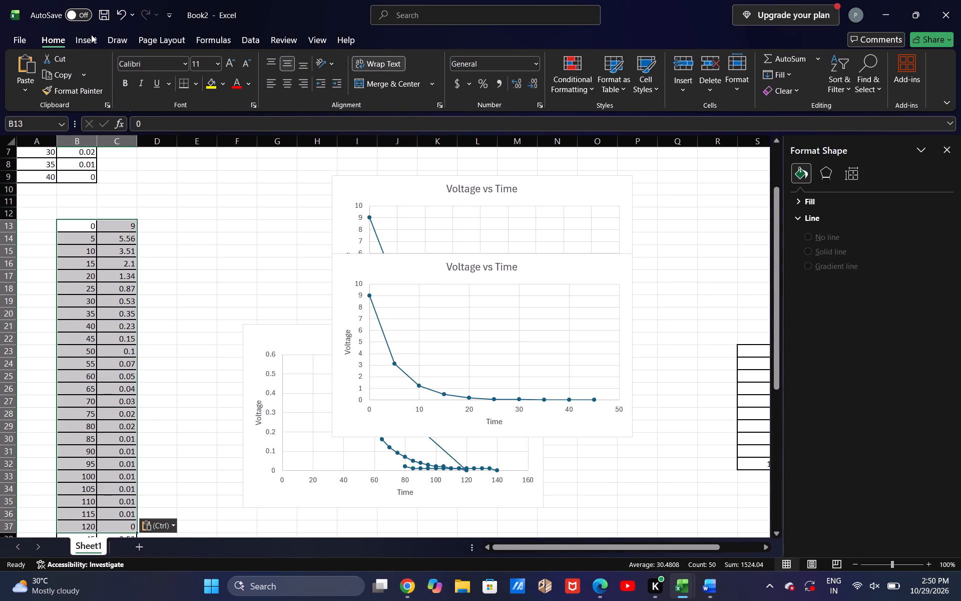
# Insert a scatter chart with straight lines and markers from the pasted C3R2 readings.
pyautogui.click(91, 35)
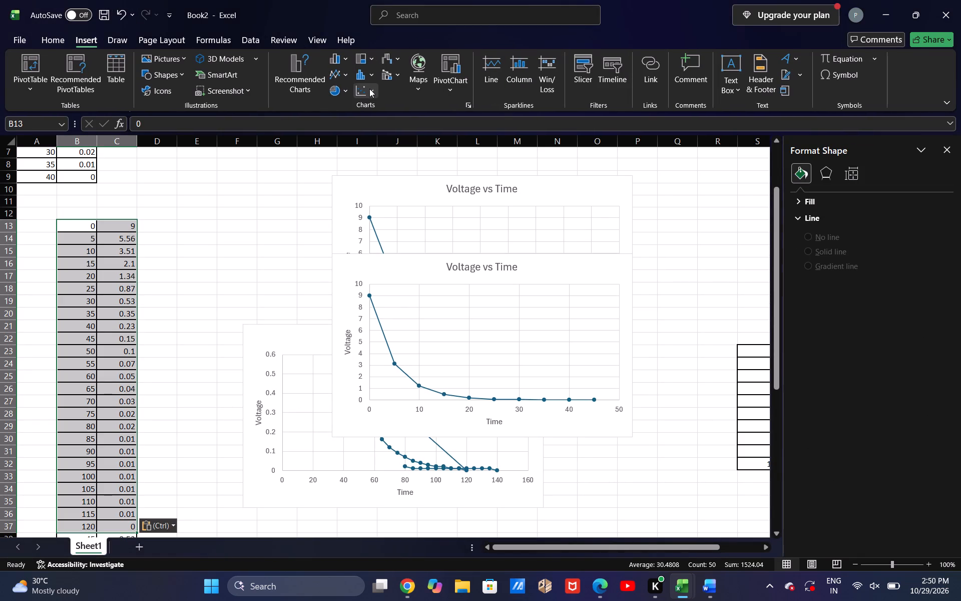
pyautogui.click(369, 89)
pyautogui.click(377, 173)
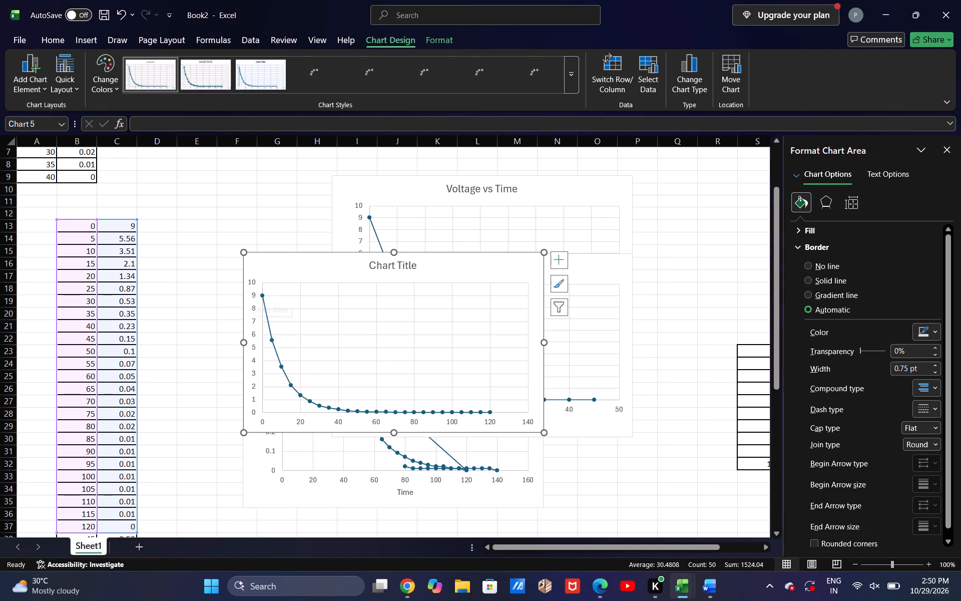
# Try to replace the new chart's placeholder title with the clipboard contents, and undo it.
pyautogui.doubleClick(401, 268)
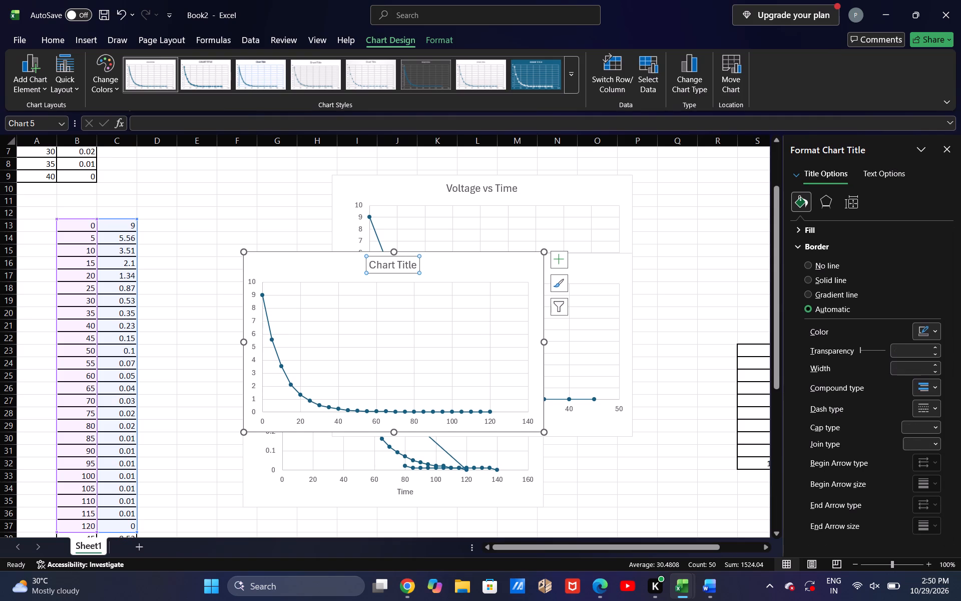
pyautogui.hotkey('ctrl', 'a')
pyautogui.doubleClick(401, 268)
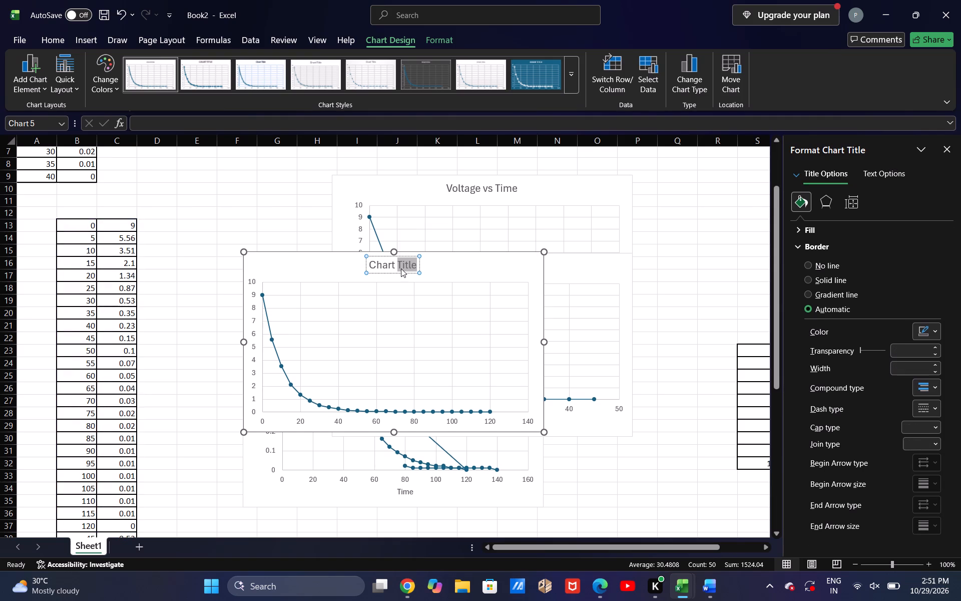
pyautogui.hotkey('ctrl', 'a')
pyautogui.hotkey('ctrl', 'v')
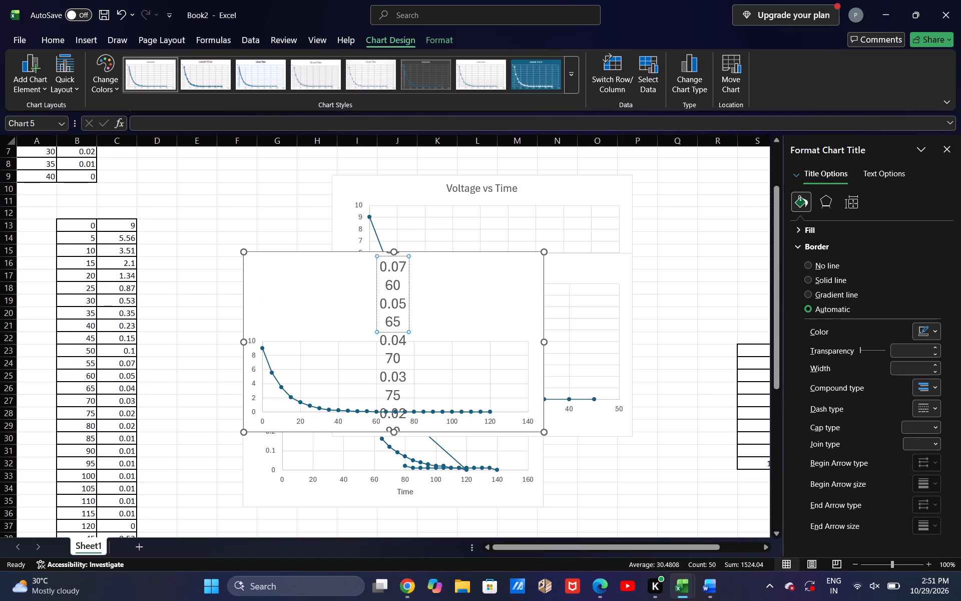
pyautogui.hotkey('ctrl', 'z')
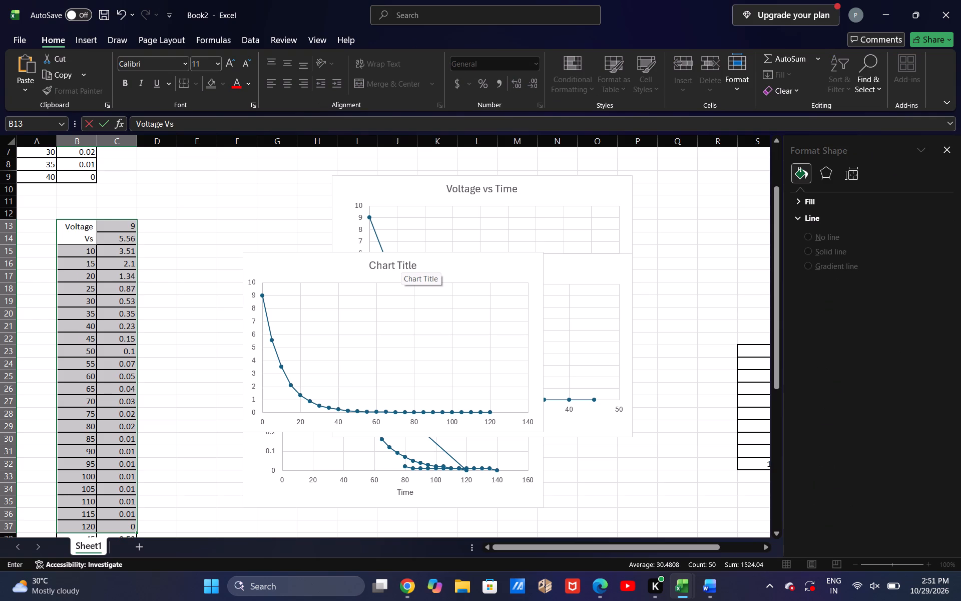
# Change the C3R2 chart's title to "Voltage vs Time".
pyautogui.doubleClick(401, 268)
pyautogui.click(401, 268)
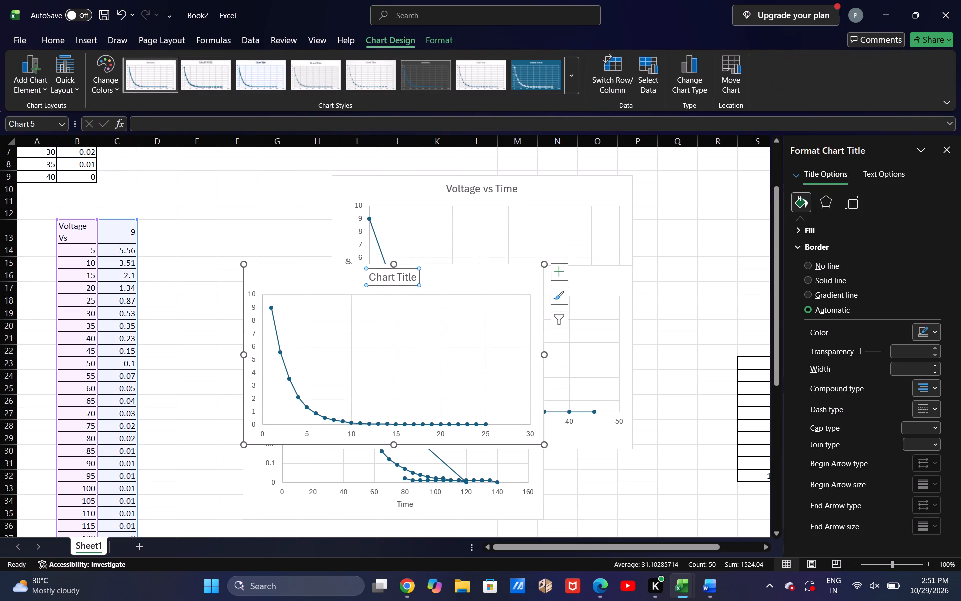
pyautogui.doubleClick(390, 279)
pyautogui.press('BackSpace')
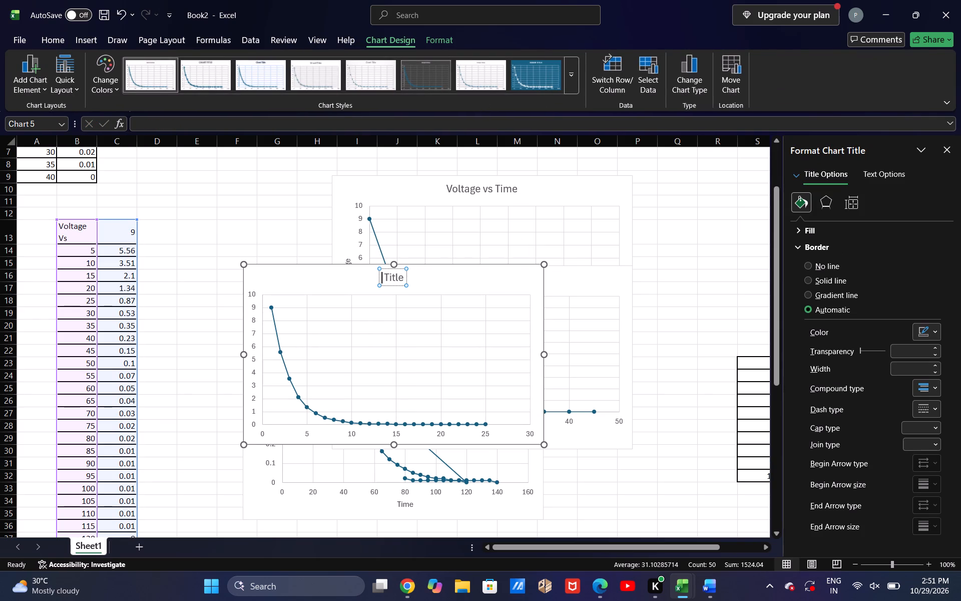
pyautogui.press('Delete')
pyautogui.press('Delete')
pyautogui.press('Delete')
pyautogui.press('Delete')
pyautogui.press('Delete')
pyautogui.press('Delete')
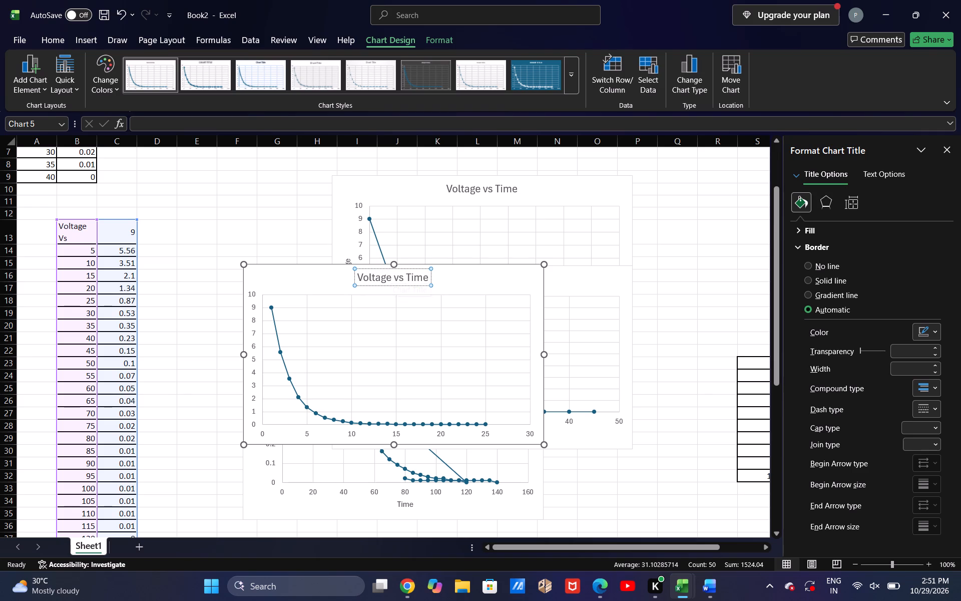
pyautogui.click(652, 283)
# Add axis titles to the C3R2 chart and name its vertical axis "Voltage".
pyautogui.click(529, 288)
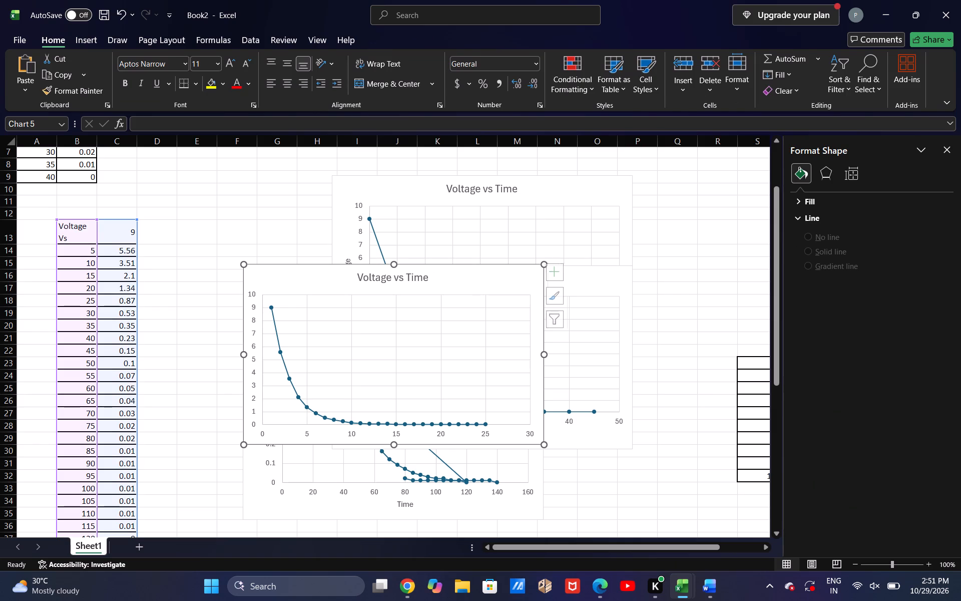
pyautogui.click(557, 275)
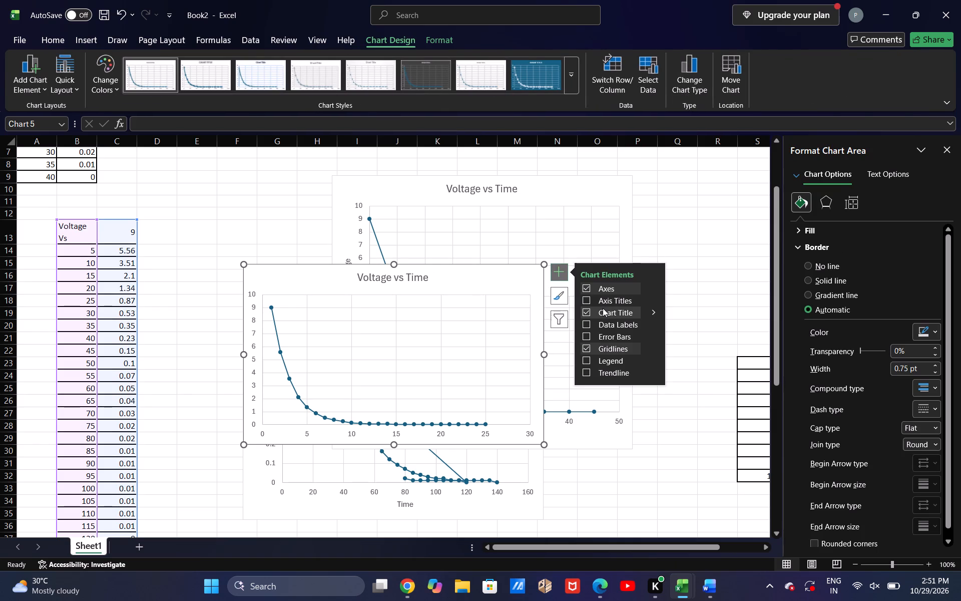
pyautogui.click(594, 303)
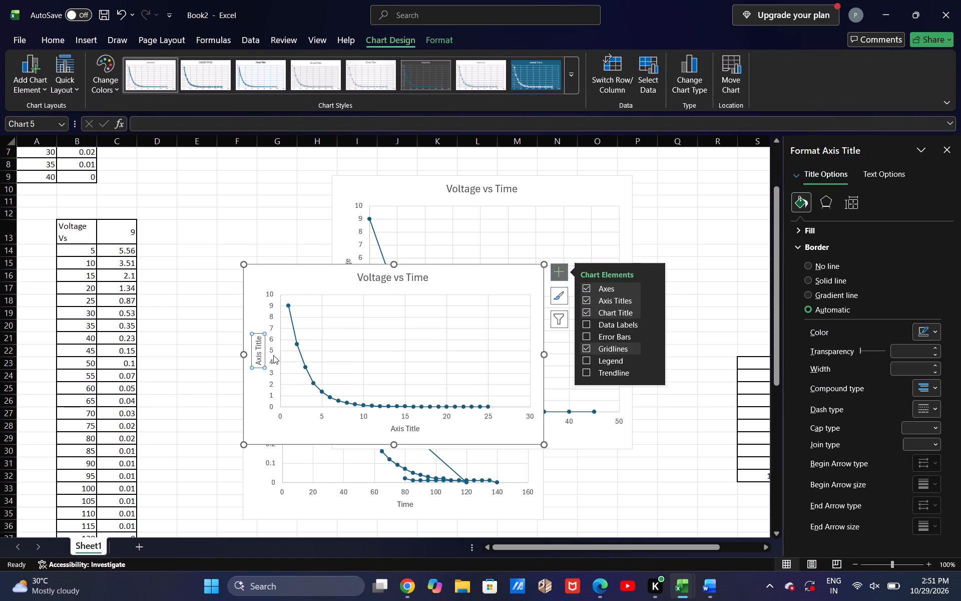
pyautogui.doubleClick(260, 349)
pyautogui.press('BackSpace')
pyautogui.press('BackSpace')
pyautogui.press('BackSpace')
pyautogui.press('BackSpace')
pyautogui.press('BackSpace')
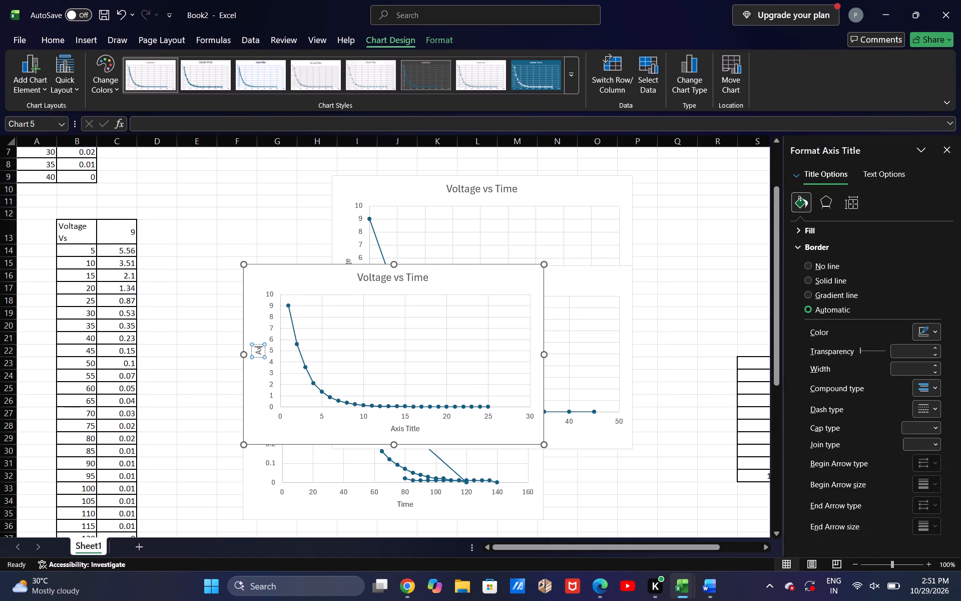
pyautogui.press('BackSpace')
pyautogui.write('ge')
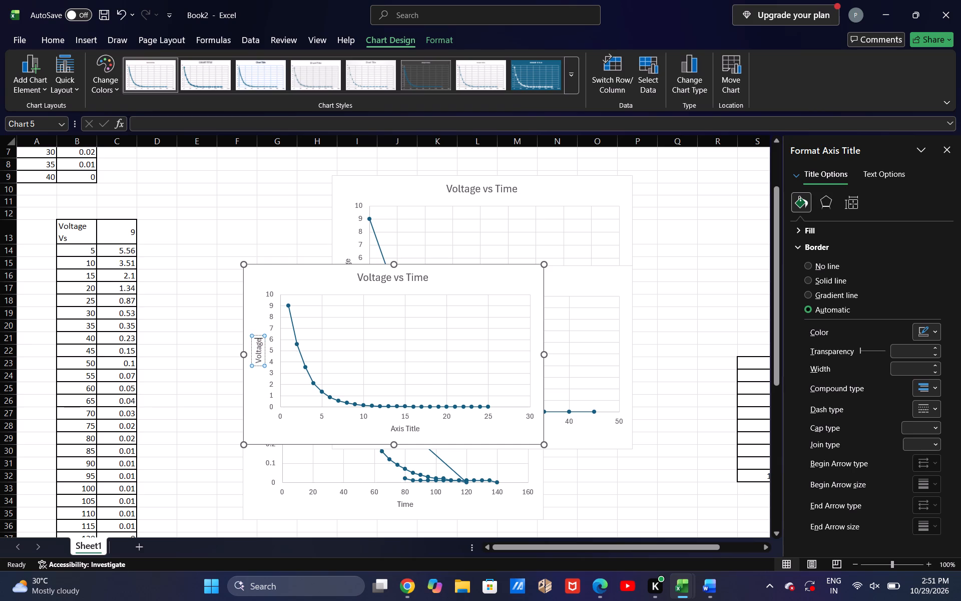
# Name the C3R2 chart's horizontal axis "Time".
pyautogui.doubleClick(407, 428)
pyautogui.tripleClick(407, 428)
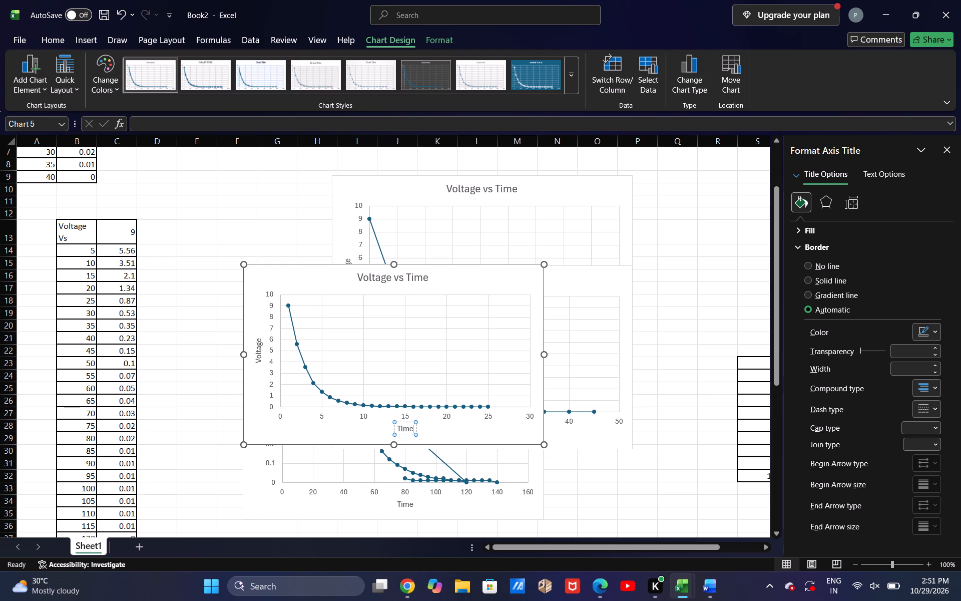
pyautogui.click(402, 427)
pyautogui.press('BackSpace')
pyautogui.press('i')
# Copy the whole C3R2 "Voltage vs Time" chart with its title and axis titles.
pyautogui.hotkey('ctrl', 'c')
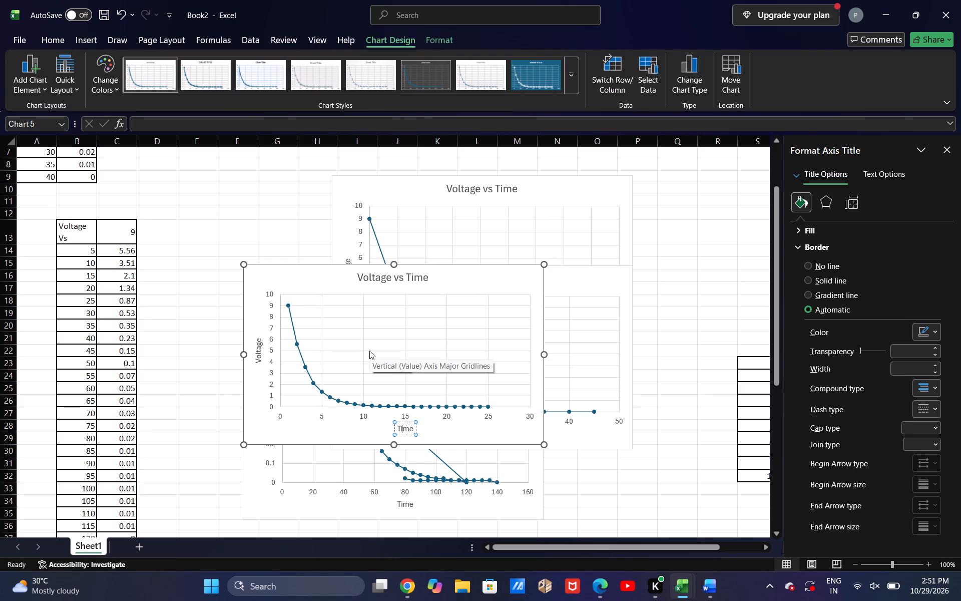
pyautogui.click(369, 351)
pyautogui.click(204, 320)
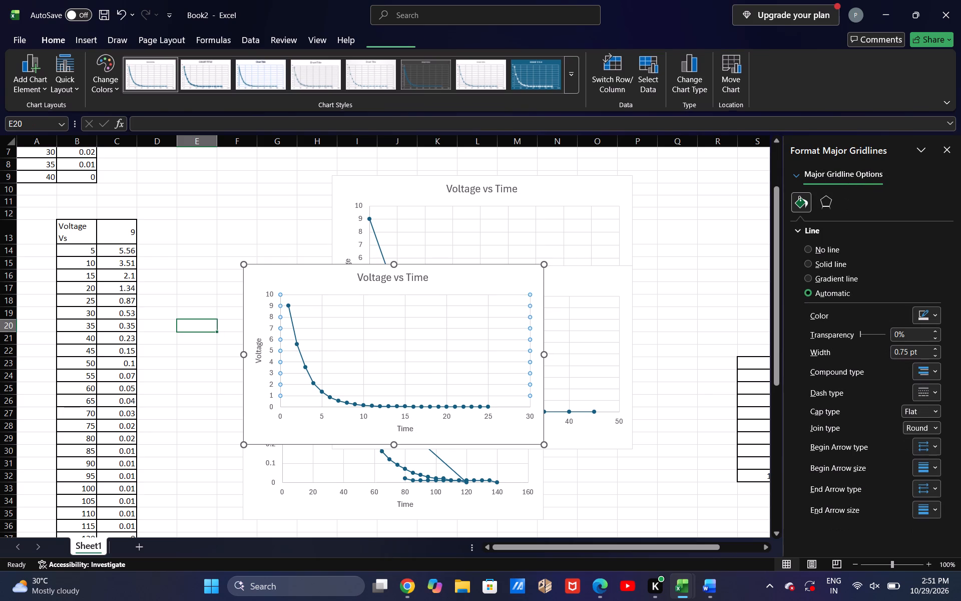
pyautogui.click(255, 291)
pyautogui.hotkey('ctrl', 'c')
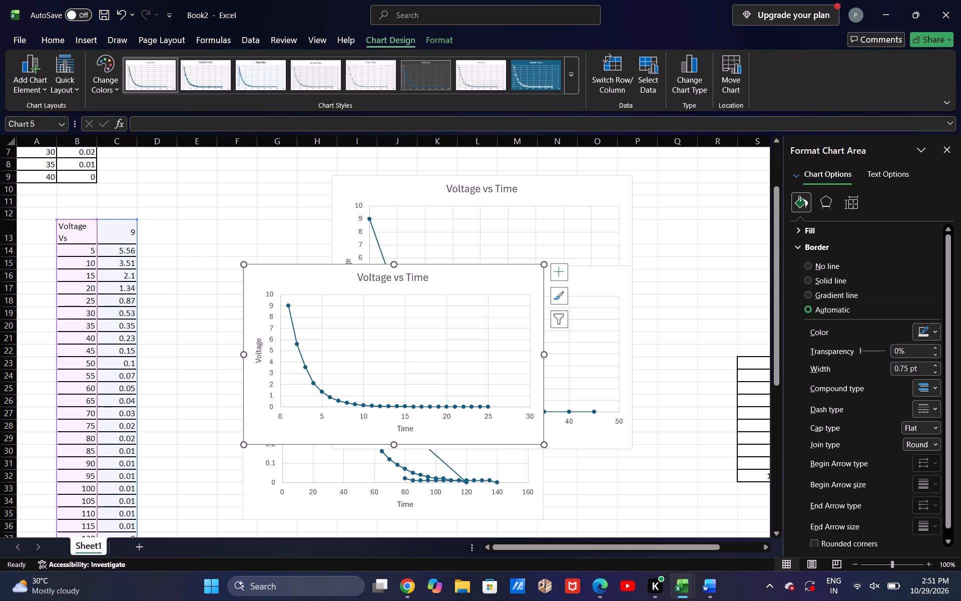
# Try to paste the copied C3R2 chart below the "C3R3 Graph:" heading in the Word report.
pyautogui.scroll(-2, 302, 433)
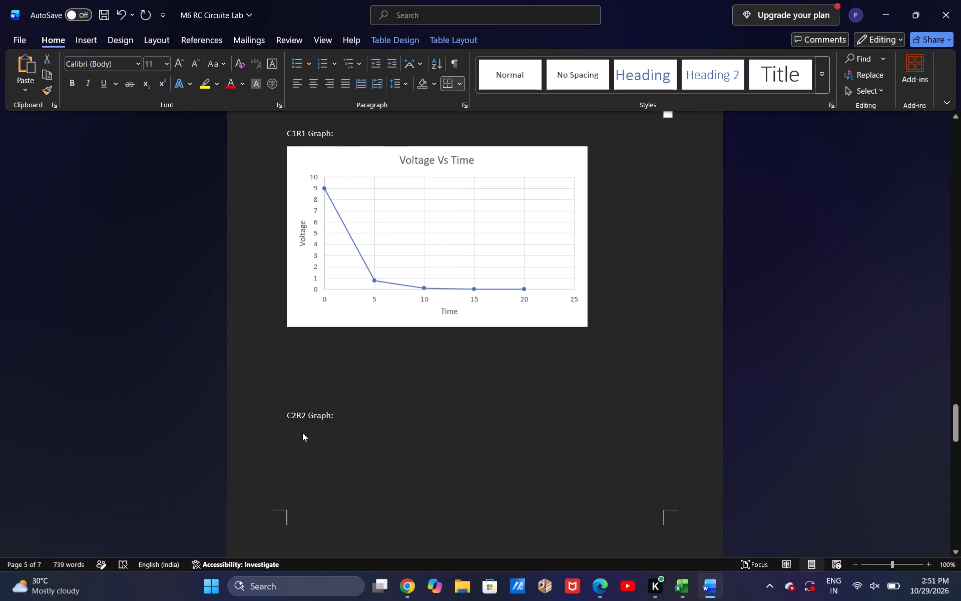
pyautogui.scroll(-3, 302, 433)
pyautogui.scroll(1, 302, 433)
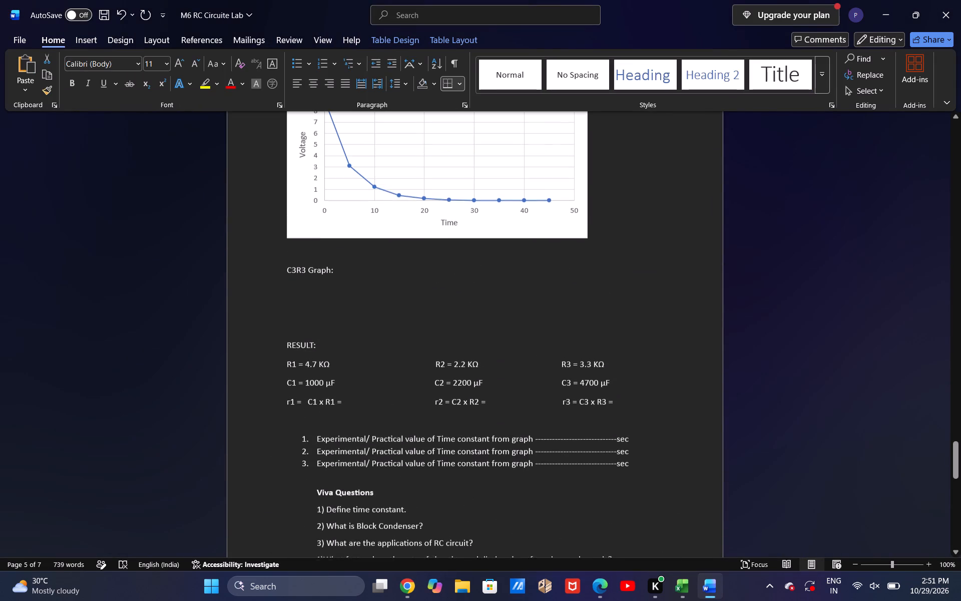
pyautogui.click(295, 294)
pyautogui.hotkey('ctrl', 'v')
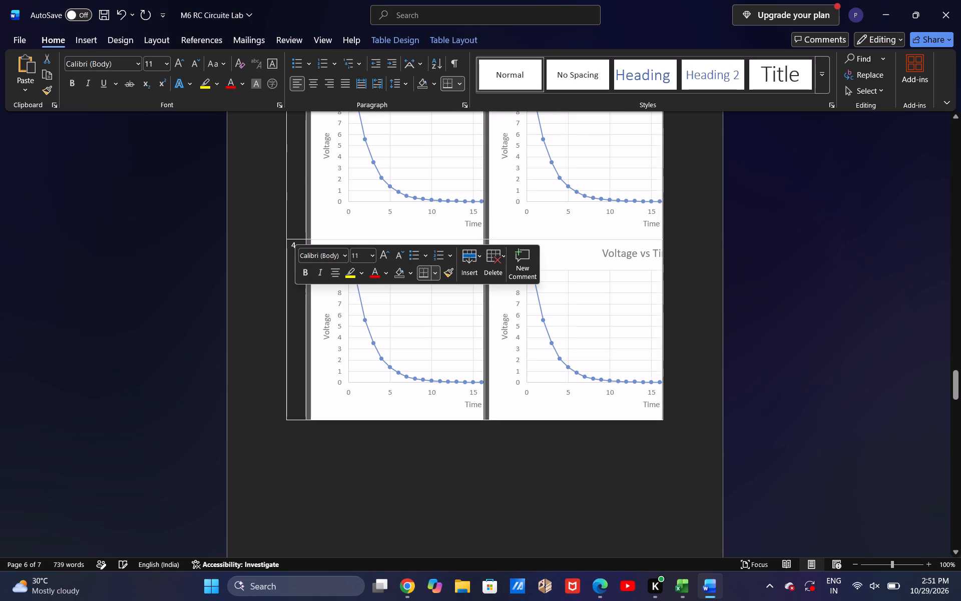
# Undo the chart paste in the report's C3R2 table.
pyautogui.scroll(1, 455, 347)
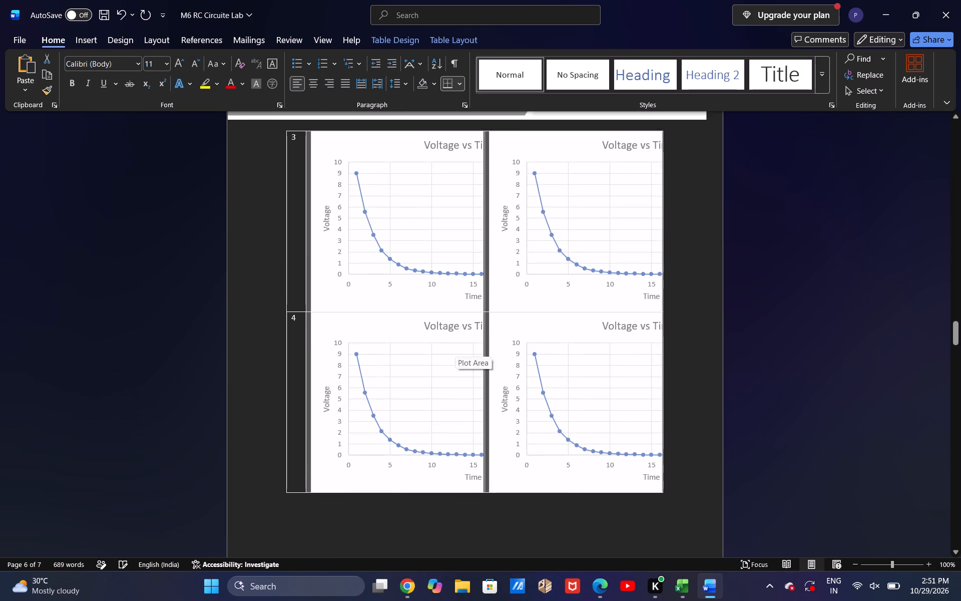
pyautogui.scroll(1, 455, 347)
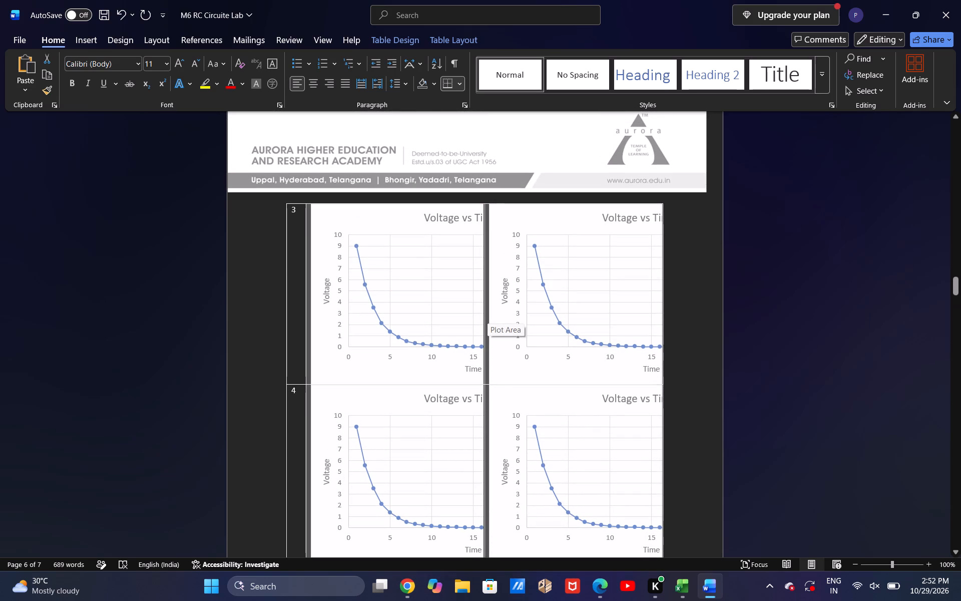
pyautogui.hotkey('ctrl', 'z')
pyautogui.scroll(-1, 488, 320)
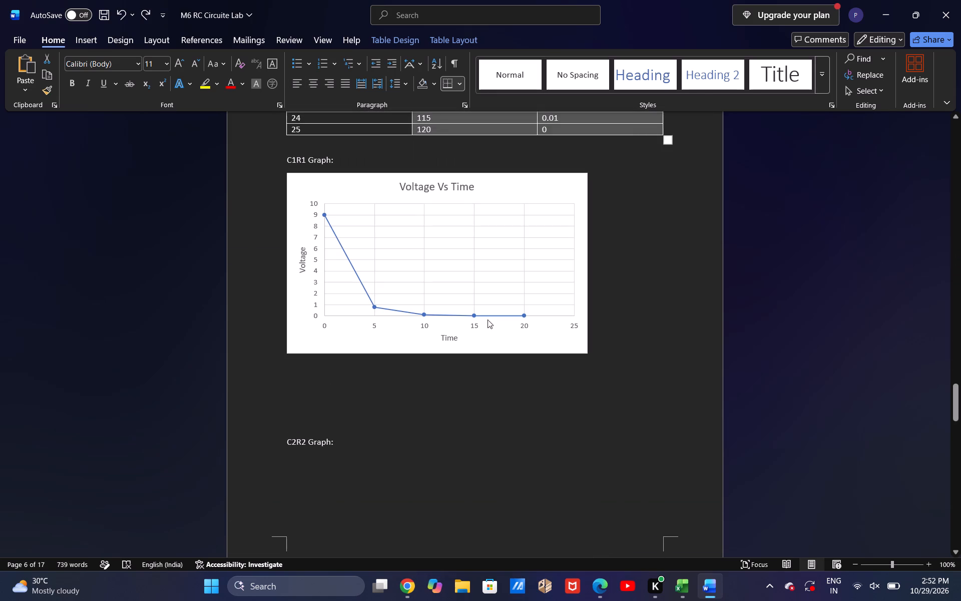
# Switch to Excel, move the C3R2 "Voltage vs Time" chart up over the data columns, and copy the whole chart.
pyautogui.scroll(-5, 488, 320)
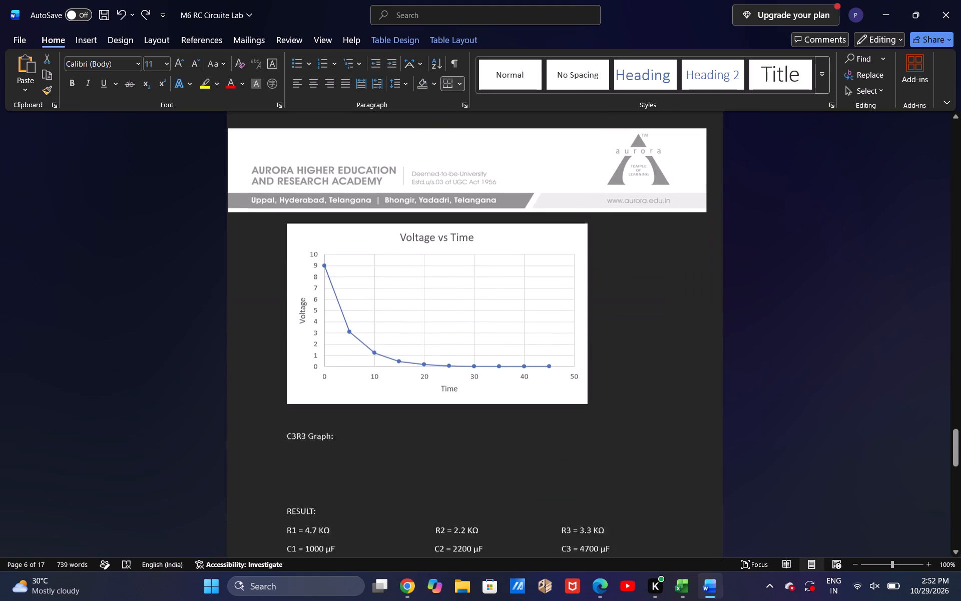
pyautogui.scroll(-1, 488, 320)
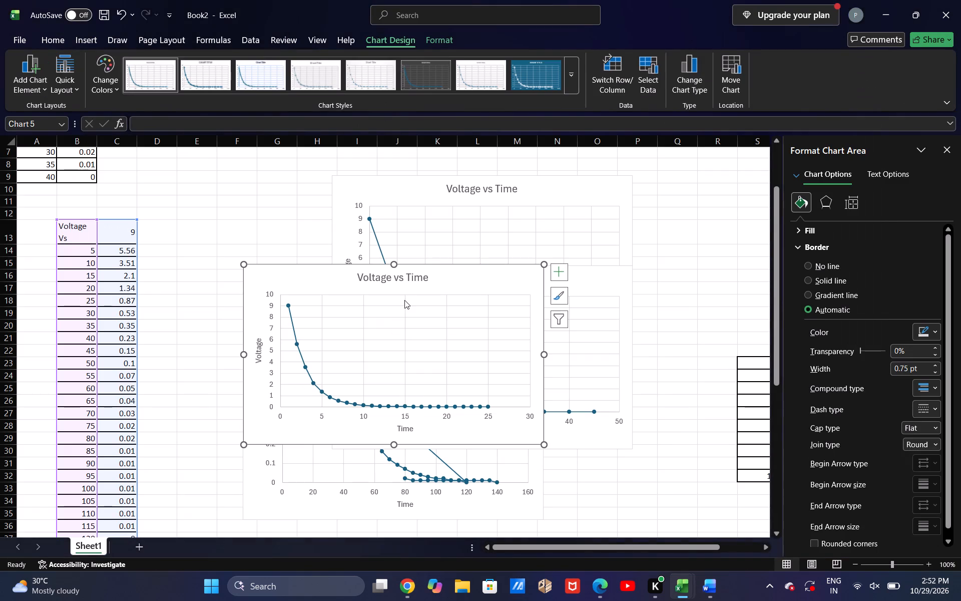
pyautogui.moveTo(346, 270); pyautogui.dragTo(224, 200)
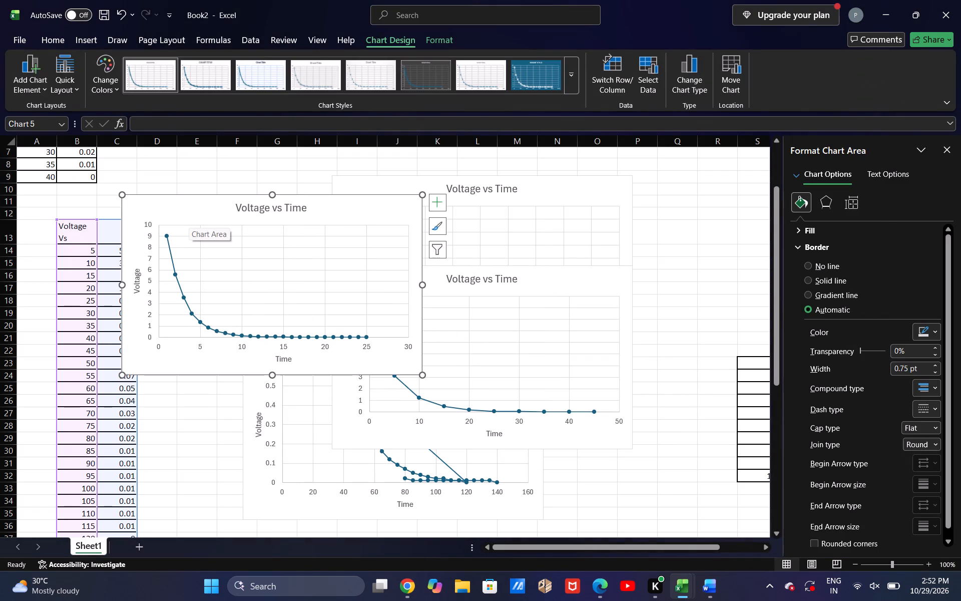
pyautogui.hotkey('ctrl', 'c')
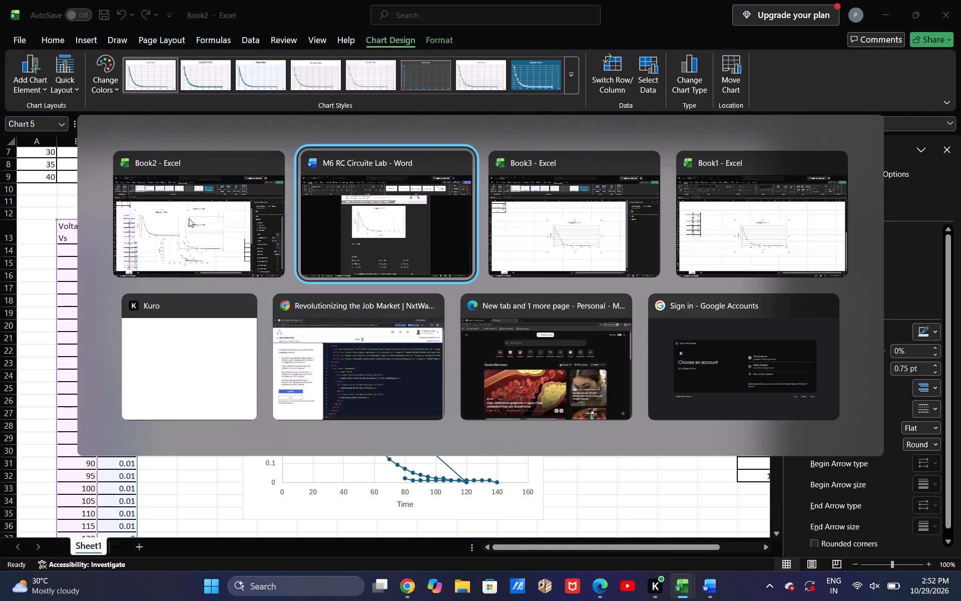
# Return to the Word report and paste the copied C3R2 chart directly below the "C3R3 Graph:" heading.
pyautogui.click(298, 392)
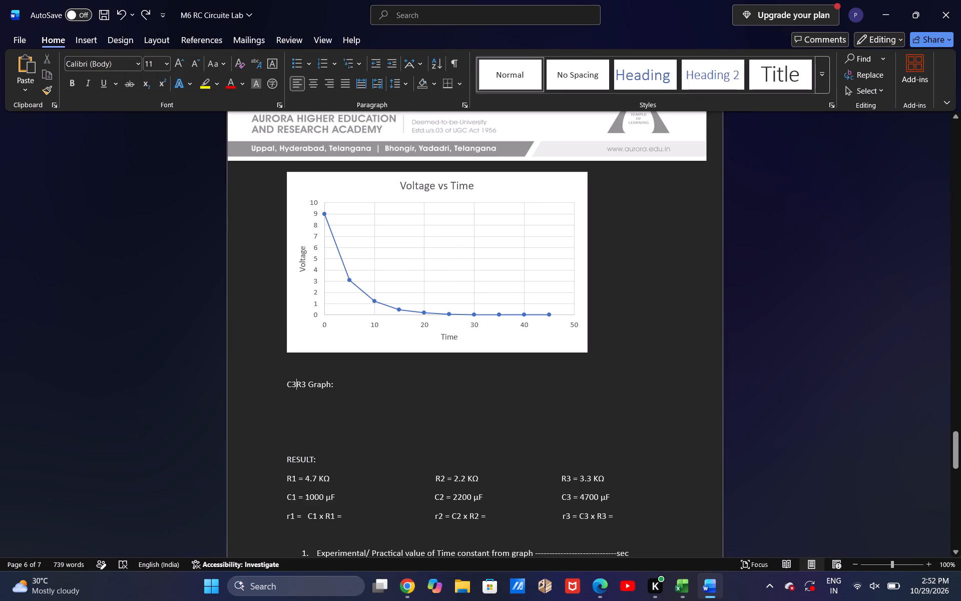
pyautogui.click(286, 412)
pyautogui.hotkey('ctrl', 'v')
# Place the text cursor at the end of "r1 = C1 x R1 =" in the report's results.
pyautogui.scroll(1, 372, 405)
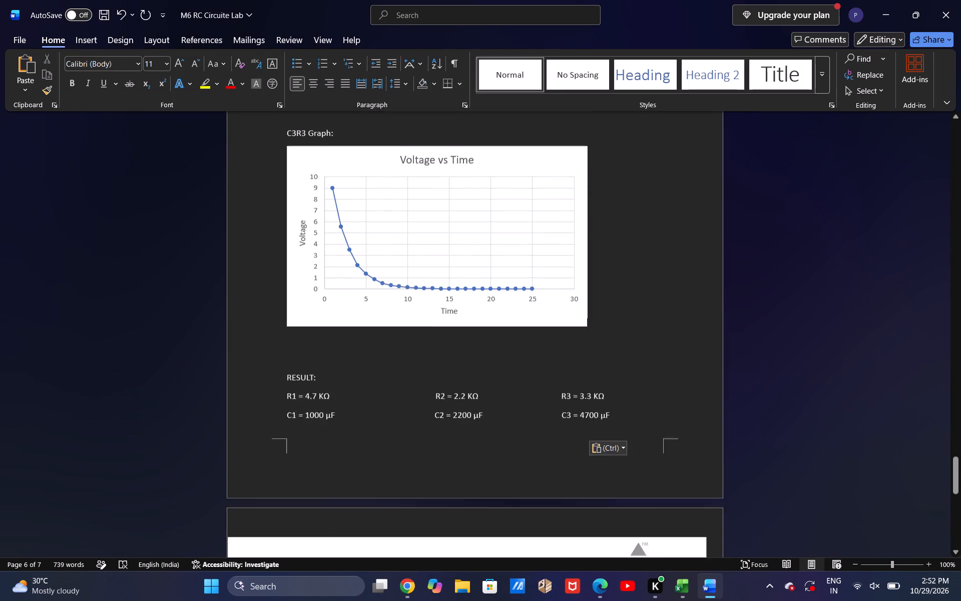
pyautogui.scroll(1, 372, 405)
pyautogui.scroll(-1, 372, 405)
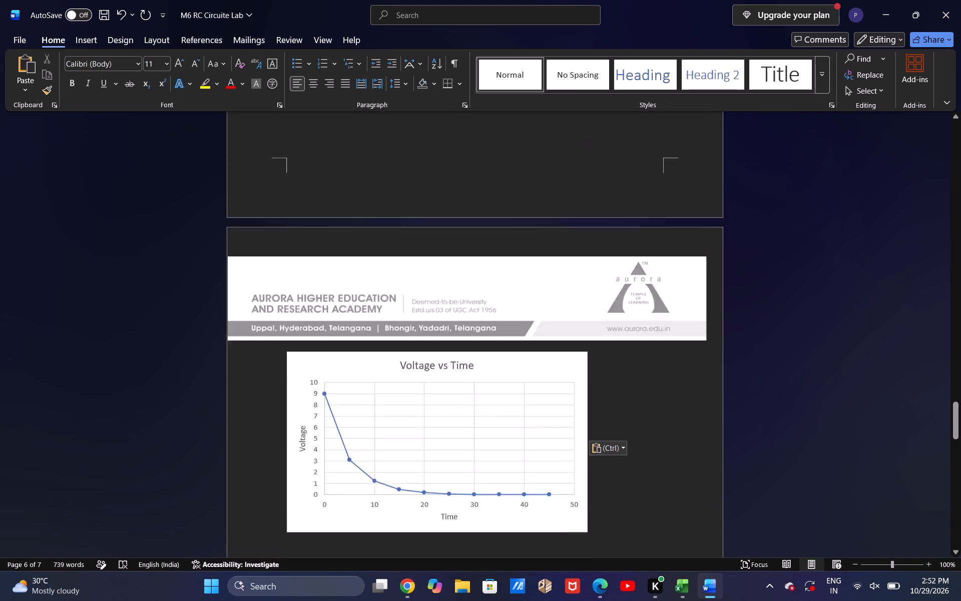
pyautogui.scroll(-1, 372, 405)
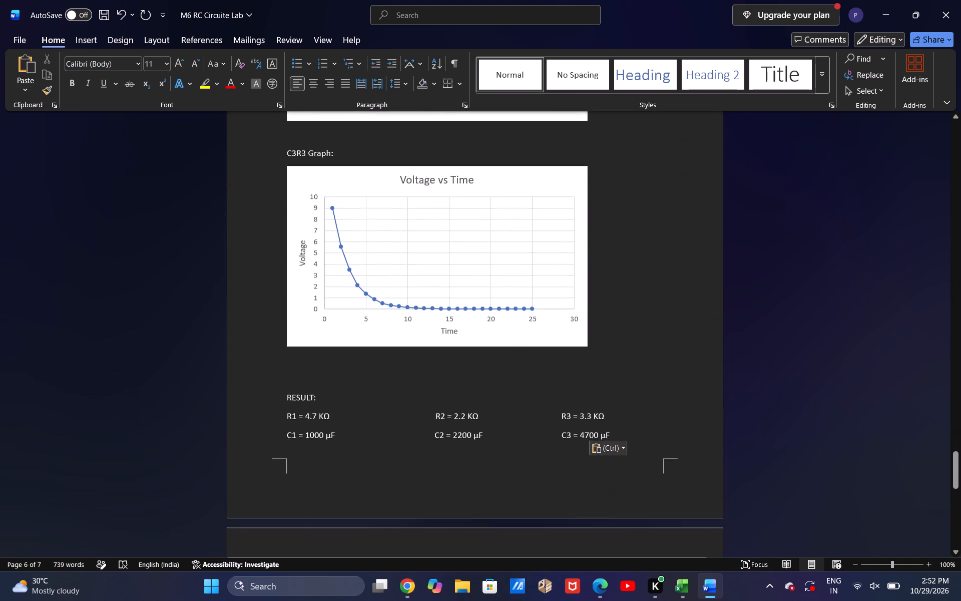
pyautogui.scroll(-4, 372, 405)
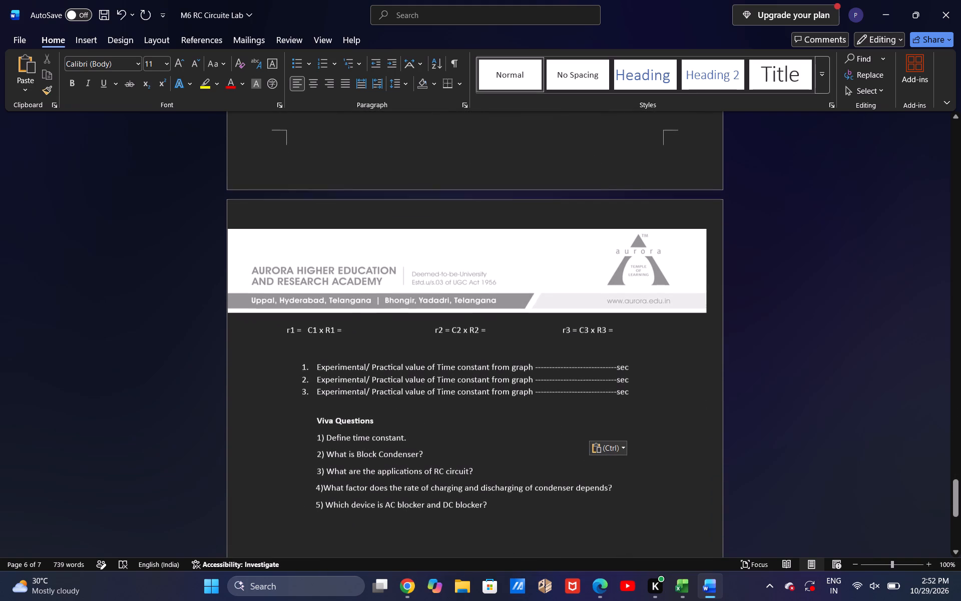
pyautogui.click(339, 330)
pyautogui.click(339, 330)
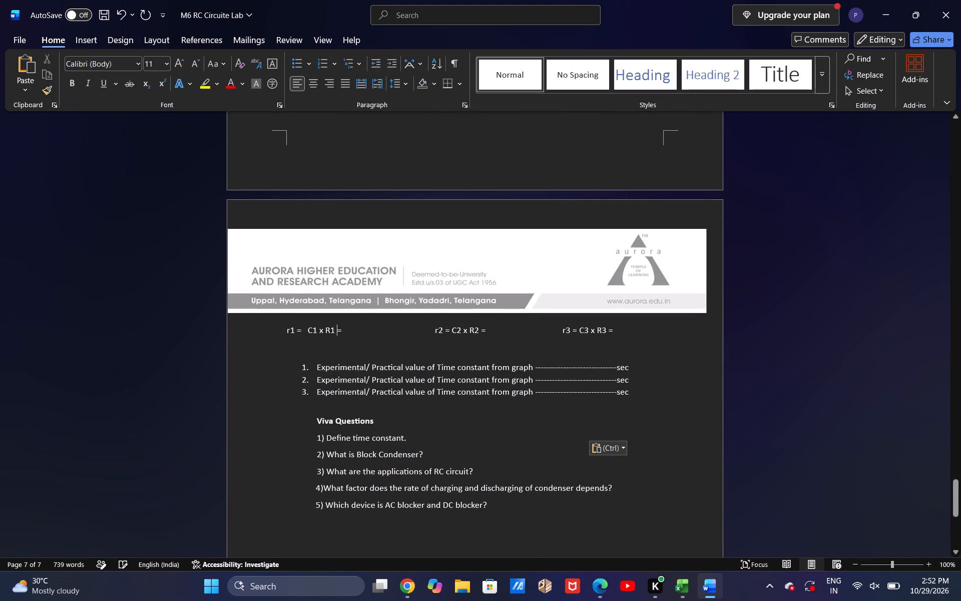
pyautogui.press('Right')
# Review the report's C1R2, C2R2 and C3R2 tables, its graphs, and the resistor and capacitor values under "RESULT:".
pyautogui.scroll(1, 339, 330)
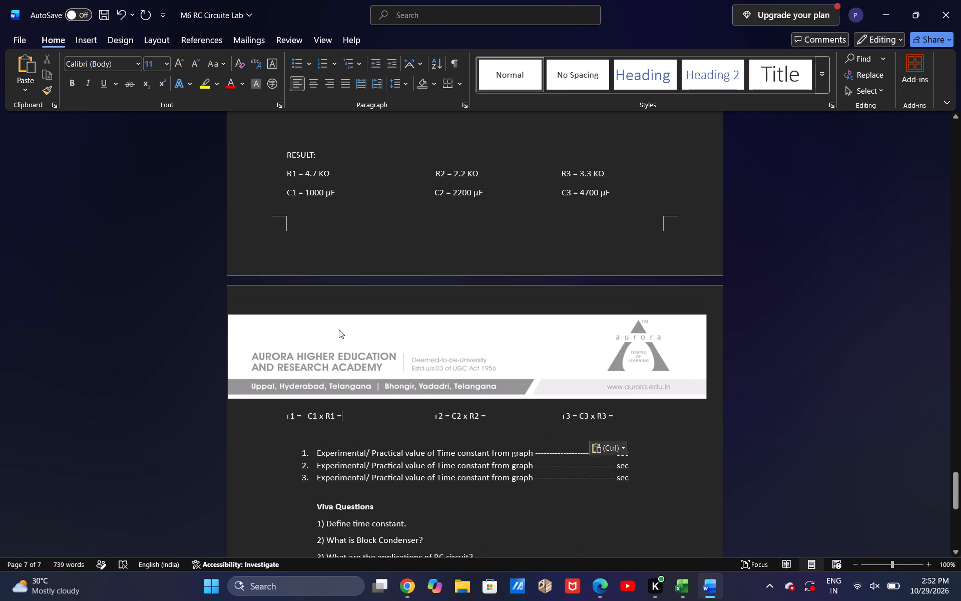
pyautogui.scroll(1, 339, 330)
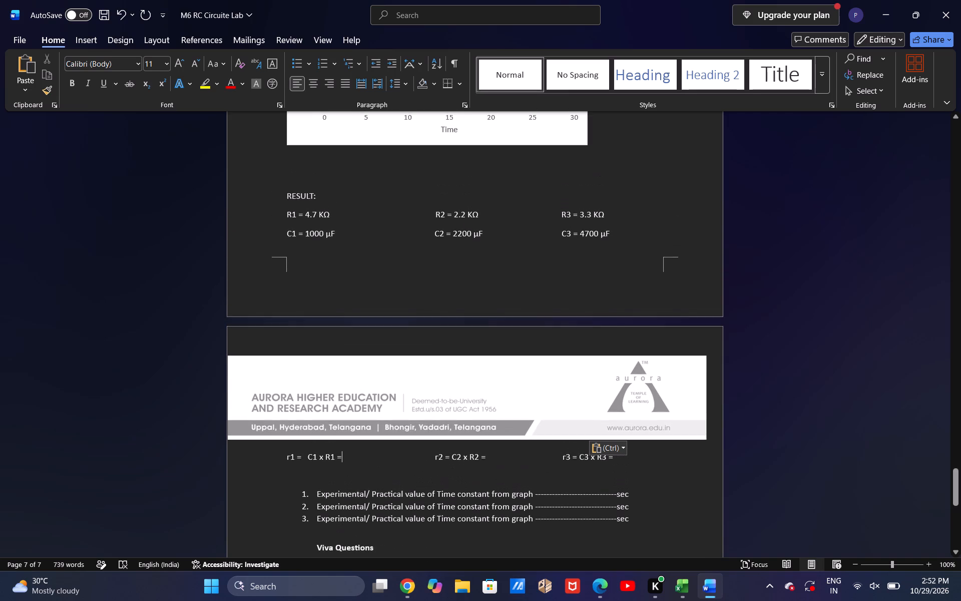
pyautogui.scroll(2, 283, 213)
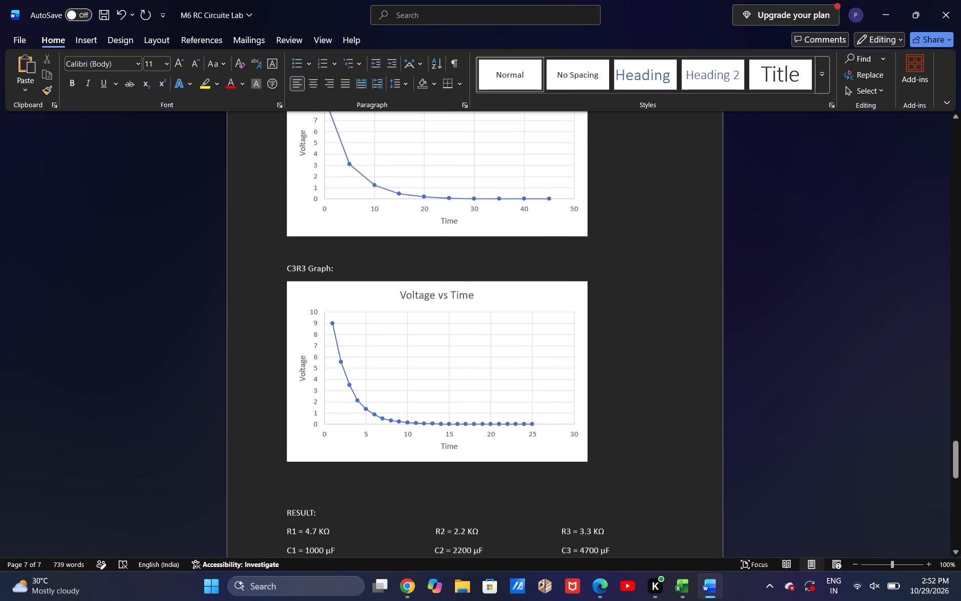
pyautogui.scroll(5, 283, 213)
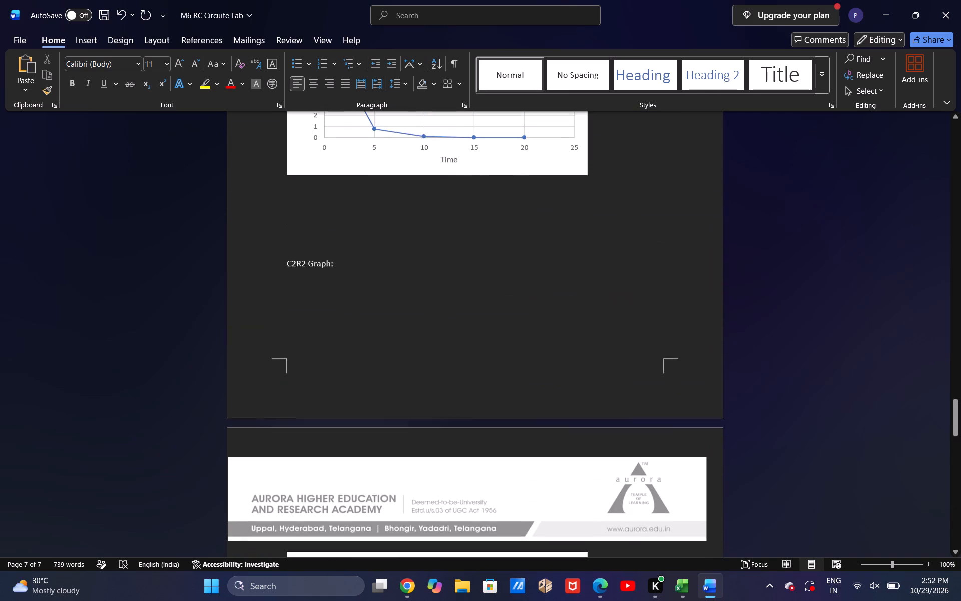
pyautogui.scroll(5, 283, 213)
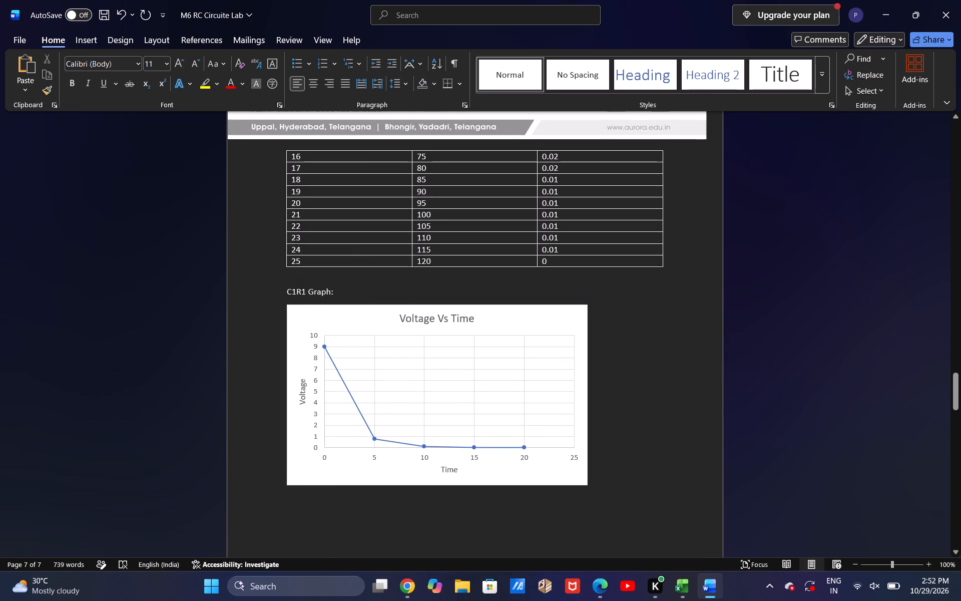
pyautogui.scroll(1, 283, 213)
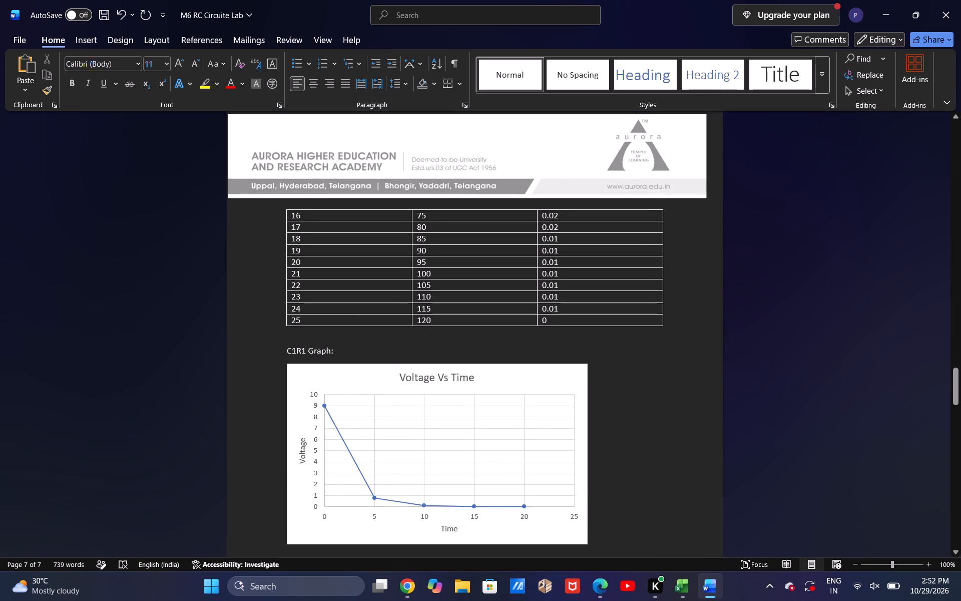
pyautogui.scroll(3, 283, 213)
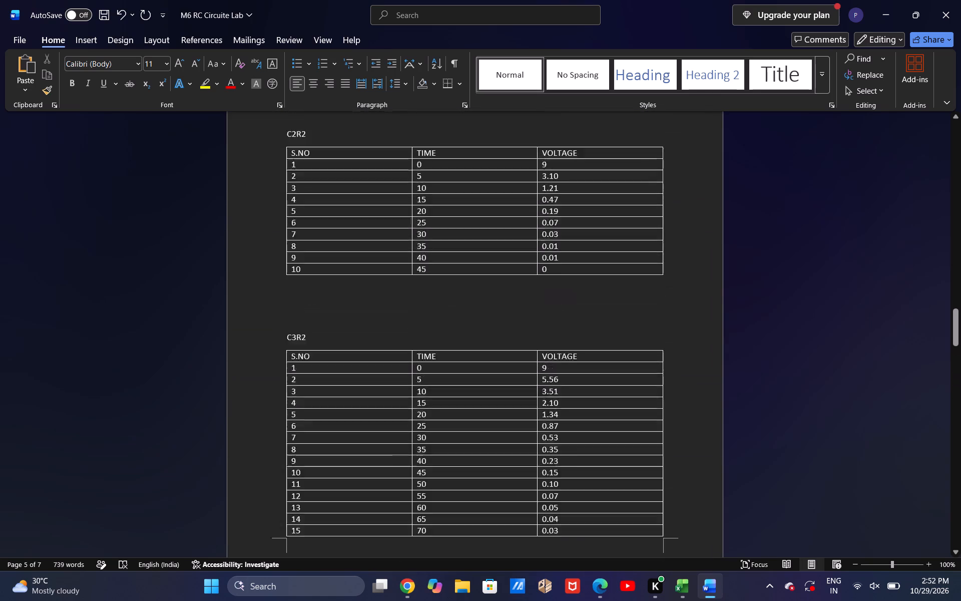
pyautogui.scroll(3, 283, 213)
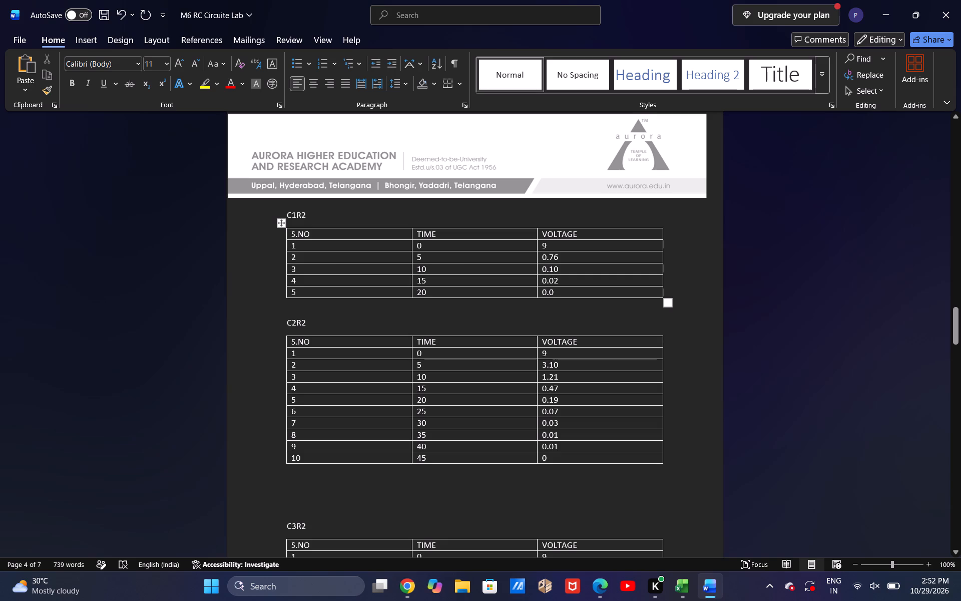
pyautogui.scroll(-2, 411, 258)
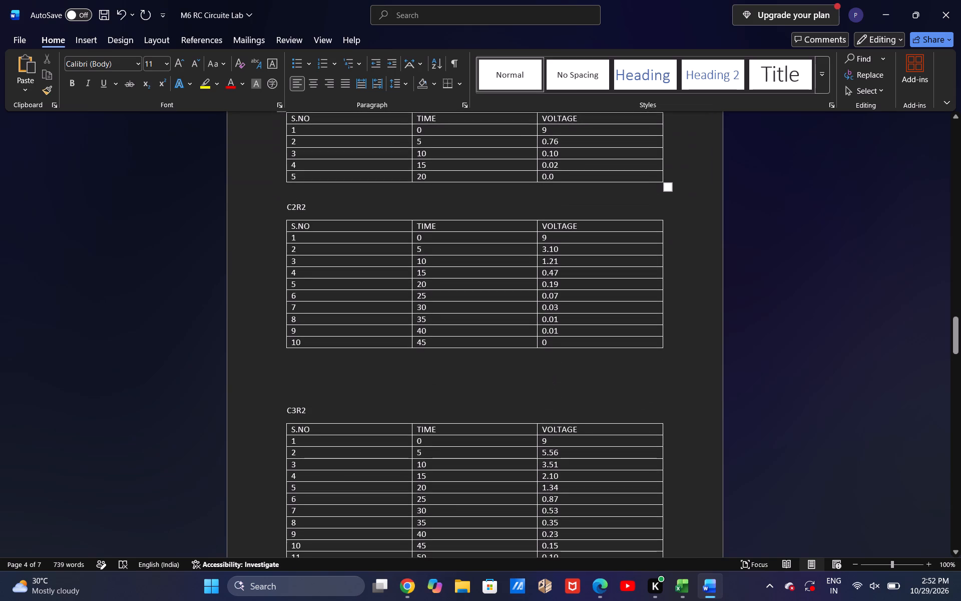
pyautogui.scroll(-5, 411, 258)
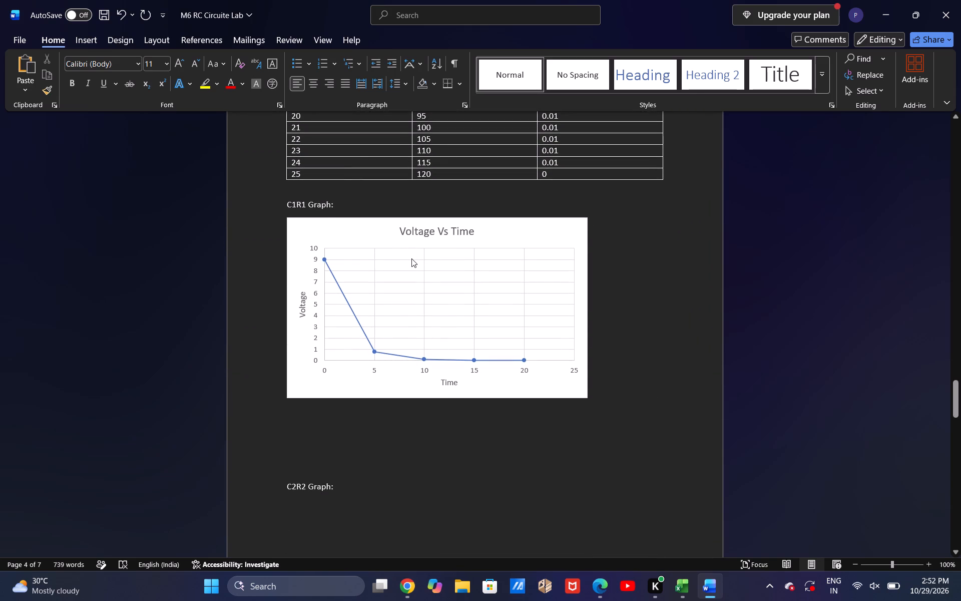
pyautogui.scroll(-2, 411, 258)
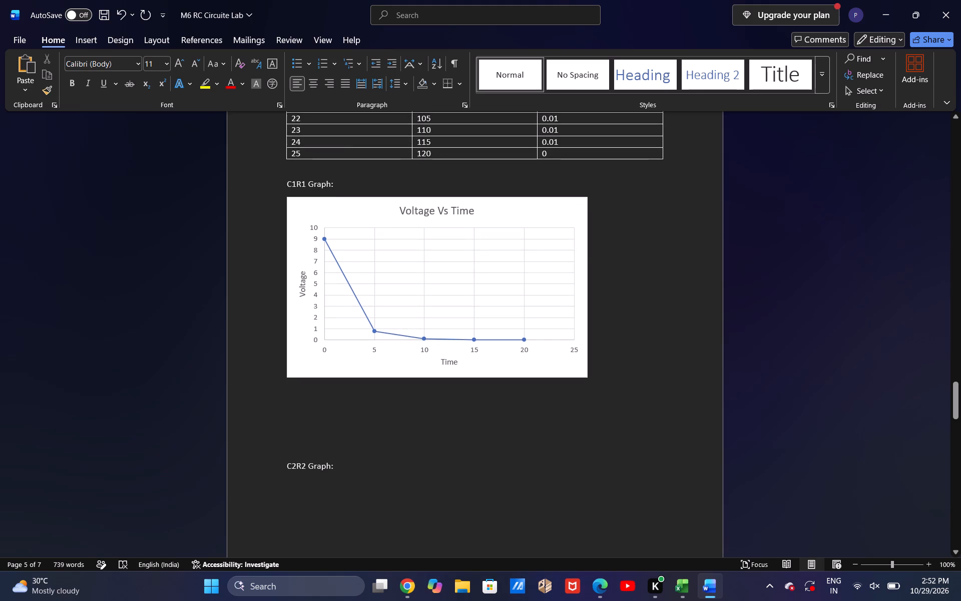
pyautogui.scroll(-8, 411, 258)
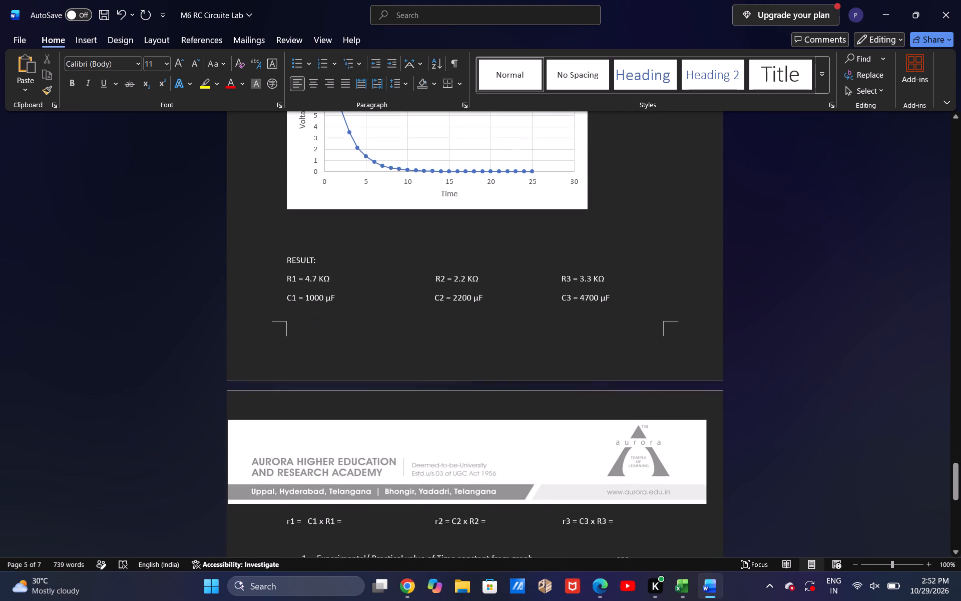
pyautogui.scroll(-1, 411, 258)
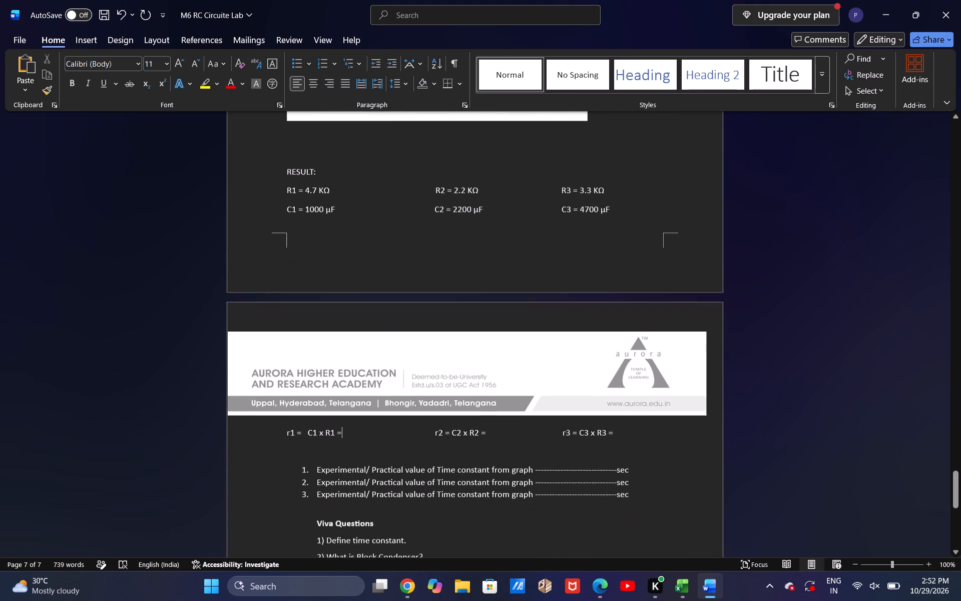
pyautogui.scroll(-1, 411, 258)
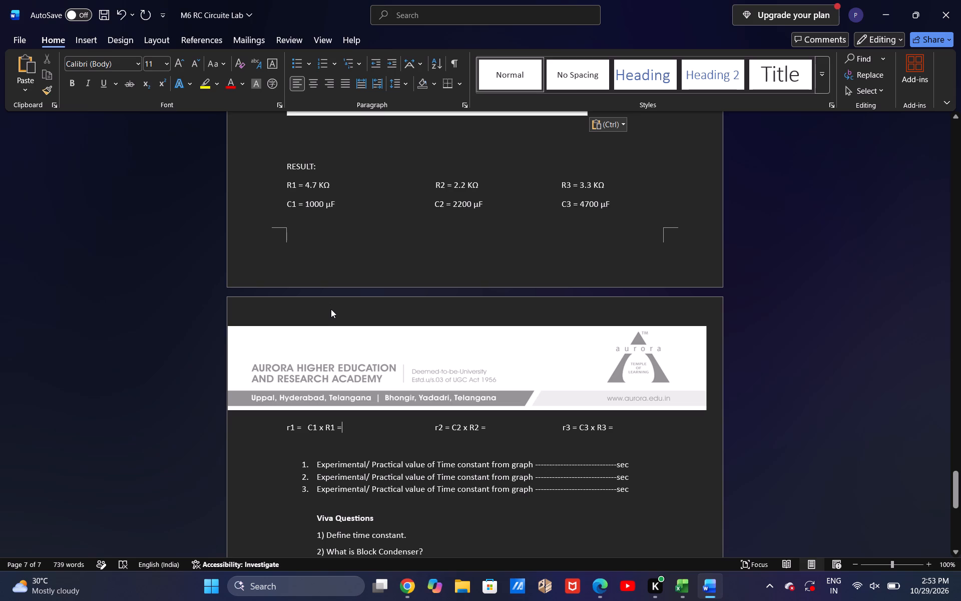
# Select the three result lines under "RESULT:", from "R1 = 4.7 KΩ" through "r3 = C3 x R3 =".
pyautogui.moveTo(304, 188); pyautogui.dragTo(334, 211)
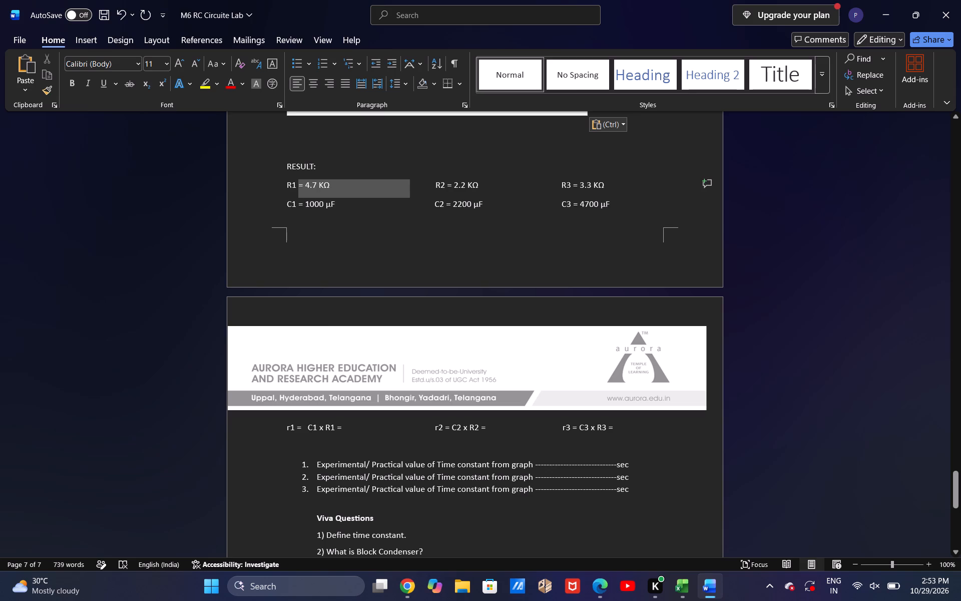
pyautogui.moveTo(334, 211); pyautogui.dragTo(640, 225)
pyautogui.click(278, 179)
pyautogui.moveTo(278, 179); pyautogui.dragTo(280, 180)
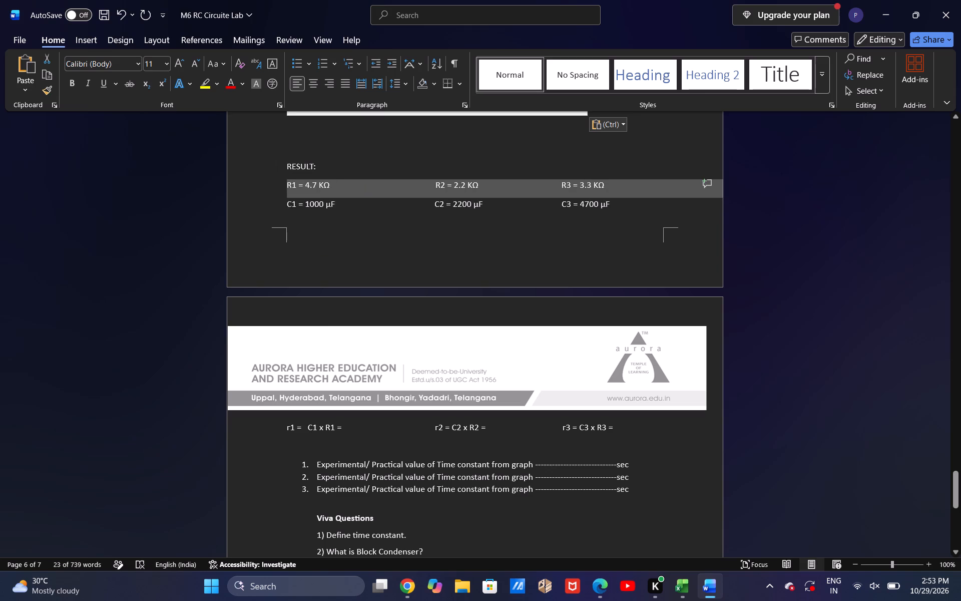
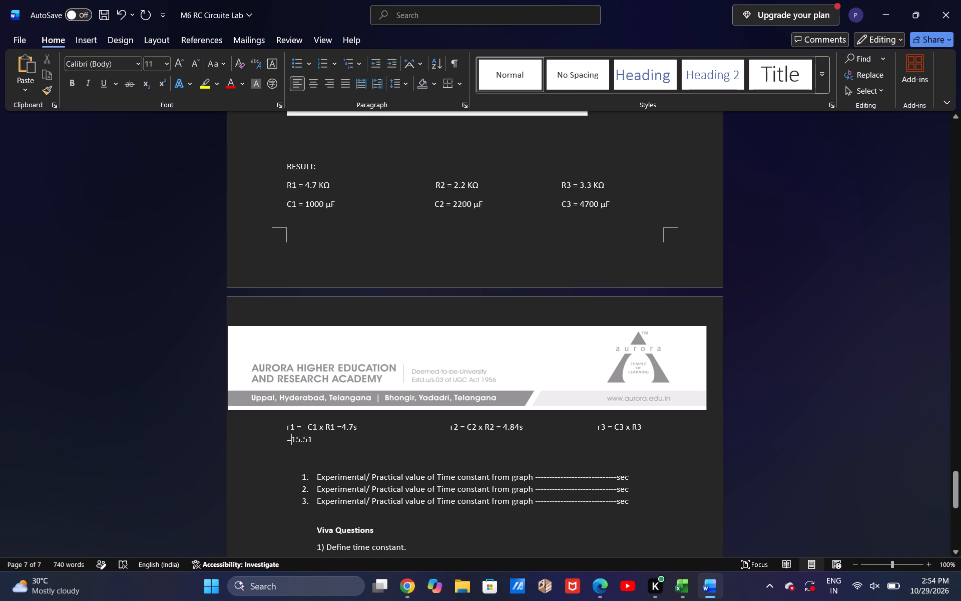
pyautogui.click(594, 428)
pyautogui.press('BackSpace')
pyautogui.press('BackSpace')
pyautogui.press('BackSpace')
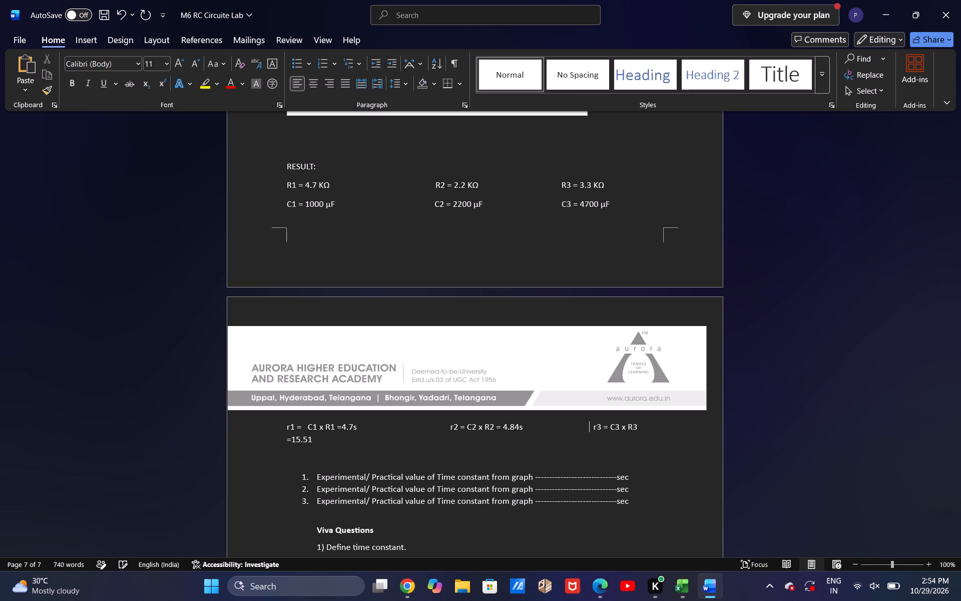
pyautogui.press('BackSpace')
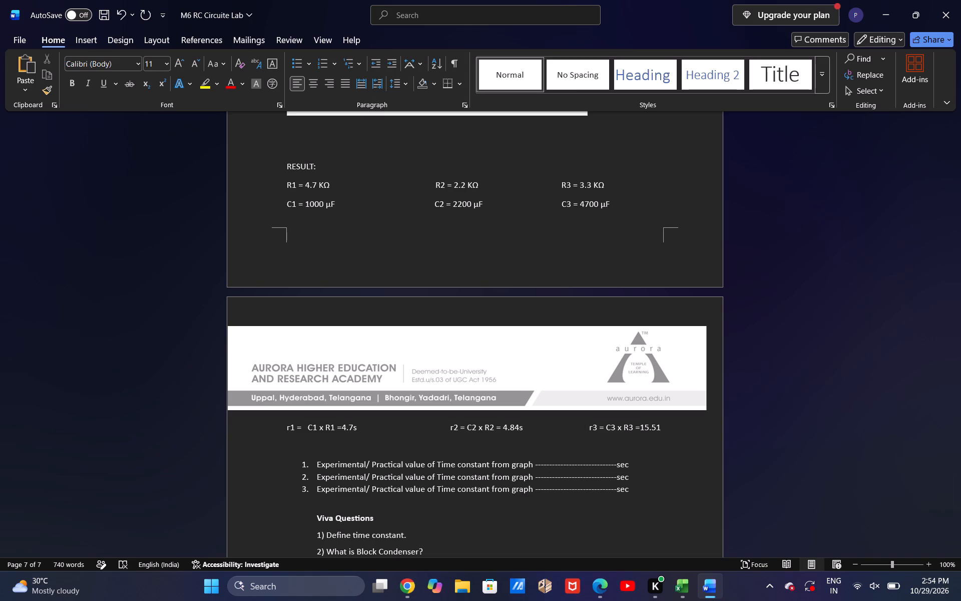
# Add the unit s after the r3 result and delete a space before r2 to keep all three results on one line.
pyautogui.scroll(-2, 578, 475)
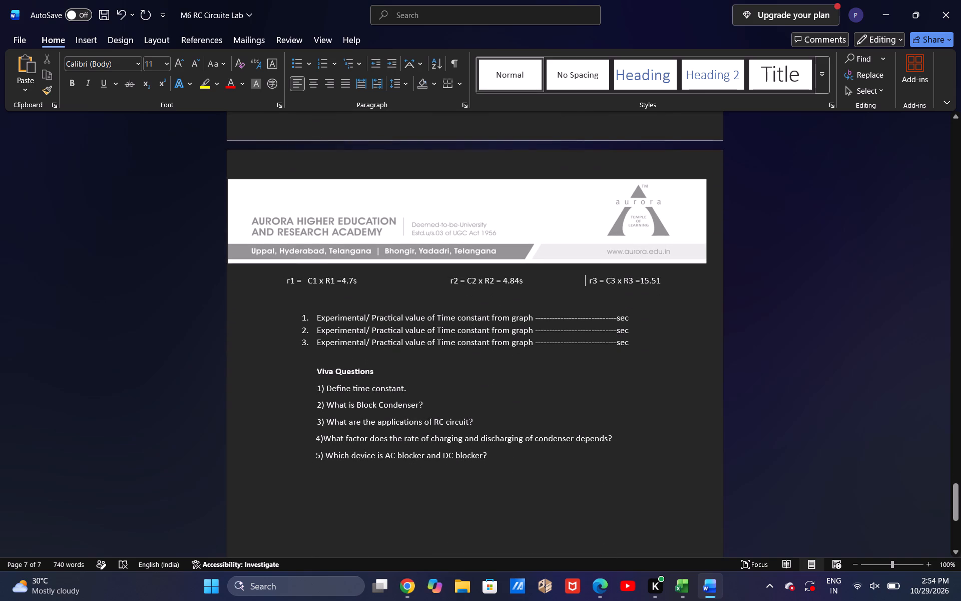
pyautogui.moveTo(295, 316); pyautogui.dragTo(670, 322)
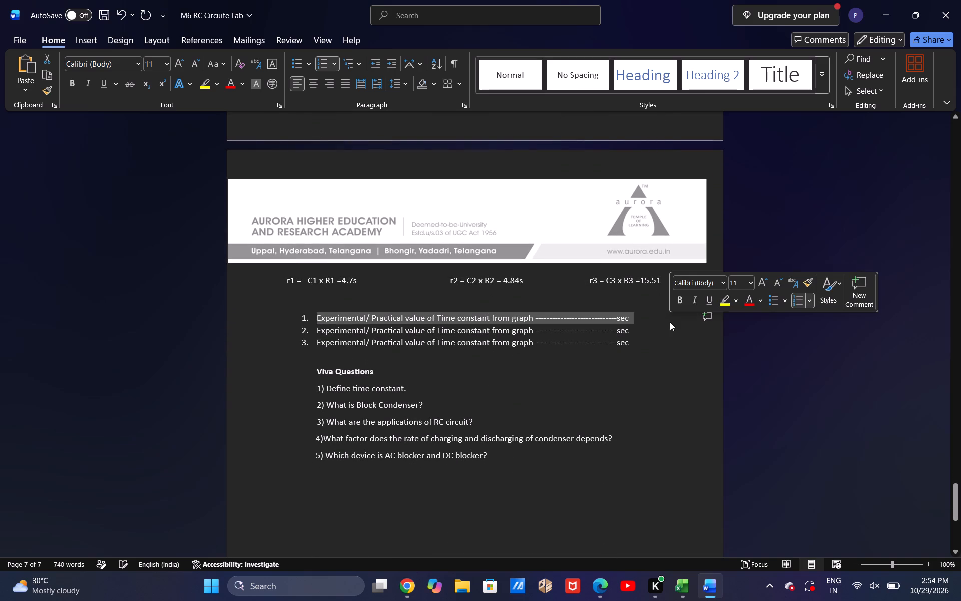
pyautogui.click(655, 322)
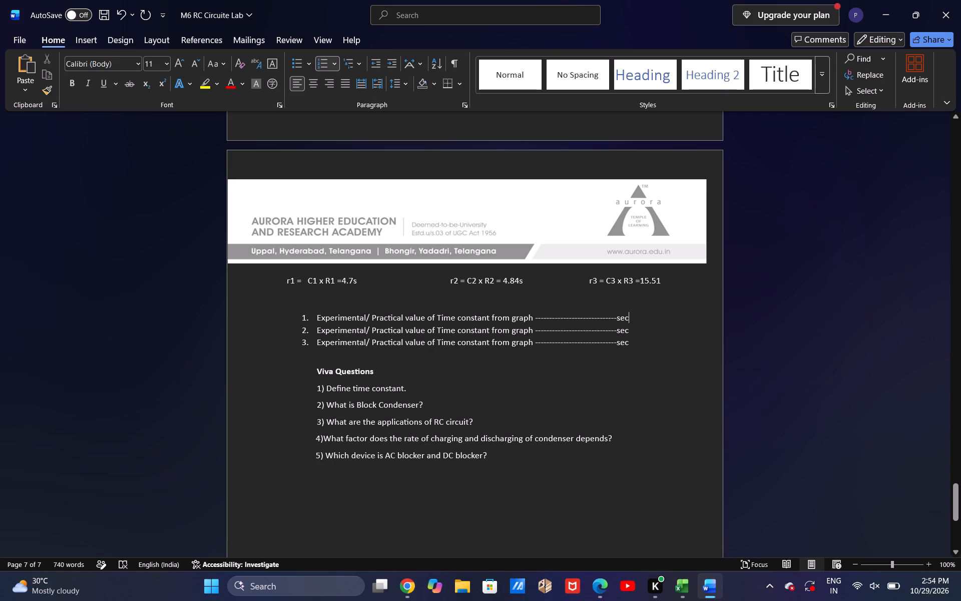
pyautogui.click(667, 277)
pyautogui.press('Left')
pyautogui.press('Left')
pyautogui.press('Left')
pyautogui.press('s')
pyautogui.press('Up')
pyautogui.press('Right')
pyautogui.press('Right')
pyautogui.press('Right')
pyautogui.press('Right')
pyautogui.press('Right')
pyautogui.press('Right')
pyautogui.press('Right')
pyautogui.press('Right')
pyautogui.press('Right')
pyautogui.press('Right')
pyautogui.press('Right')
pyautogui.press('Right')
pyautogui.press('Right')
pyautogui.press('Right')
pyautogui.press('Right')
pyautogui.press('Right')
pyautogui.press('Right')
pyautogui.press('Right')
pyautogui.press('Right')
pyautogui.press('Right')
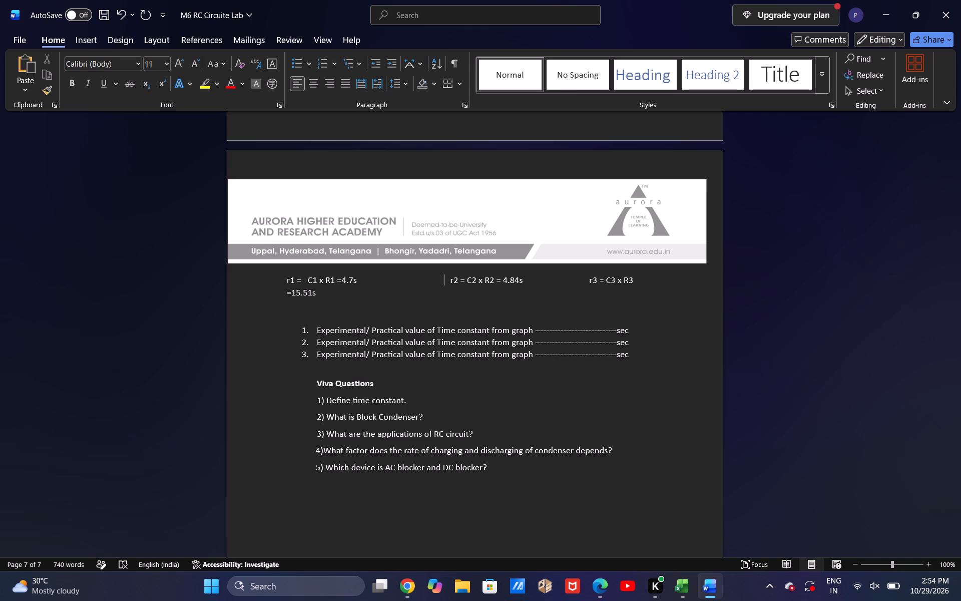
pyautogui.press('BackSpace')
# Replace the dashed blank before sec in the first experimental time constant line with a space.
pyautogui.scroll(1, 667, 277)
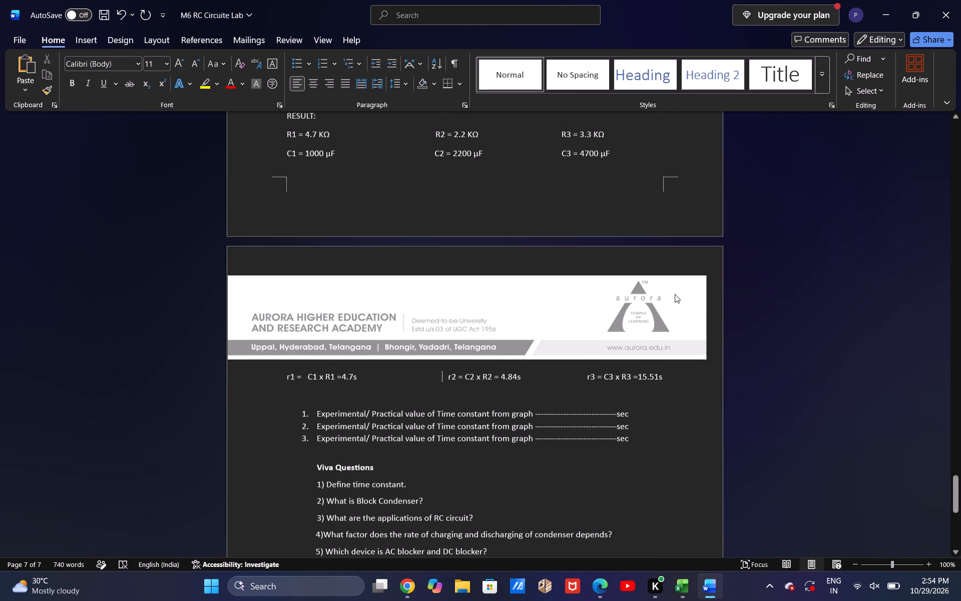
pyautogui.click(621, 418)
pyautogui.press('Left')
pyautogui.press('BackSpace')
pyautogui.press('BackSpace')
pyautogui.press('BackSpace')
pyautogui.press('BackSpace')
pyautogui.press('BackSpace')
pyautogui.press('BackSpace')
pyautogui.press('BackSpace')
pyautogui.press('BackSpace')
pyautogui.press('BackSpace')
pyautogui.press('BackSpace')
pyautogui.press('BackSpace')
pyautogui.press('BackSpace')
pyautogui.press('BackSpace')
pyautogui.press('BackSpace')
pyautogui.press('BackSpace')
pyautogui.press('BackSpace')
pyautogui.press('BackSpace')
pyautogui.press('BackSpace')
pyautogui.press('BackSpace')
pyautogui.press('BackSpace')
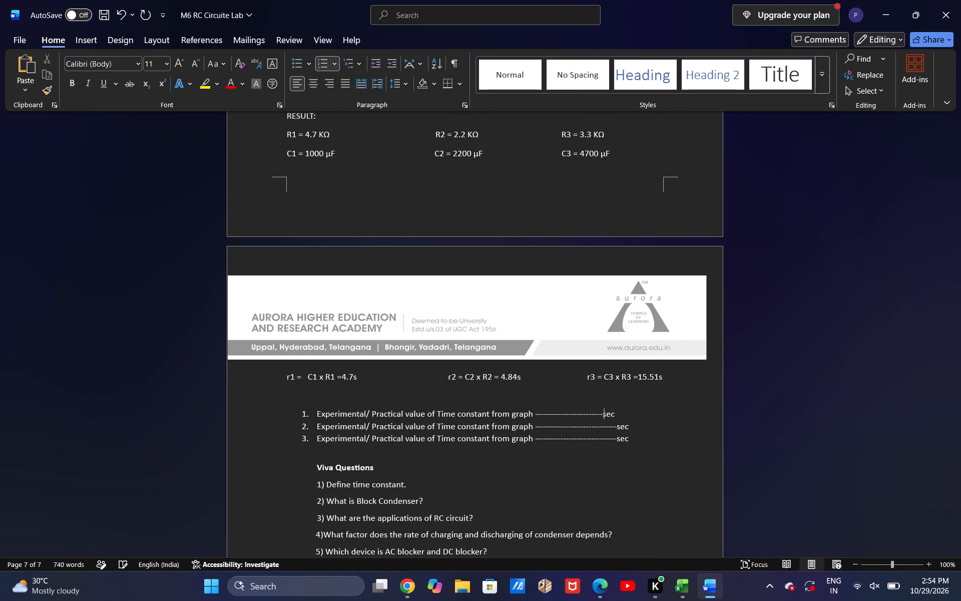
pyautogui.press('BackSpace')
pyautogui.press('space')
pyautogui.scroll(1, 446, 290)
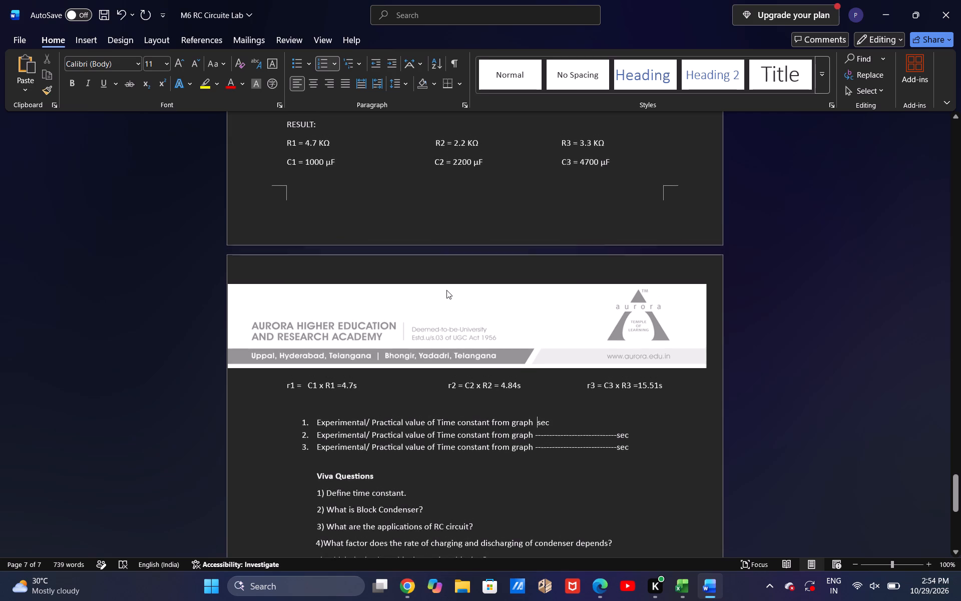
pyautogui.scroll(3, 446, 290)
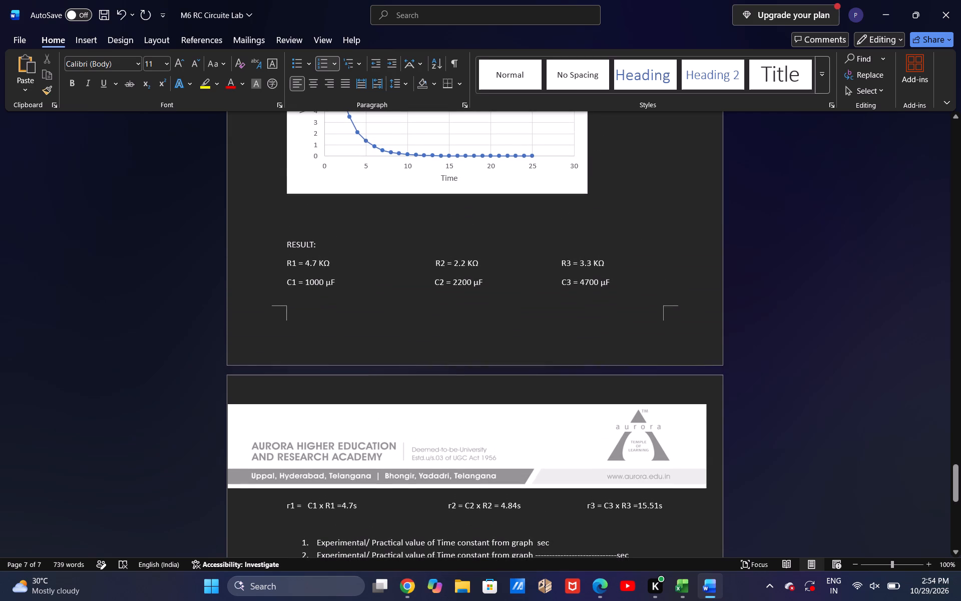
pyautogui.scroll(4, 446, 290)
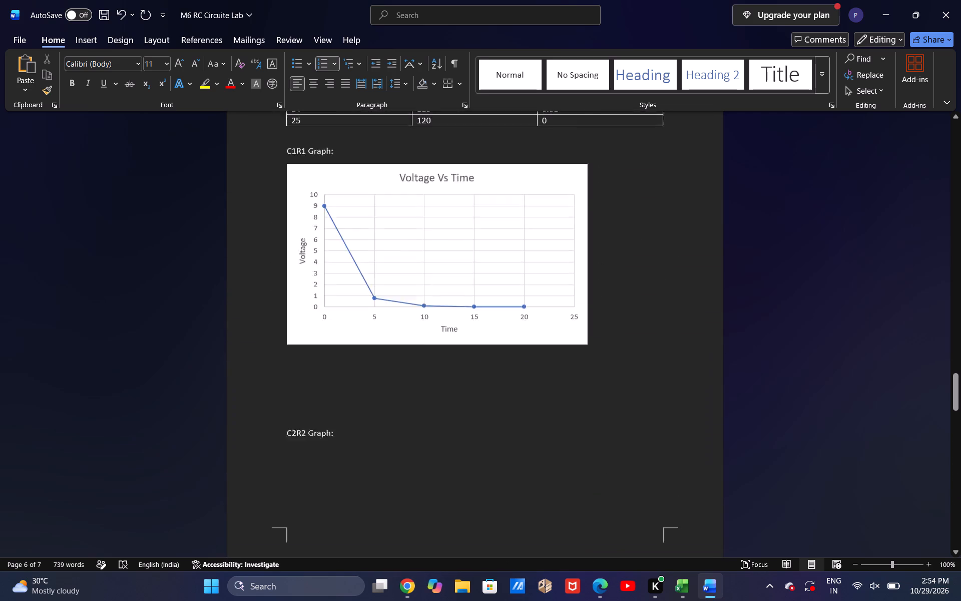
pyautogui.scroll(6, 446, 290)
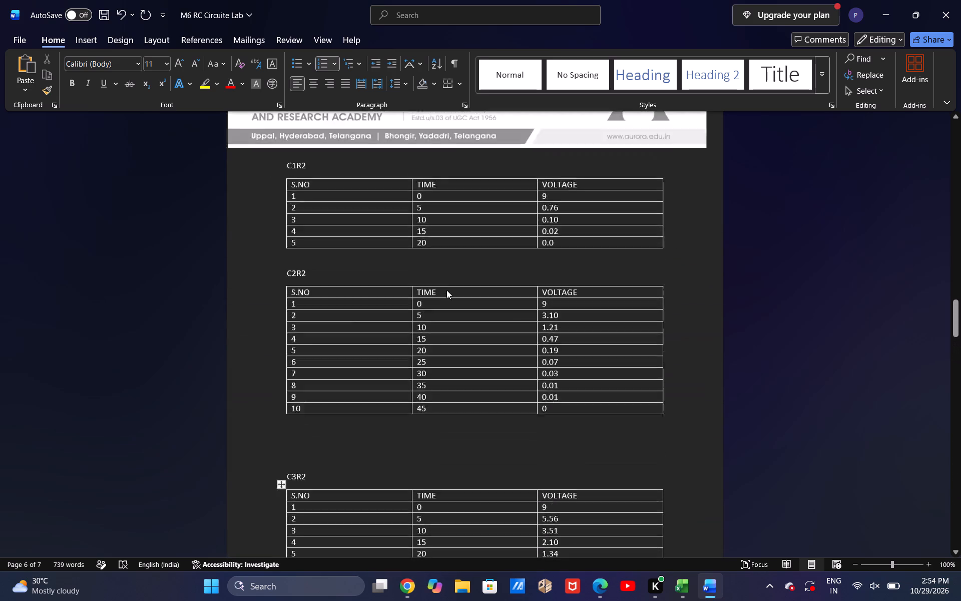
pyautogui.scroll(2, 446, 290)
pyautogui.scroll(-7, 333, 352)
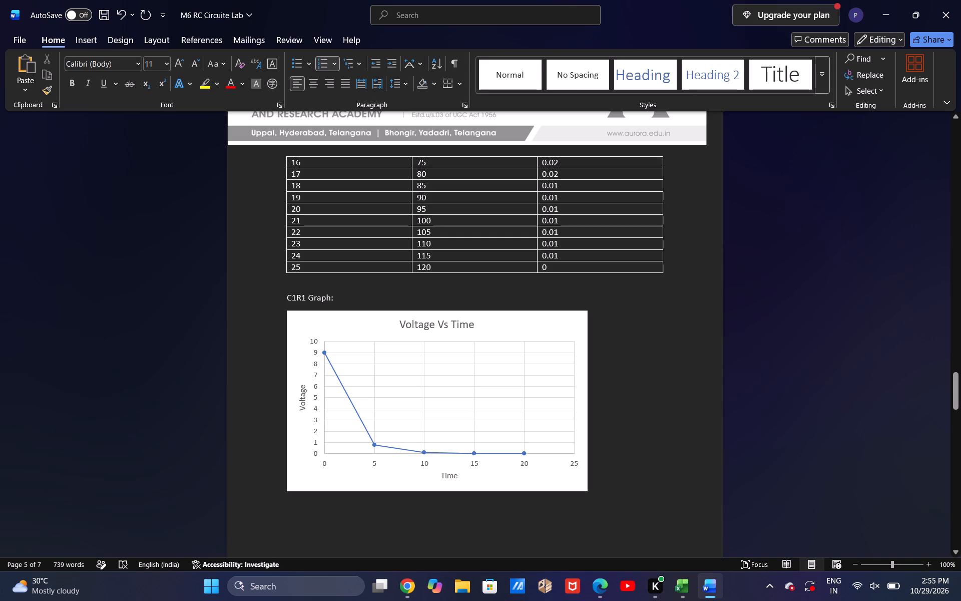
pyautogui.moveTo(262, 278); pyautogui.dragTo(585, 552)
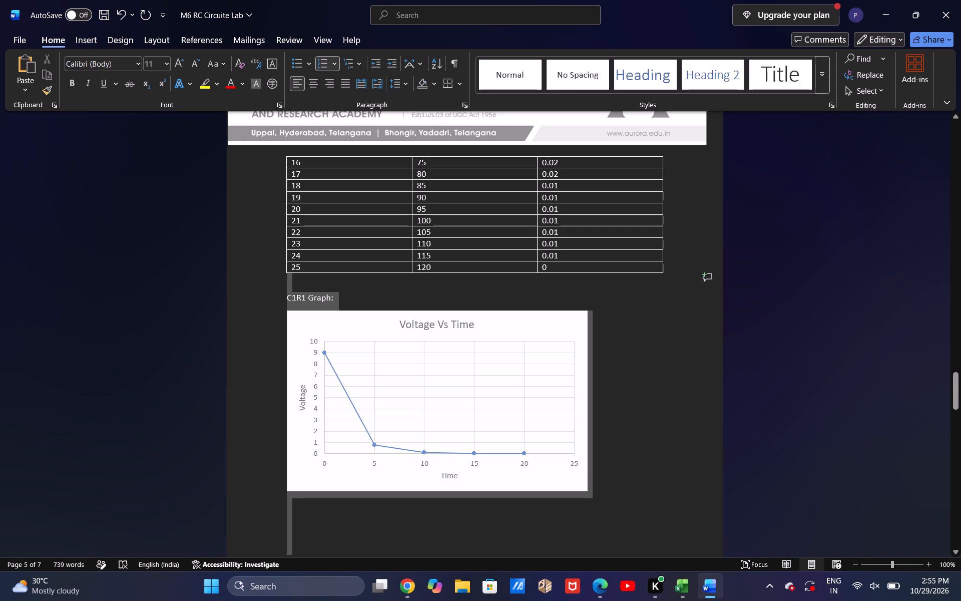
pyautogui.moveTo(585, 552); pyautogui.dragTo(537, 432)
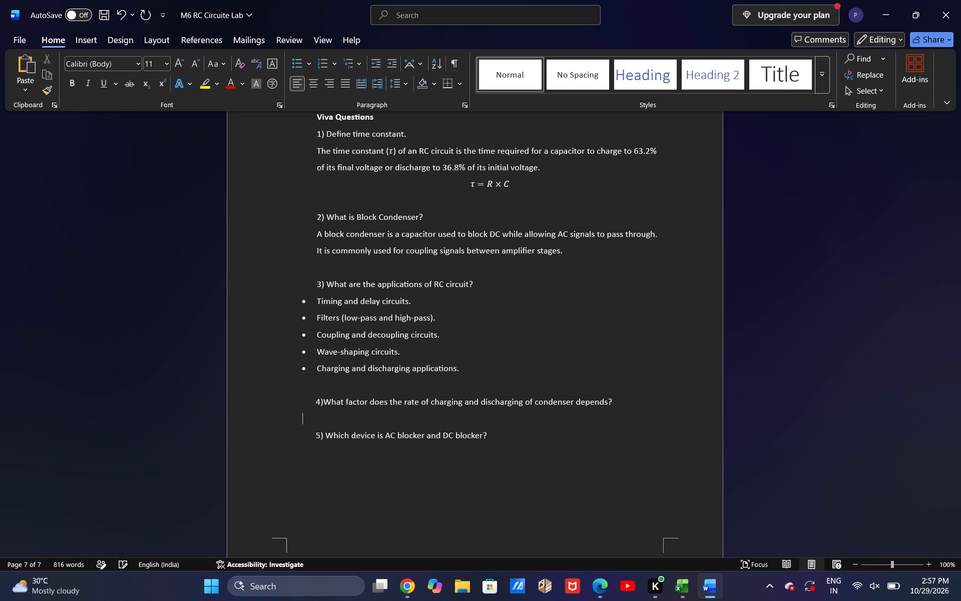
pyautogui.press('space')
pyautogui.hotkey('ctrl', 'v')
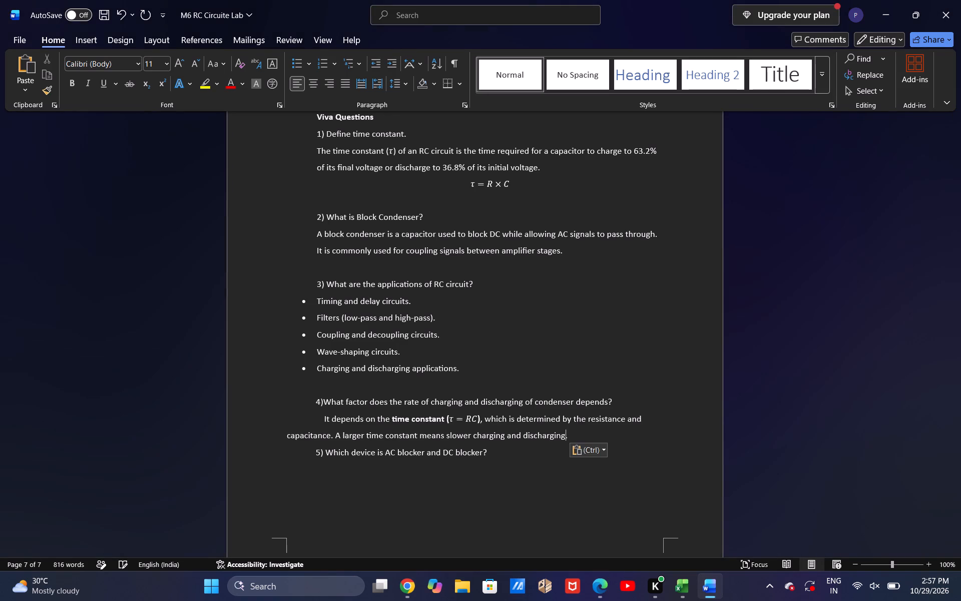
# Try to indent the wrapped second line of the question 4 answer by inserting spaces before "capacitance".
pyautogui.click(283, 434)
pyautogui.press('space')
pyautogui.press('space')
pyautogui.press('space')
pyautogui.press('space')
pyautogui.press('space')
pyautogui.press('space')
pyautogui.press('space')
pyautogui.press('space')
pyautogui.press('space')
pyautogui.press('space')
pyautogui.press('space')
pyautogui.press('space')
pyautogui.press('space')
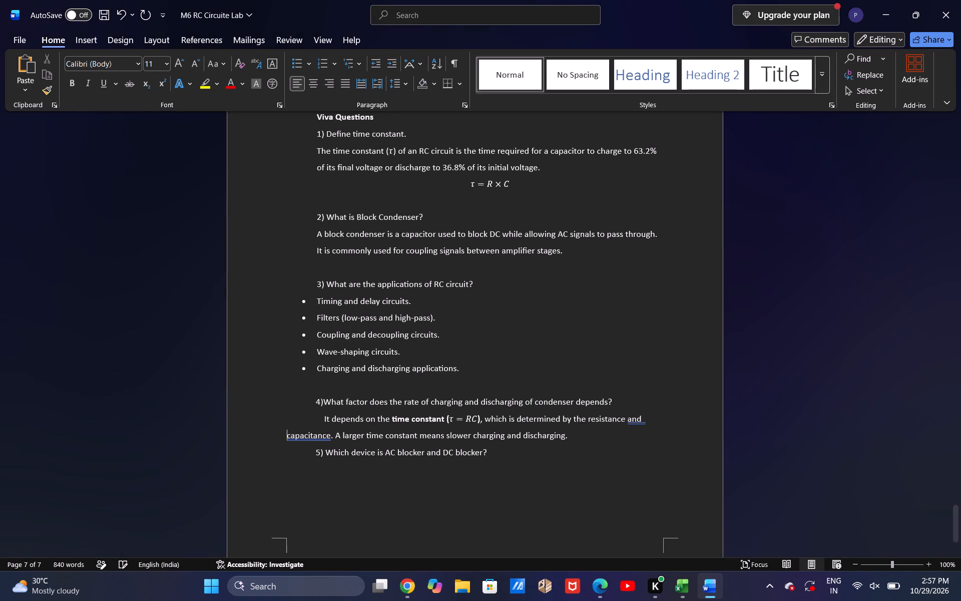
pyautogui.press('space')
pyautogui.press('space')
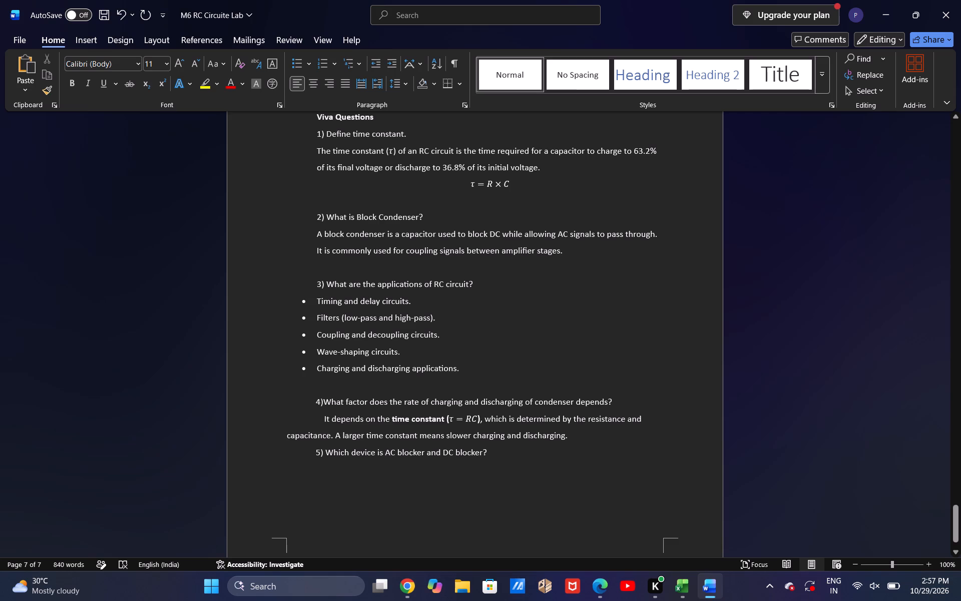
# Remove the indent spaces before "It depends on" in the question 4 answer, keeping the answer on its own line.
pyautogui.click(320, 421)
pyautogui.press('BackSpace')
pyautogui.press('BackSpace')
pyautogui.press('BackSpace')
pyautogui.press('BackSpace')
pyautogui.press('BackSpace')
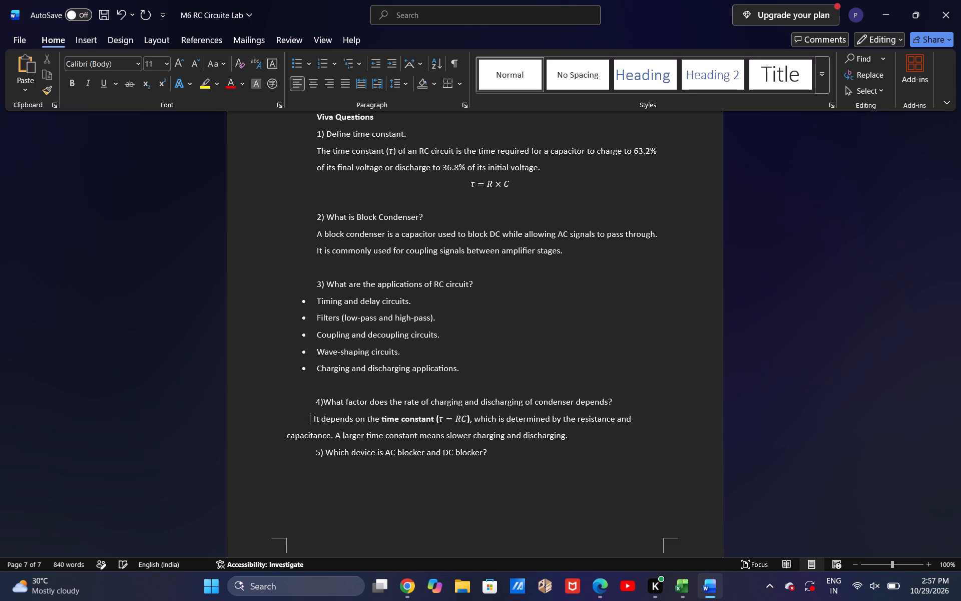
pyautogui.press('BackSpace')
pyautogui.press('BackSpace')
pyautogui.press('BackSpace')
pyautogui.press('BackSpace')
pyautogui.press('BackSpace')
pyautogui.press('BackSpace')
pyautogui.press('BackSpace')
pyautogui.press('BackSpace')
pyautogui.press('BackSpace')
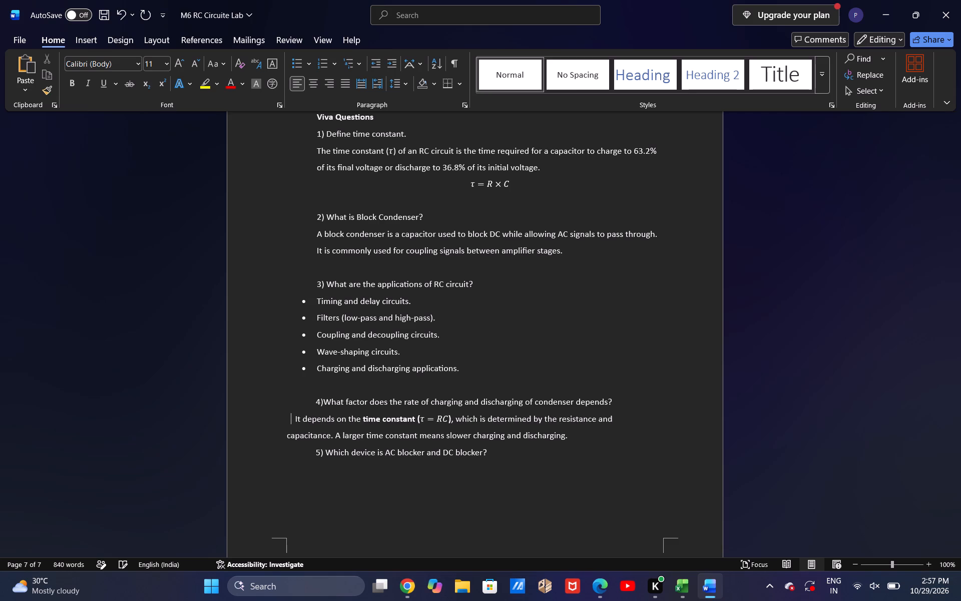
pyautogui.press('BackSpace')
pyautogui.press('BackSpace')
pyautogui.press('BackSpace')
pyautogui.press('Return')
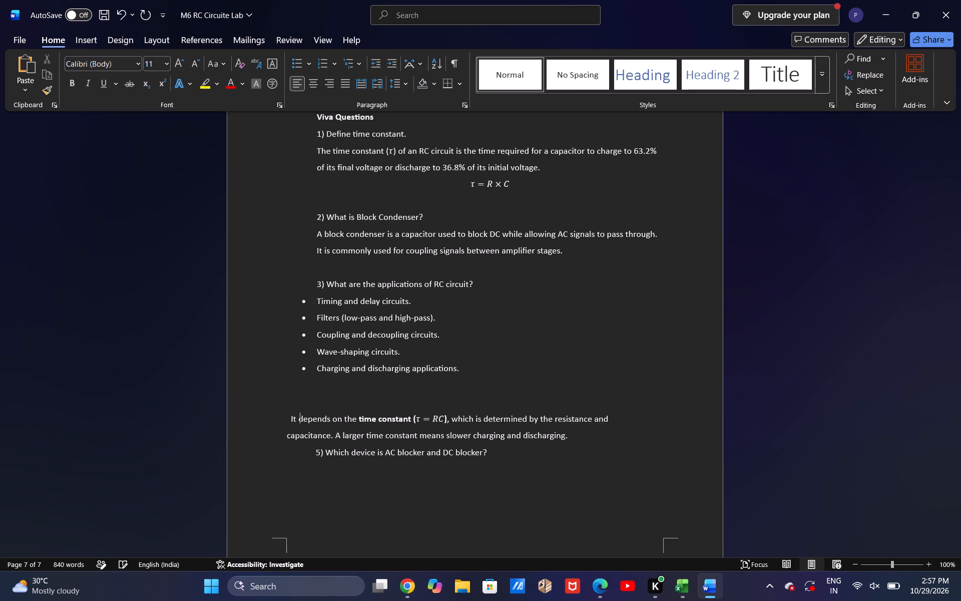
# Delete the leading spaces before viva question 4 so its text starts at the page margin.
pyautogui.press('Up')
pyautogui.press('Delete')
pyautogui.press('Delete')
pyautogui.press('Delete')
pyautogui.press('Delete')
pyautogui.press('Delete')
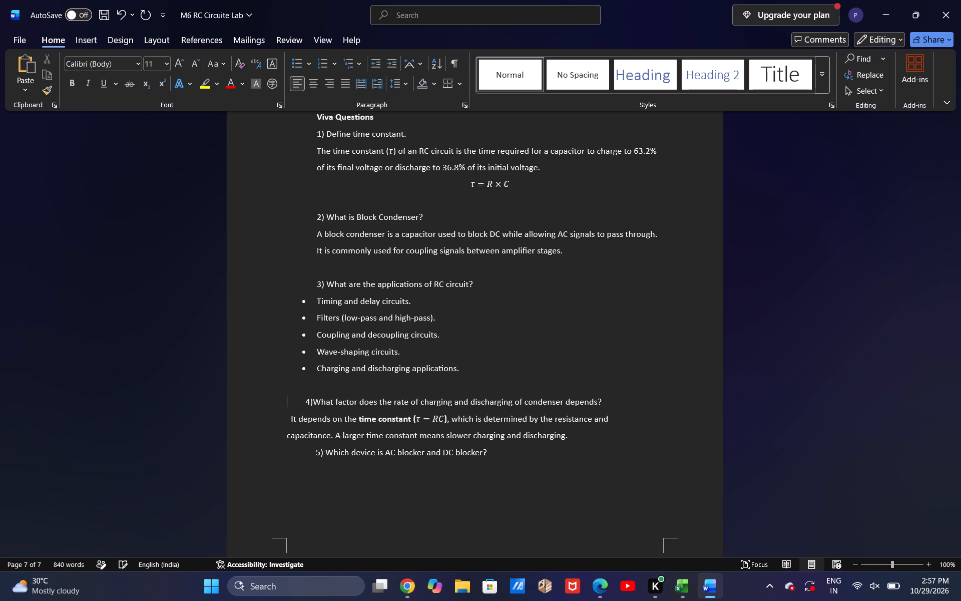
pyautogui.press('Delete')
pyautogui.press('Delete')
pyautogui.press('Delete')
pyautogui.press('Delete')
pyautogui.press('Delete')
pyautogui.press('Delete')
pyautogui.press('Delete')
pyautogui.press('Delete')
pyautogui.press('Delete')
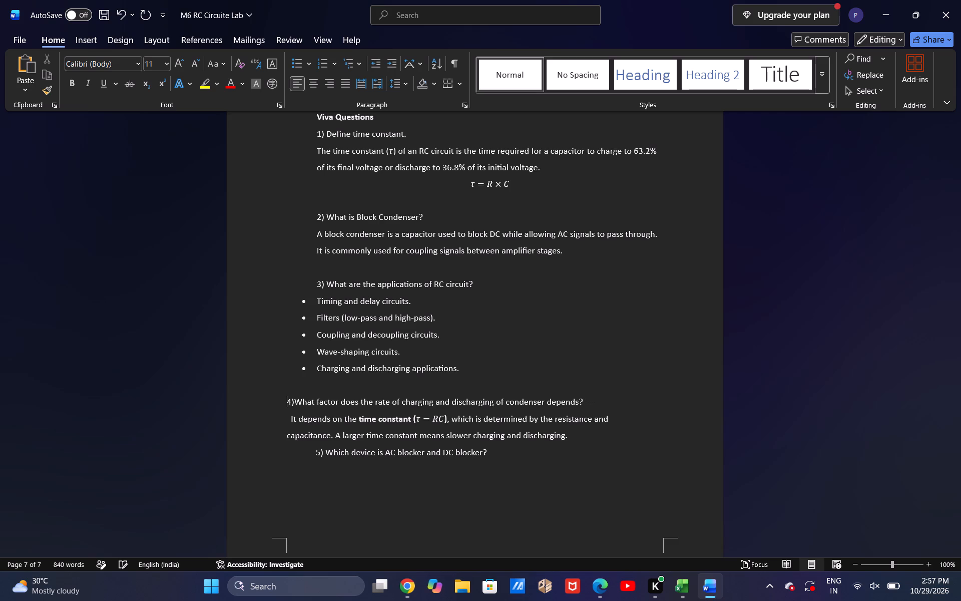
# Add spaces at the start of the question 4 answer and before "capacitance" on its wrapped line.
pyautogui.press('Down')
pyautogui.press('space')
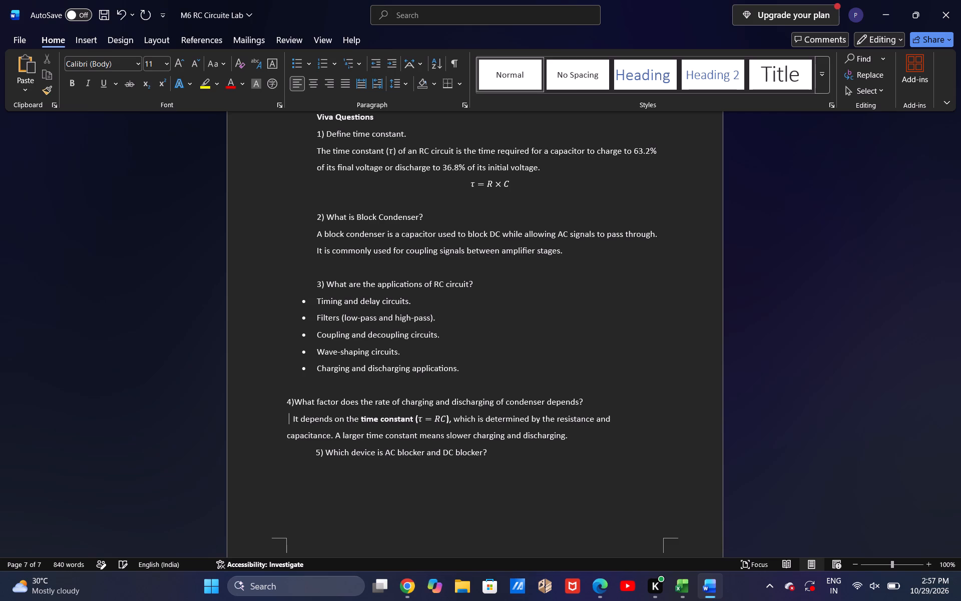
pyautogui.press('Down')
pyautogui.press('Left')
pyautogui.press('space')
pyautogui.press('space')
pyautogui.press('space')
pyautogui.press('space')
pyautogui.press('space')
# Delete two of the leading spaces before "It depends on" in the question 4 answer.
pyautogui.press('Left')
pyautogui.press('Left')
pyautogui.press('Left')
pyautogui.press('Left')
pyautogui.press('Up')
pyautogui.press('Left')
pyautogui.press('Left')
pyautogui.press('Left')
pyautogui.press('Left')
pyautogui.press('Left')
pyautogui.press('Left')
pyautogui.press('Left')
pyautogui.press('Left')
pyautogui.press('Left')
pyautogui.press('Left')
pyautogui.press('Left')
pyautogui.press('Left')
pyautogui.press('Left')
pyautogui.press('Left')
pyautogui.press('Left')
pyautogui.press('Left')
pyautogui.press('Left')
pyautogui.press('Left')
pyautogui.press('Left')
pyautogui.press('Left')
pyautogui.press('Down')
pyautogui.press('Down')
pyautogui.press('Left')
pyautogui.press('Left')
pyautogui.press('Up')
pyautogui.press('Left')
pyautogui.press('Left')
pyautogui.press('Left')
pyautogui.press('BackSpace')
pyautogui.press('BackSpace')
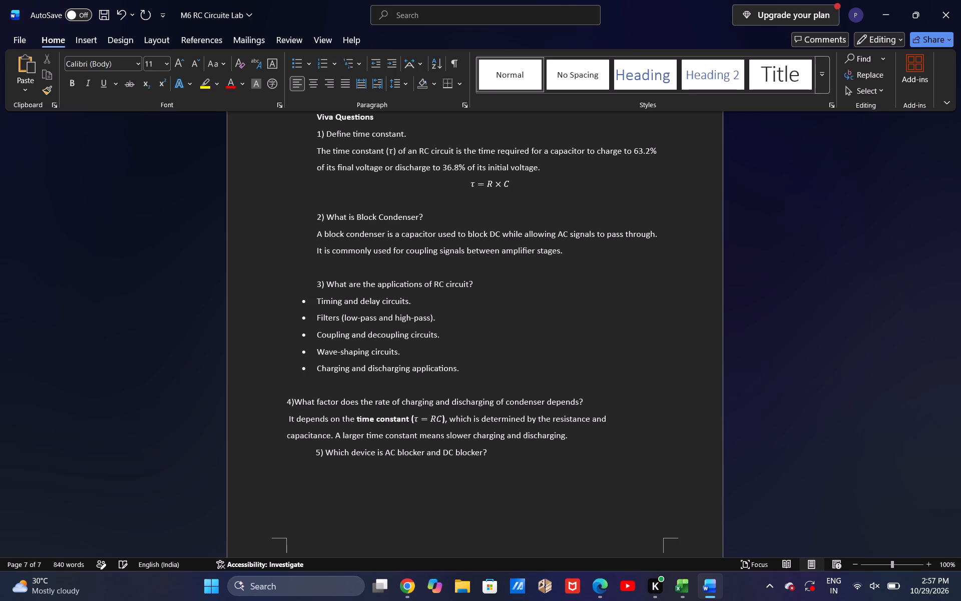
# Indent viva question 4 with 13 leading spaces to roughly line it up with the other questions.
pyautogui.press('Up')
pyautogui.press('space')
pyautogui.press('space')
pyautogui.press('space')
pyautogui.press('space')
pyautogui.press('space')
pyautogui.press('space')
pyautogui.press('space')
pyautogui.press('space')
pyautogui.press('space')
pyautogui.press('space')
pyautogui.press('space')
pyautogui.press('space')
pyautogui.press('space')
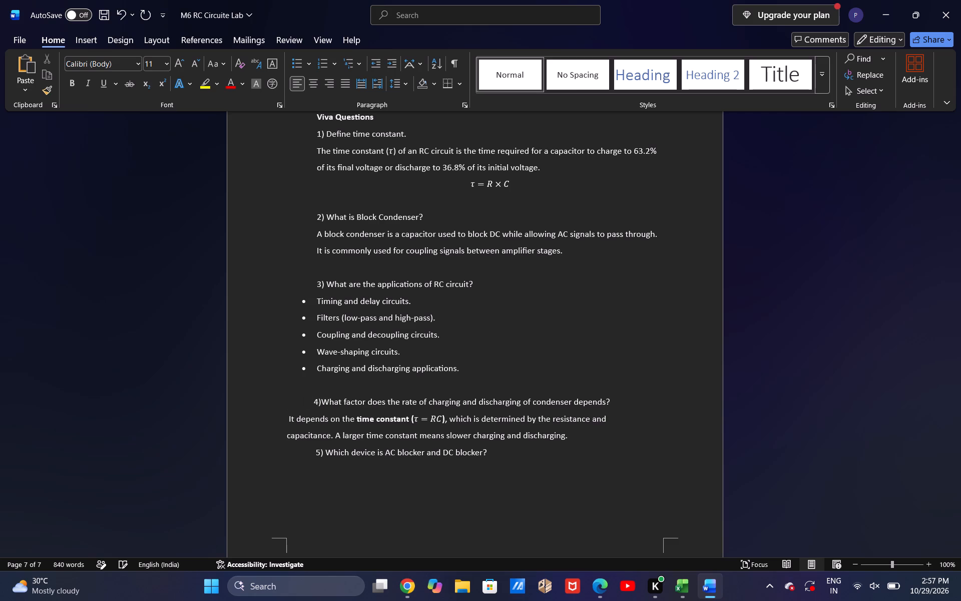
# Insert a blank line between the question 4 answer and viva question 5.
pyautogui.press('Left')
pyautogui.press('Up')
pyautogui.press('Down')
pyautogui.press('Left')
pyautogui.press('Left')
pyautogui.press('Left')
pyautogui.press('Left')
pyautogui.press('Left')
pyautogui.press('Left')
pyautogui.press('Down')
pyautogui.press('Down')
pyautogui.press('Down')
pyautogui.press('Left')
pyautogui.press('space')
pyautogui.press('Return')
# Add leading spaces before "It depends on" so the answer's first line starts slightly inside the question 4 text.
pyautogui.press('Up')
pyautogui.press('Up')
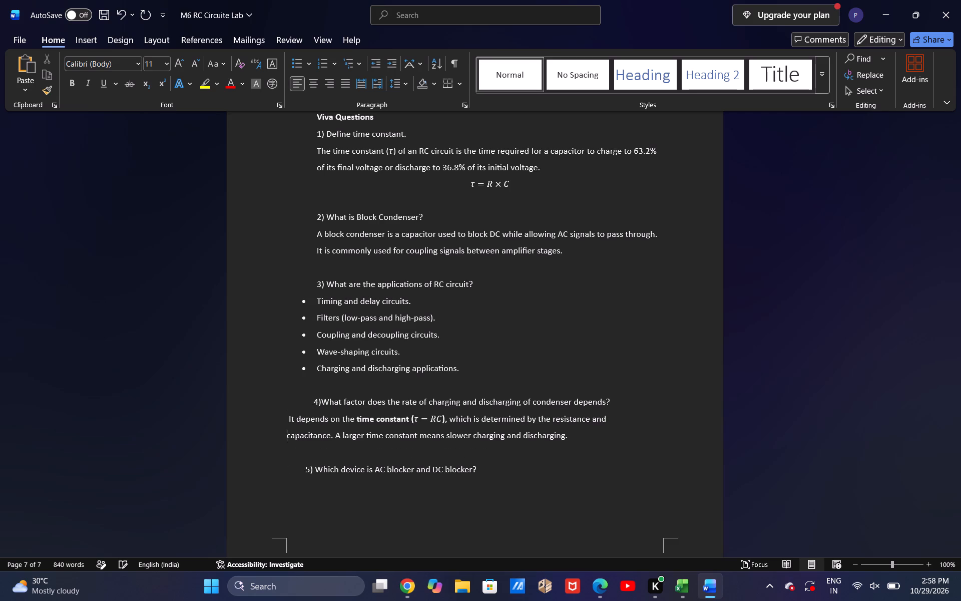
pyautogui.press('Up')
pyautogui.press('Up')
pyautogui.press('Down')
pyautogui.press('space')
pyautogui.press('space')
pyautogui.press('space')
pyautogui.press('space')
pyautogui.press('space')
pyautogui.press('space')
pyautogui.press('space')
pyautogui.press('space')
pyautogui.press('space')
pyautogui.press('space')
pyautogui.press('space')
pyautogui.press('space')
pyautogui.press('space')
pyautogui.press('space')
pyautogui.press('space')
pyautogui.press('space')
pyautogui.press('space')
pyautogui.press('space')
pyautogui.press('space')
pyautogui.press('space')
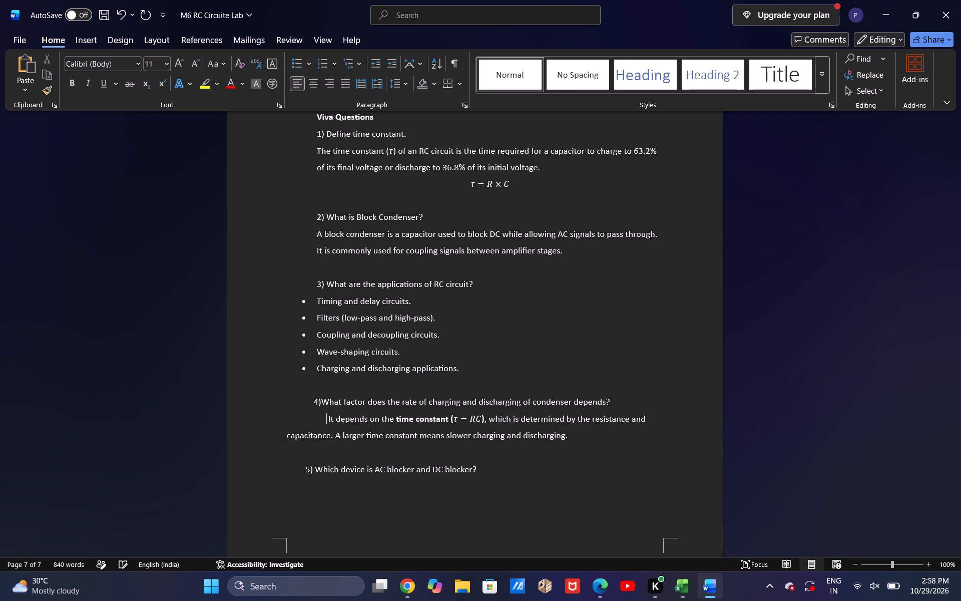
pyautogui.press('BackSpace')
pyautogui.press('BackSpace')
pyautogui.press('BackSpace')
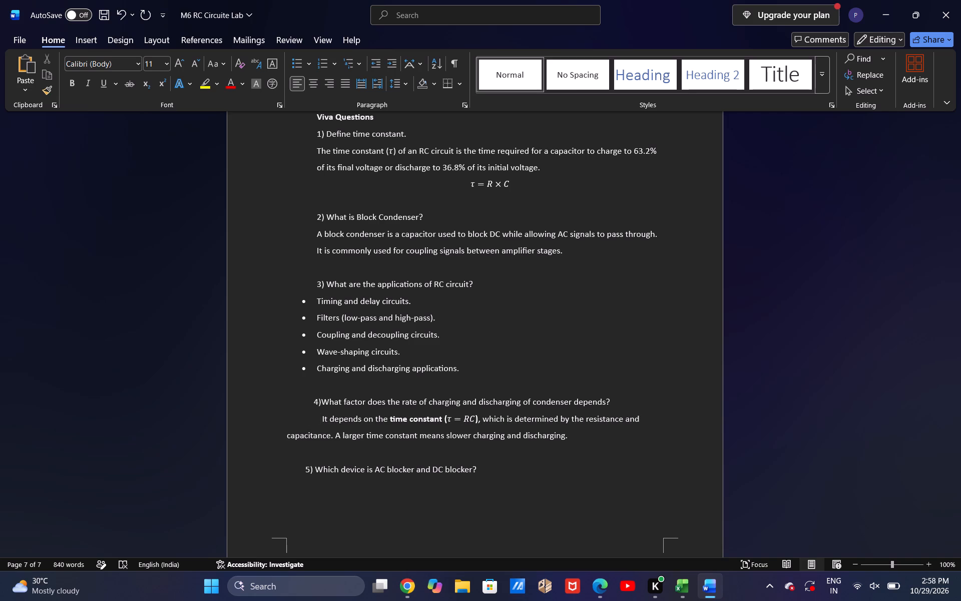
# Try to indent the wrapped second line of the question 4 answer by inserting spaces before "capacitance".
pyautogui.press('Down')
pyautogui.press('Left')
pyautogui.press('Left')
pyautogui.press('Left')
pyautogui.press('Left')
pyautogui.press('Left')
pyautogui.press('Left')
pyautogui.press('Left')
pyautogui.press('Left')
pyautogui.press('Left')
pyautogui.press('Left')
pyautogui.press('Left')
pyautogui.press('Left')
pyautogui.press('Right')
pyautogui.press('Right')
pyautogui.press('Right')
pyautogui.press('Right')
pyautogui.press('Left')
pyautogui.press('space')
pyautogui.press('space')
pyautogui.press('space')
pyautogui.press('space')
pyautogui.press('space')
pyautogui.press('space')
pyautogui.press('space')
pyautogui.press('space')
pyautogui.press('space')
pyautogui.press('space')
pyautogui.press('space')
pyautogui.press('space')
pyautogui.press('space')
pyautogui.press('space')
pyautogui.press('space')
pyautogui.press('space')
pyautogui.press('space')
pyautogui.press('space')
pyautogui.press('space')
pyautogui.press('space')
pyautogui.press('space')
pyautogui.press('space')
pyautogui.press('space')
pyautogui.press('space')
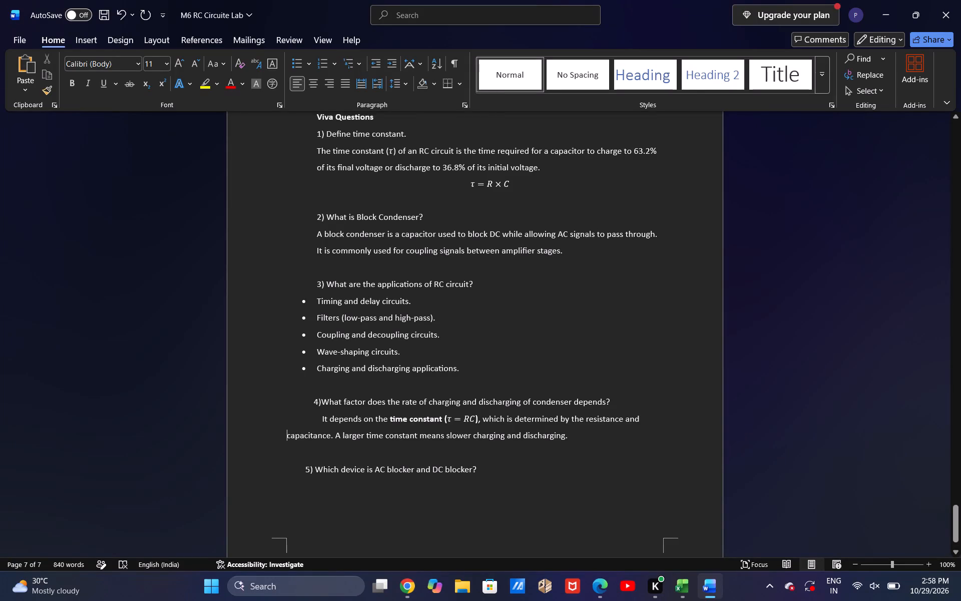
# Remove the bullets from the five RC circuit applications, from "Timing and delay circuits" to "Charging and discharging applications".
pyautogui.doubleClick(343, 305)
pyautogui.click(325, 303)
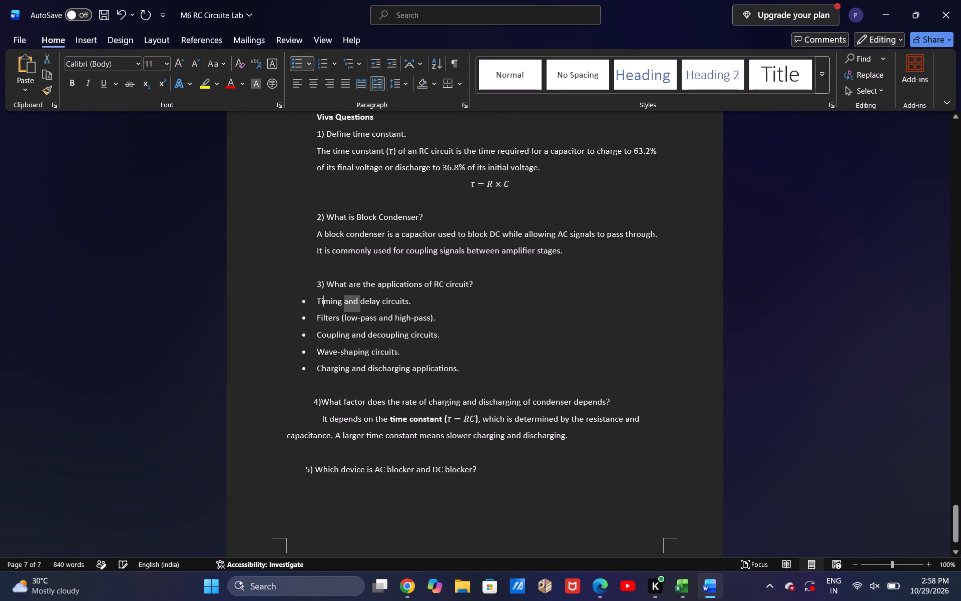
pyautogui.click(308, 302)
pyautogui.click(308, 302)
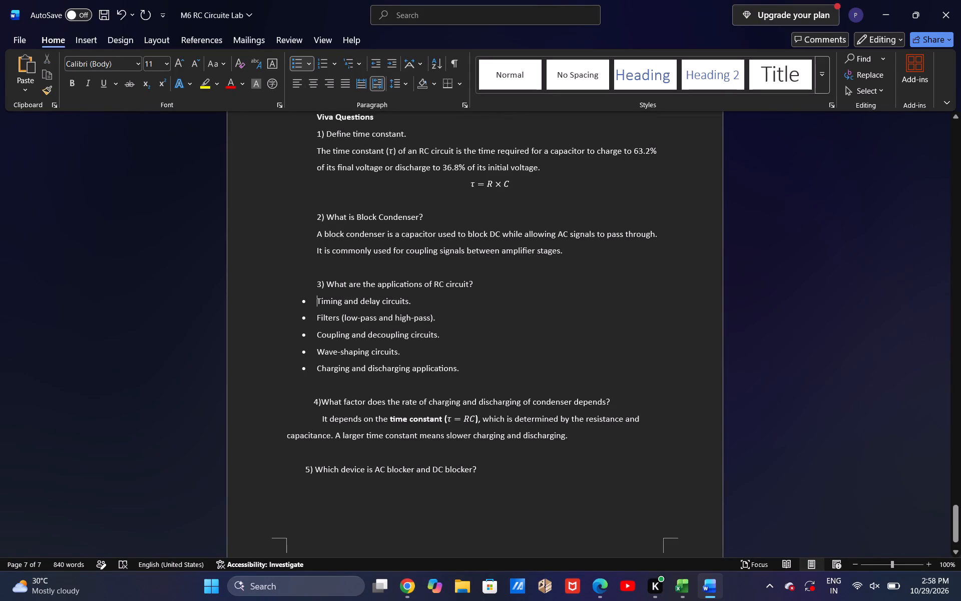
pyautogui.moveTo(308, 302); pyautogui.dragTo(318, 375)
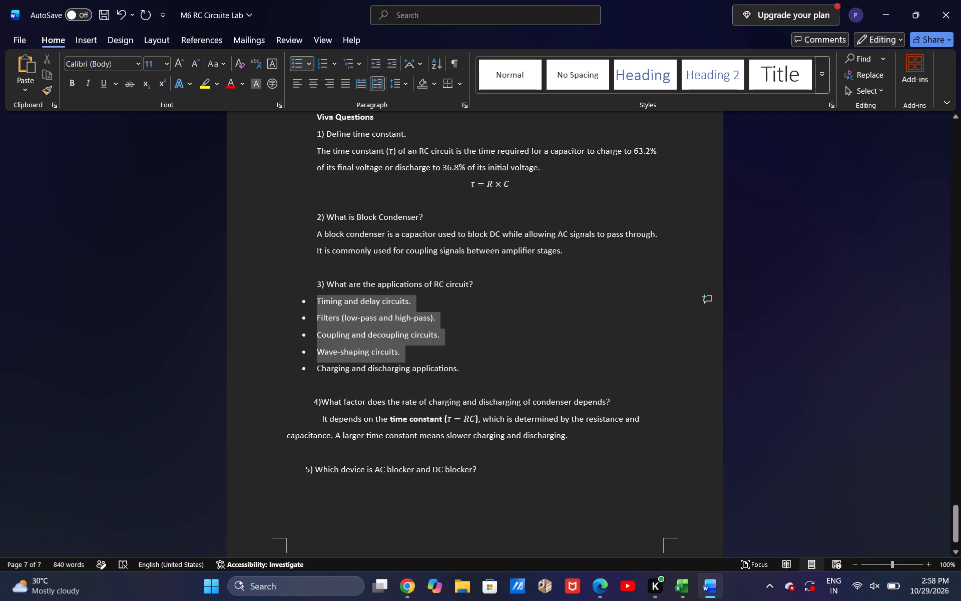
pyautogui.moveTo(318, 375); pyautogui.dragTo(468, 367)
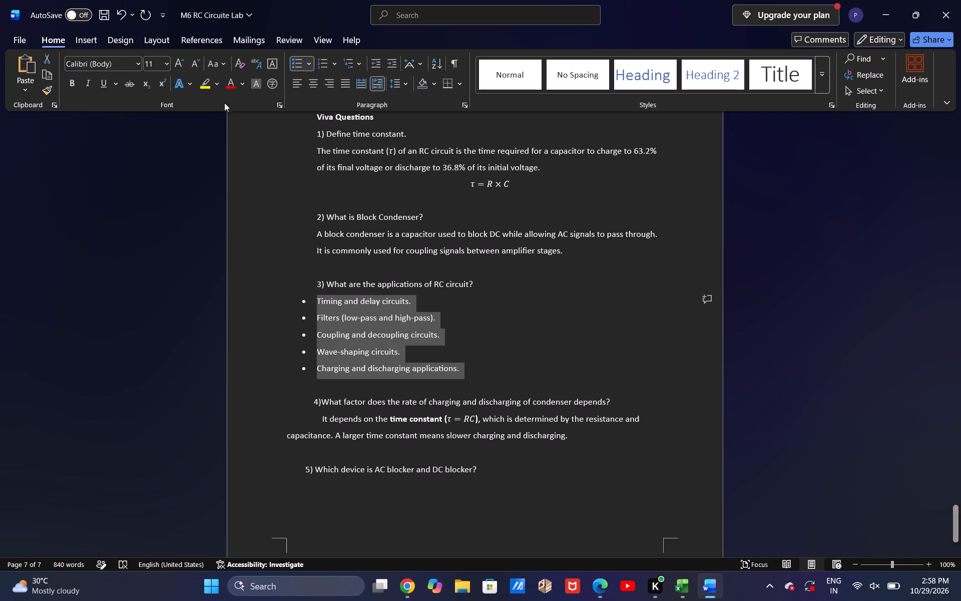
pyautogui.click(304, 68)
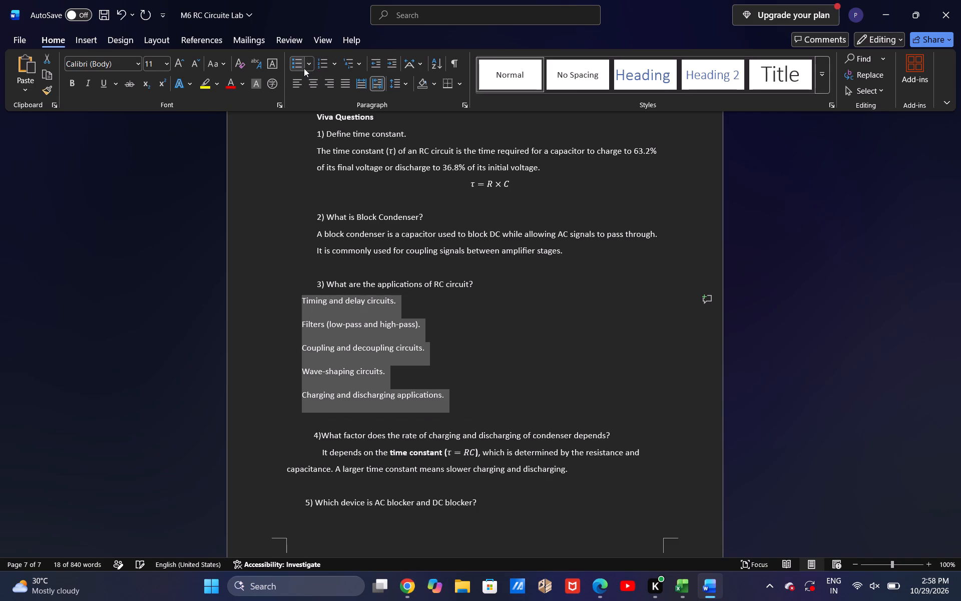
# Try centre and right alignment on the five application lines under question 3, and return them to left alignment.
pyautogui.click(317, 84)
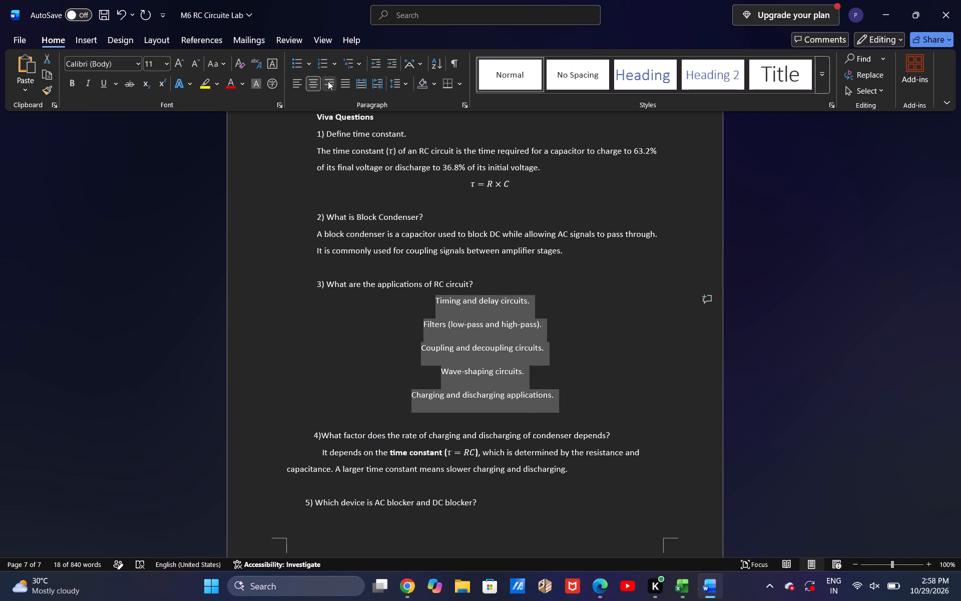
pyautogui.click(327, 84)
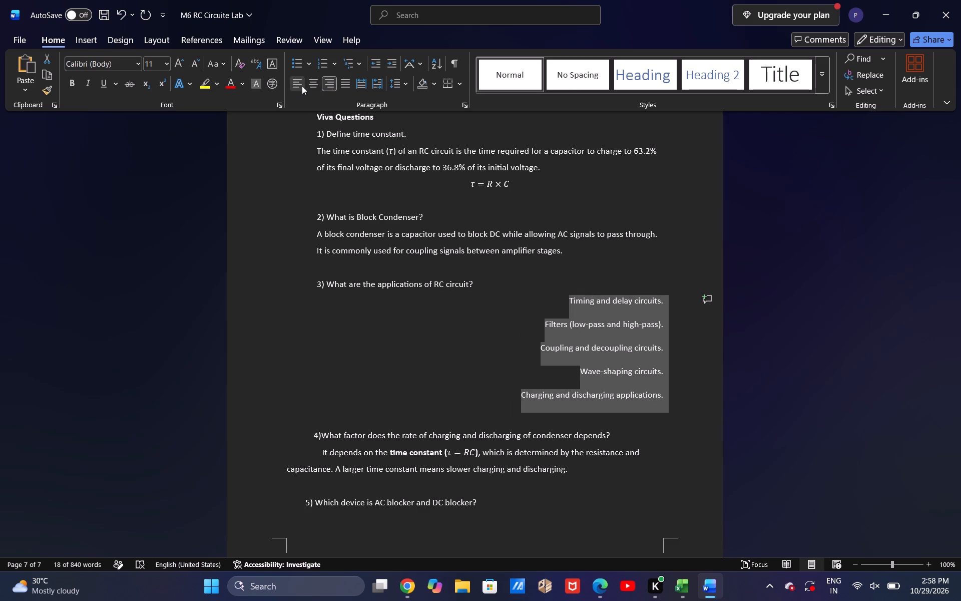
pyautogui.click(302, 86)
pyautogui.click(284, 285)
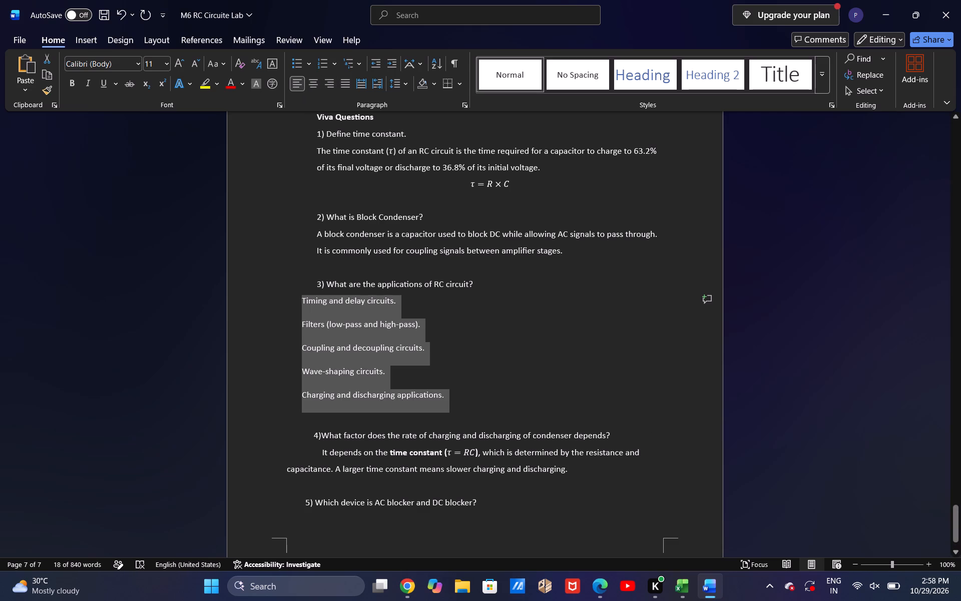
pyautogui.click(314, 288)
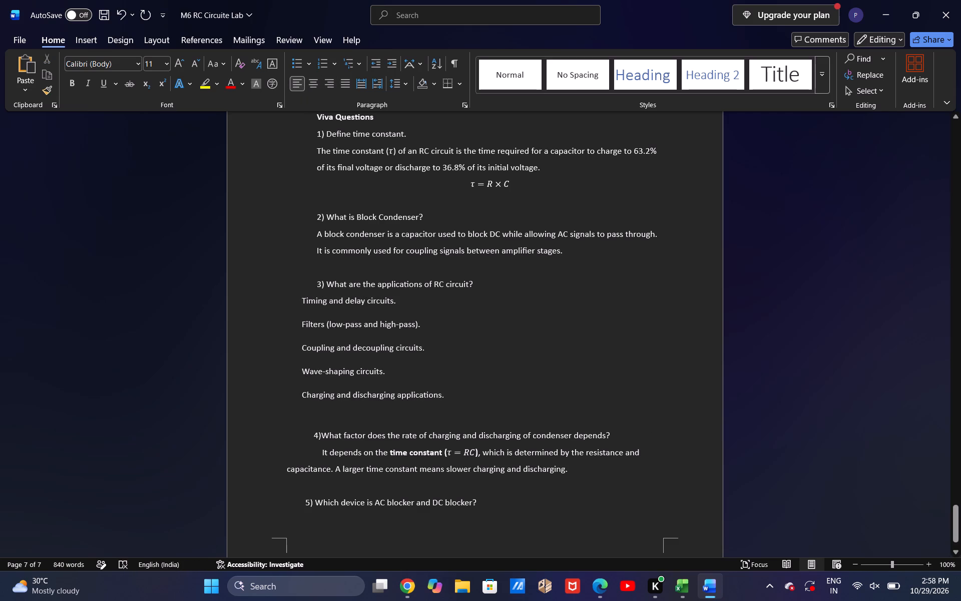
pyautogui.press('BackSpace')
pyautogui.press('BackSpace')
pyautogui.press('BackSpace')
pyautogui.hotkey('ctrl', 'z')
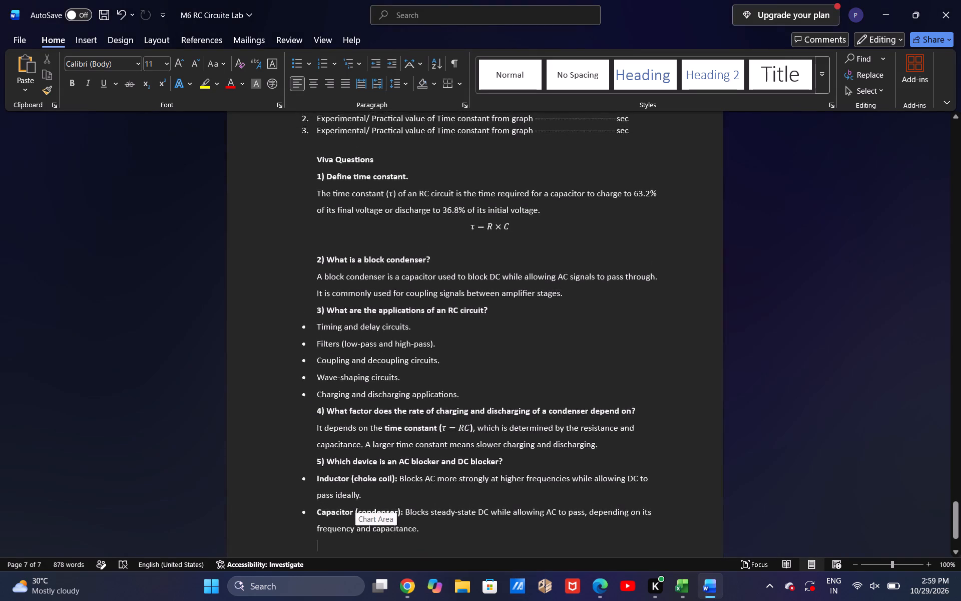
# Enter 4.7 before "sec" in the first experimental time constant line.
pyautogui.scroll(1, 324, 462)
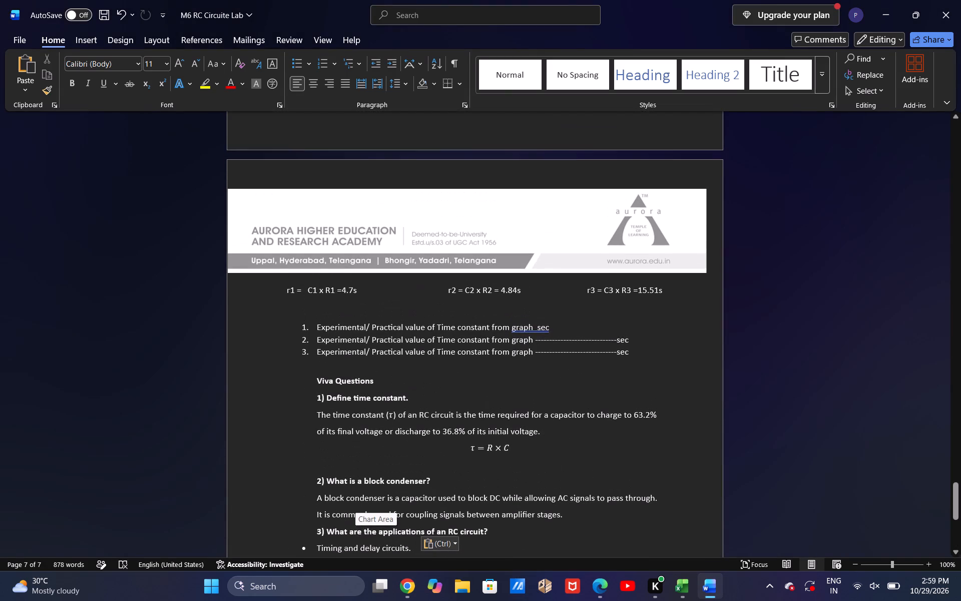
pyautogui.click(534, 326)
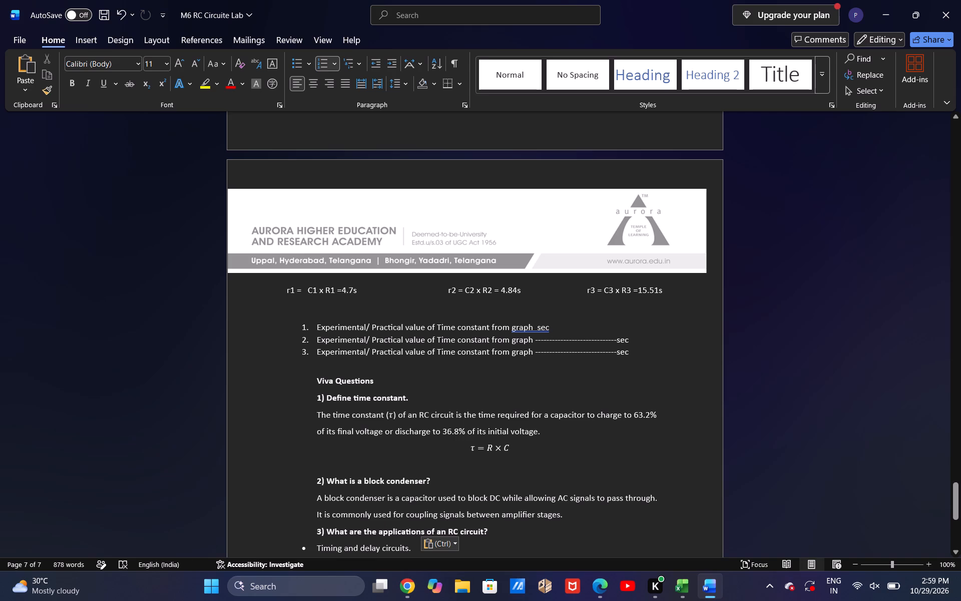
pyautogui.write('4.7')
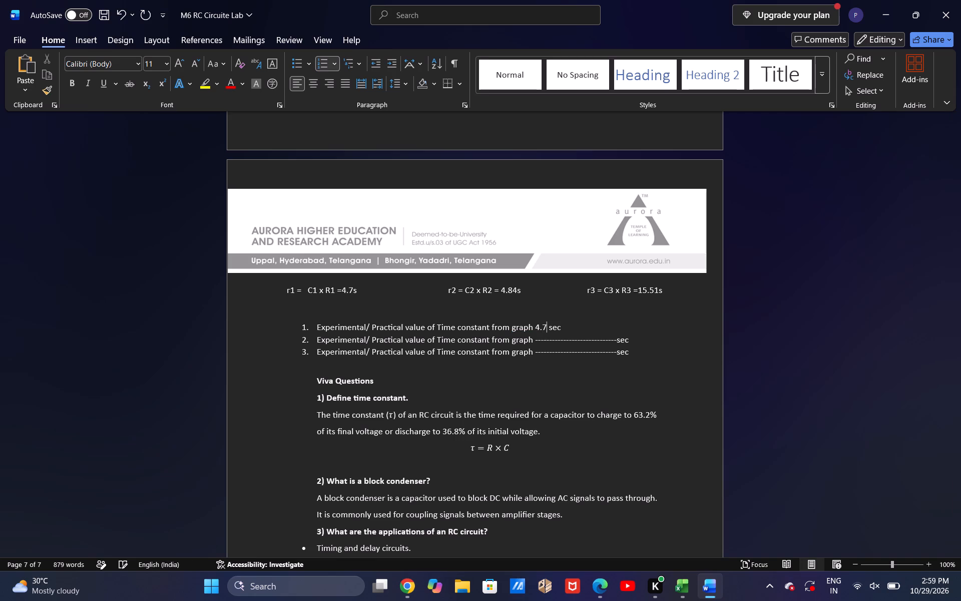
# Replace the dashed blank in the second experimental time constant line with 4.84.
pyautogui.click(565, 339)
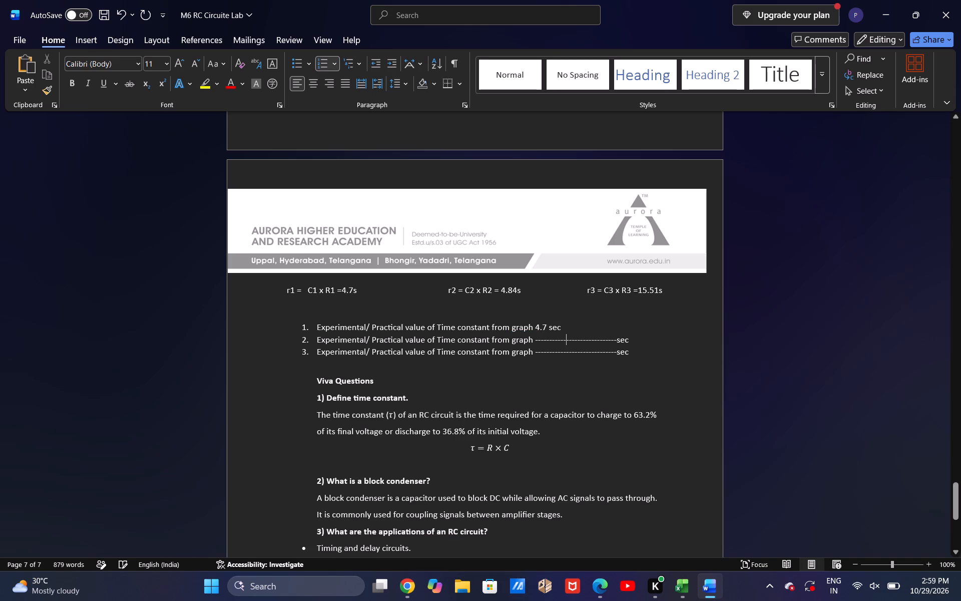
pyautogui.press('BackSpace')
pyautogui.press('BackSpace')
pyautogui.press('BackSpace')
pyautogui.press('BackSpace')
pyautogui.press('BackSpace')
pyautogui.press('BackSpace')
pyautogui.press('BackSpace')
pyautogui.press('BackSpace')
pyautogui.press('BackSpace')
pyautogui.press('BackSpace')
pyautogui.press('BackSpace')
pyautogui.press('BackSpace')
pyautogui.press('BackSpace')
pyautogui.press('Delete')
pyautogui.press('Delete')
pyautogui.press('Delete')
pyautogui.press('Delete')
pyautogui.press('Delete')
pyautogui.press('Delete')
pyautogui.press('Delete')
pyautogui.press('Delete')
pyautogui.press('Delete')
pyautogui.press('Delete')
pyautogui.press('Delete')
pyautogui.press('Delete')
pyautogui.press('Delete')
pyautogui.press('Delete')
pyautogui.press('Delete')
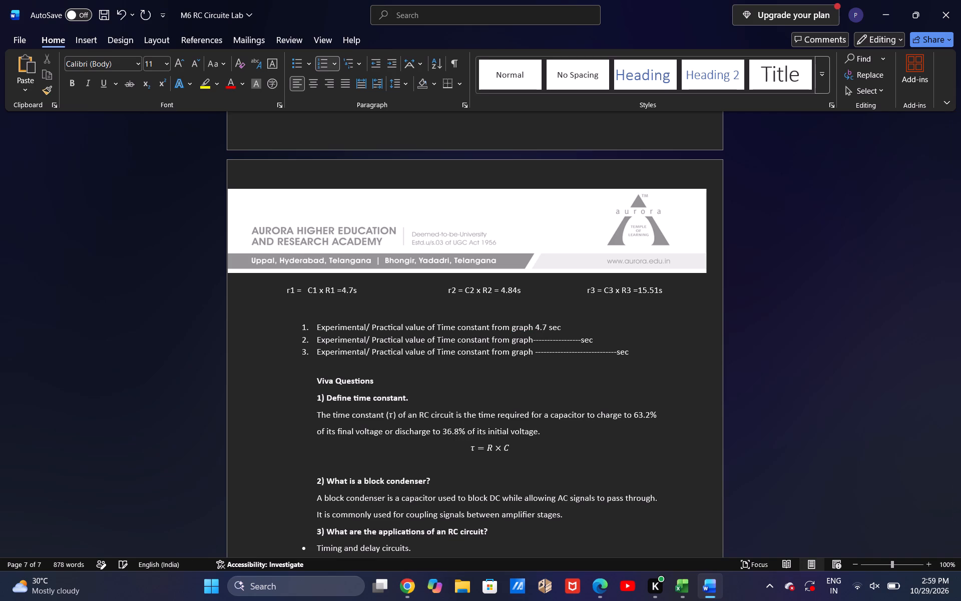
pyautogui.press('Delete')
pyautogui.press('Delete')
pyautogui.press('Delete')
pyautogui.press('Delete')
pyautogui.write('4.84')
# Replace the dashed blank in the third experimental time constant line with 15.51.
pyautogui.click(613, 351)
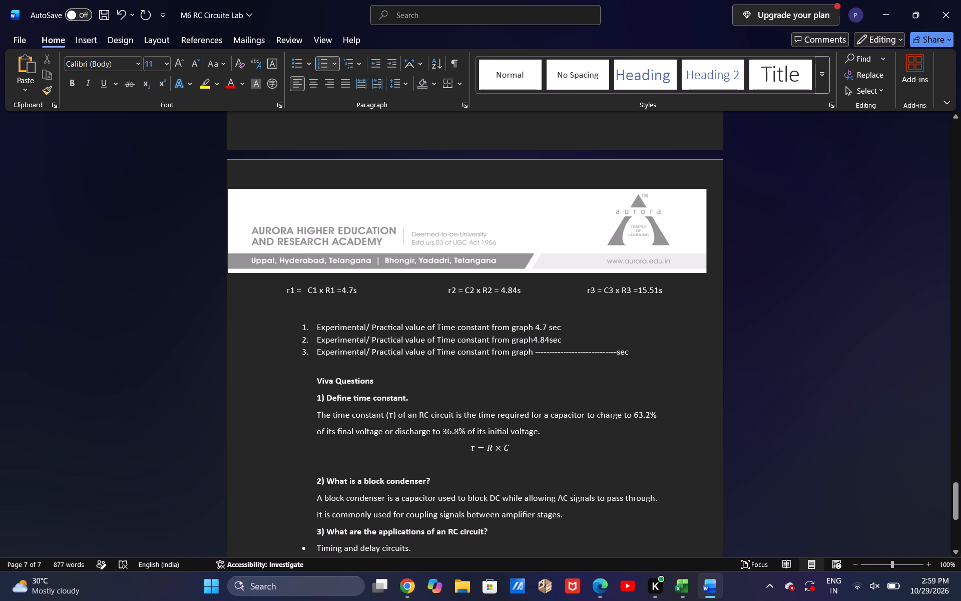
pyautogui.press('BackSpace')
pyautogui.press('BackSpace')
pyautogui.press('BackSpace')
pyautogui.press('BackSpace')
pyautogui.press('BackSpace')
pyautogui.press('BackSpace')
pyautogui.press('BackSpace')
pyautogui.press('BackSpace')
pyautogui.press('BackSpace')
pyautogui.press('BackSpace')
pyautogui.press('BackSpace')
pyautogui.press('BackSpace')
pyautogui.press('BackSpace')
pyautogui.press('BackSpace')
pyautogui.press('BackSpace')
pyautogui.press('BackSpace')
pyautogui.press('BackSpace')
pyautogui.press('BackSpace')
pyautogui.press('BackSpace')
pyautogui.press('BackSpace')
pyautogui.press('BackSpace')
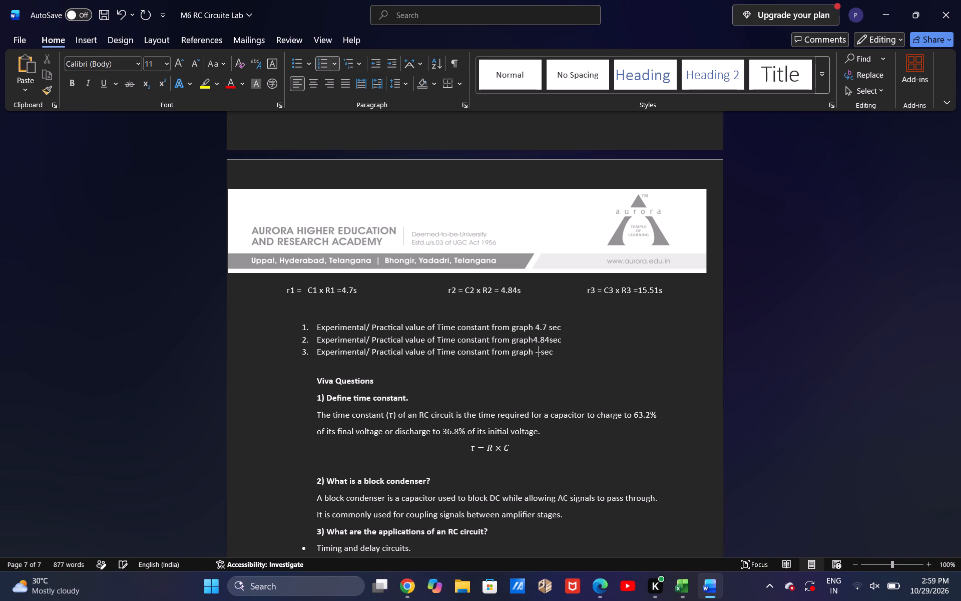
pyautogui.press('BackSpace')
pyautogui.press('Delete')
pyautogui.write('15.51')
# Add a space before 4.7 and before 4.84 in the first two experimental time constant lines.
pyautogui.click(537, 328)
pyautogui.press('space')
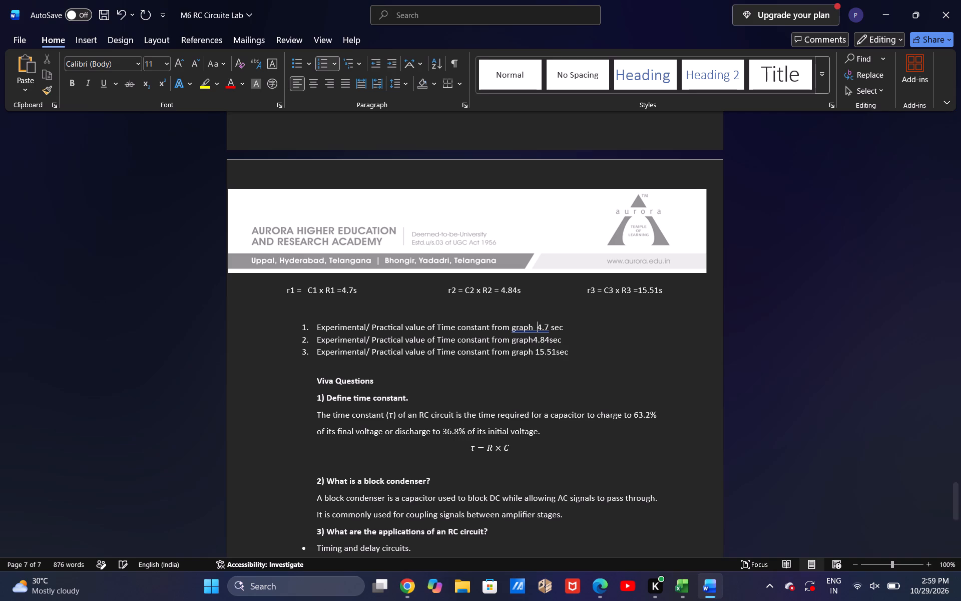
pyautogui.click(532, 346)
pyautogui.press('space')
# Underline the value 4.7 in the first experimental time constant line.
pyautogui.moveTo(535, 329); pyautogui.dragTo(547, 330)
pyautogui.click(547, 330)
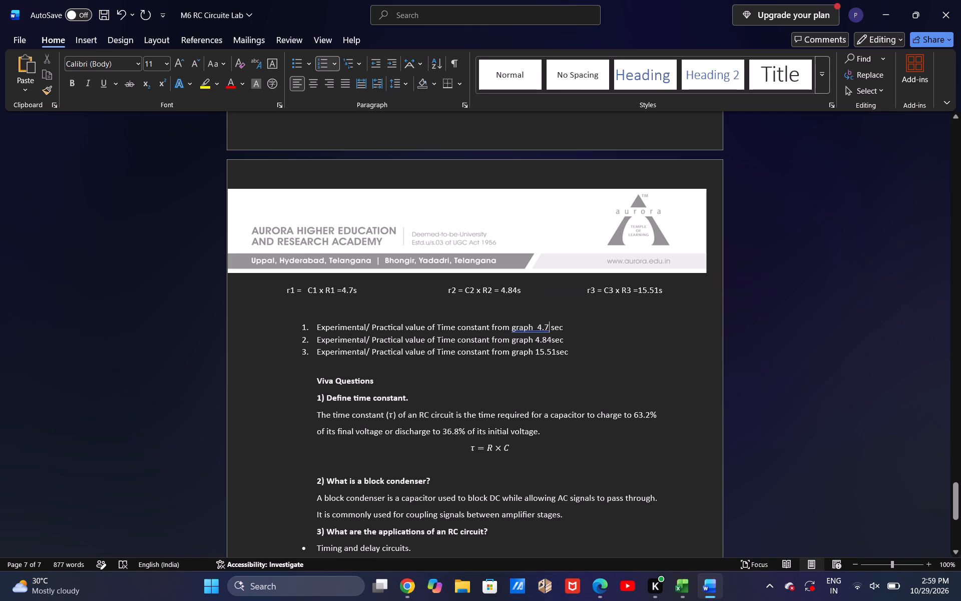
pyautogui.click(539, 330)
pyautogui.hotkey('shift', 'Right')
pyautogui.hotkey('shift', 'Right')
pyautogui.hotkey('shift', 'Right')
pyautogui.hotkey('ctrl', 'u')
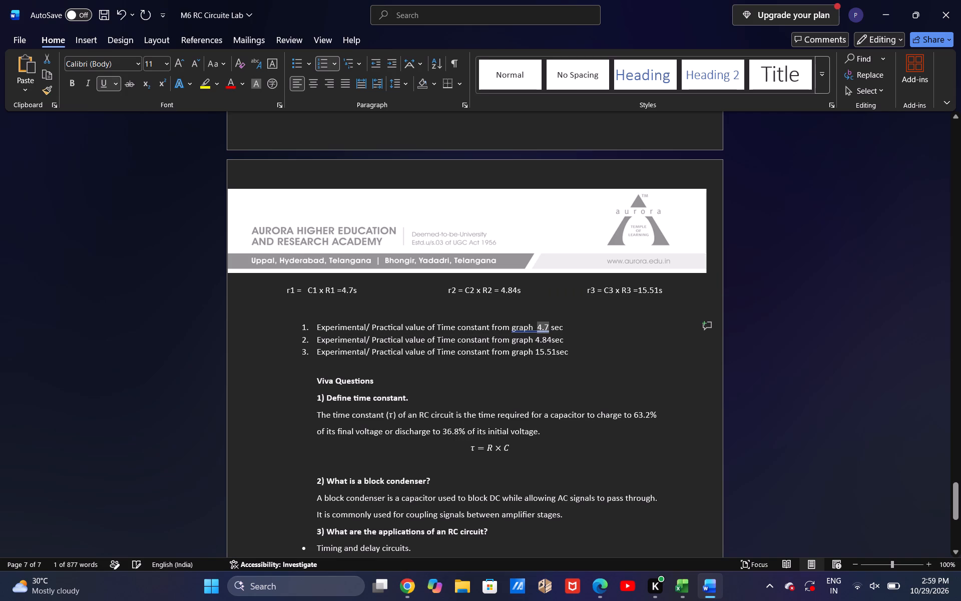
# Separate 4.84 from "sec" with a space in the second experimental time constant line, and underline the value.
pyautogui.moveTo(538, 345); pyautogui.dragTo(552, 342)
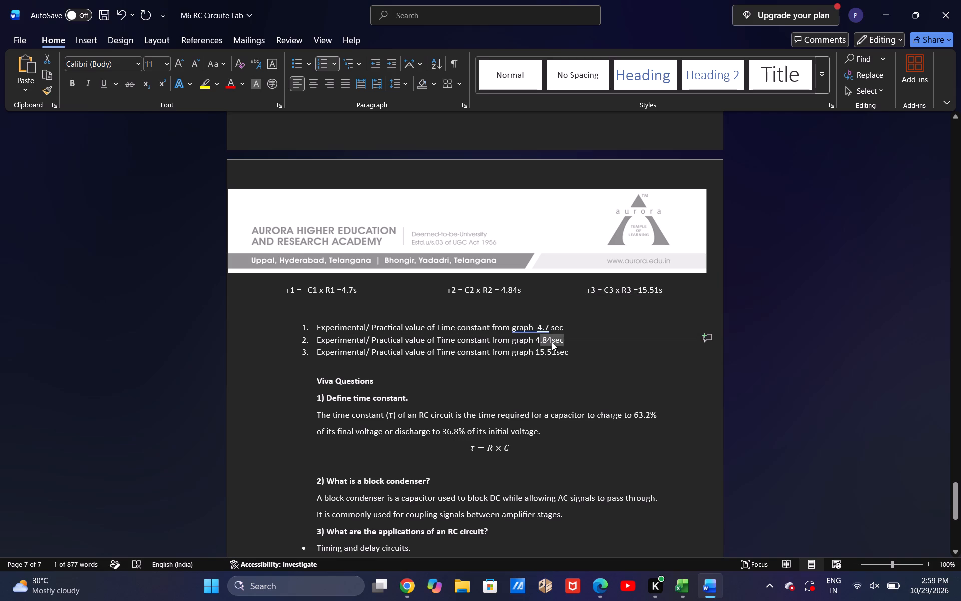
pyautogui.click(552, 342)
pyautogui.moveTo(552, 342); pyautogui.dragTo(536, 342)
pyautogui.click(536, 342)
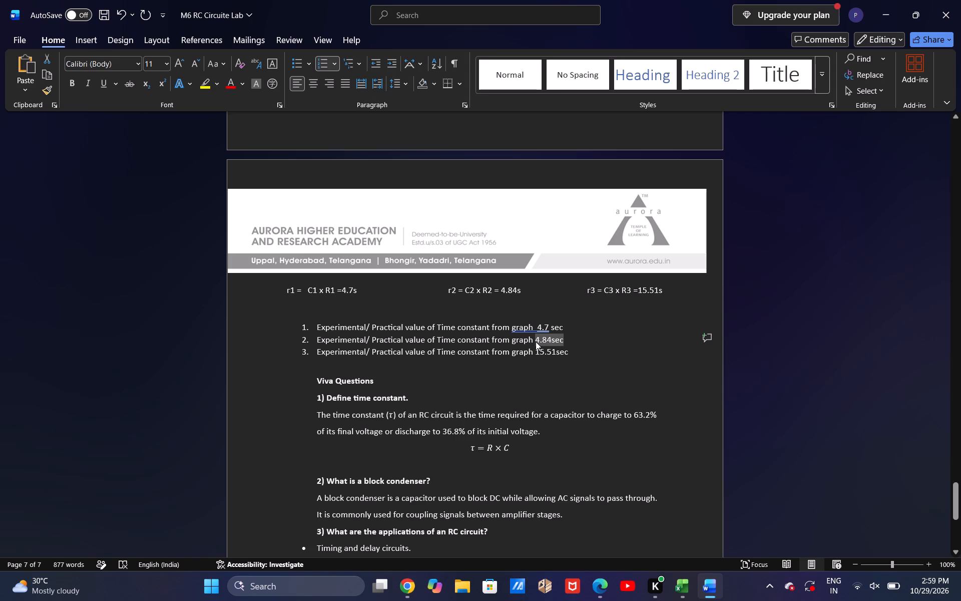
pyautogui.moveTo(536, 342); pyautogui.dragTo(550, 339)
pyautogui.click(550, 339)
pyautogui.press('space')
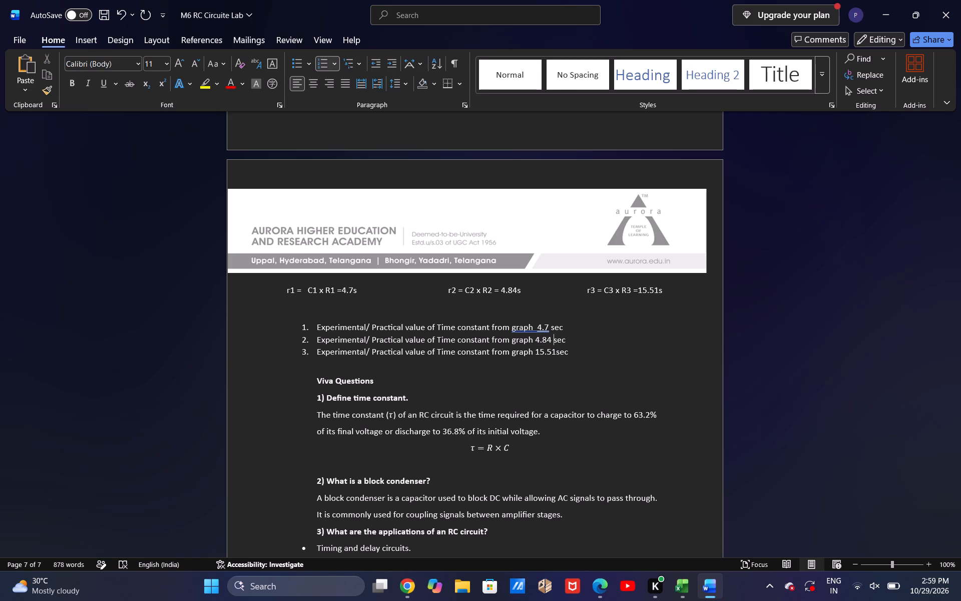
pyautogui.hotkey('shift', 'Left')
pyautogui.hotkey('shift', 'Left')
pyautogui.hotkey('shift', 'Left')
pyautogui.hotkey('shift', 'Left')
pyautogui.hotkey('shift', 'Left')
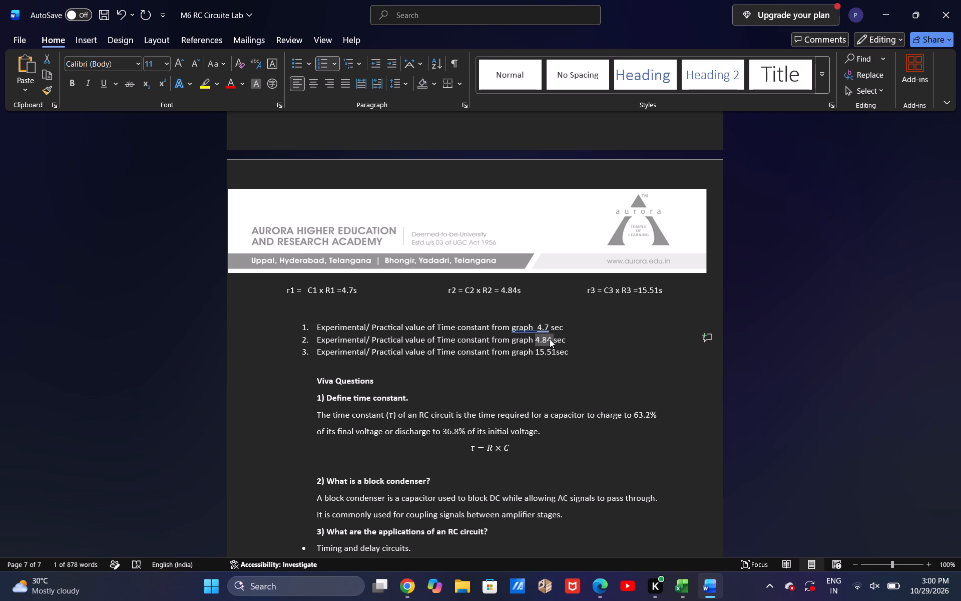
pyautogui.hotkey('ctrl', 'u')
# Underline the value 15.51 in the third experimental time constant line.
pyautogui.click(541, 355)
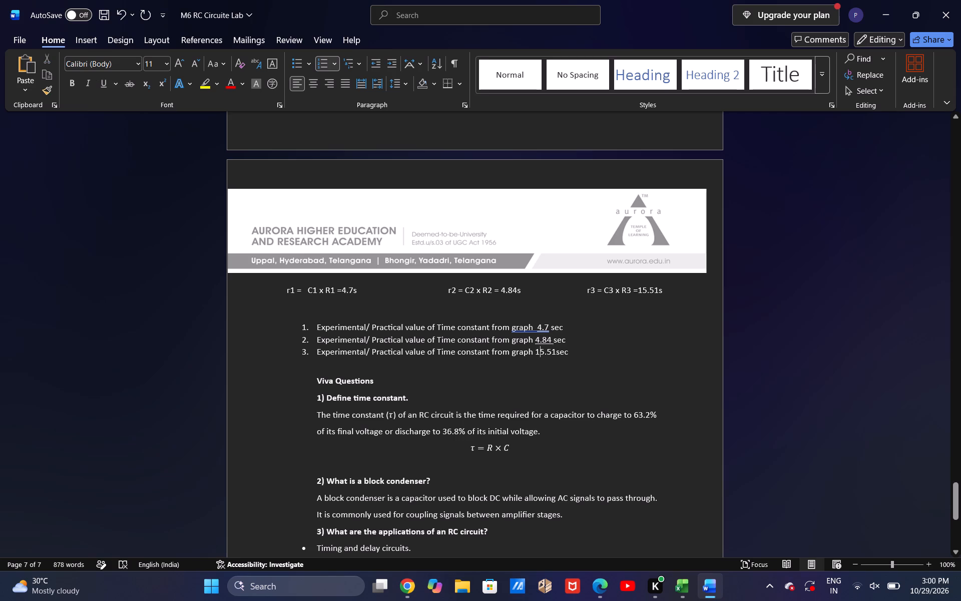
pyautogui.press('Left')
pyautogui.hotkey('shift', 'Right')
pyautogui.hotkey('shift', 'Right')
pyautogui.hotkey('shift', 'Right')
pyautogui.hotkey('shift', 'Right')
pyautogui.hotkey('shift', 'Right')
pyautogui.hotkey('shift', 'Right')
pyautogui.hotkey('shift', 'Left')
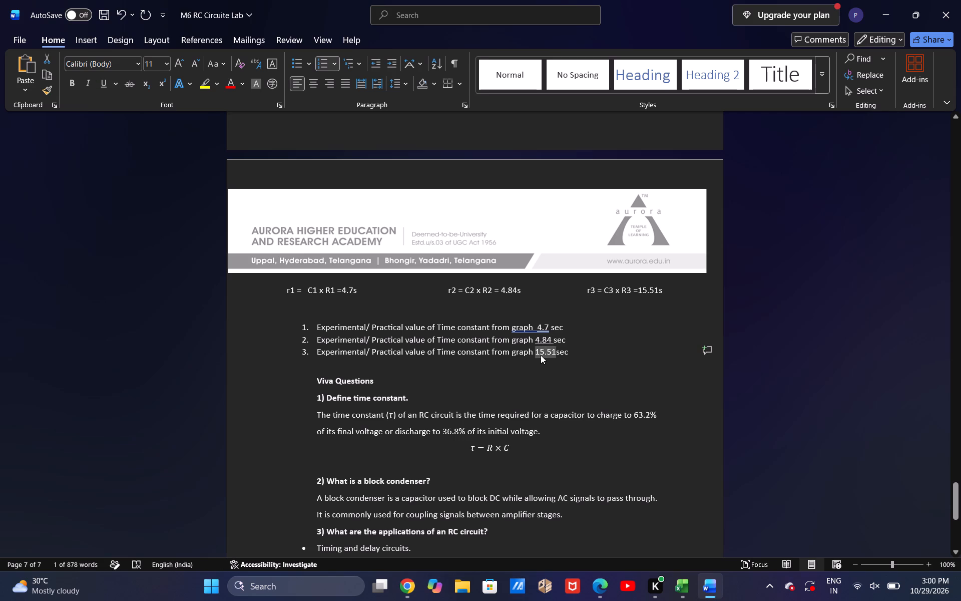
pyautogui.hotkey('ctrl', 'u')
pyautogui.click(488, 369)
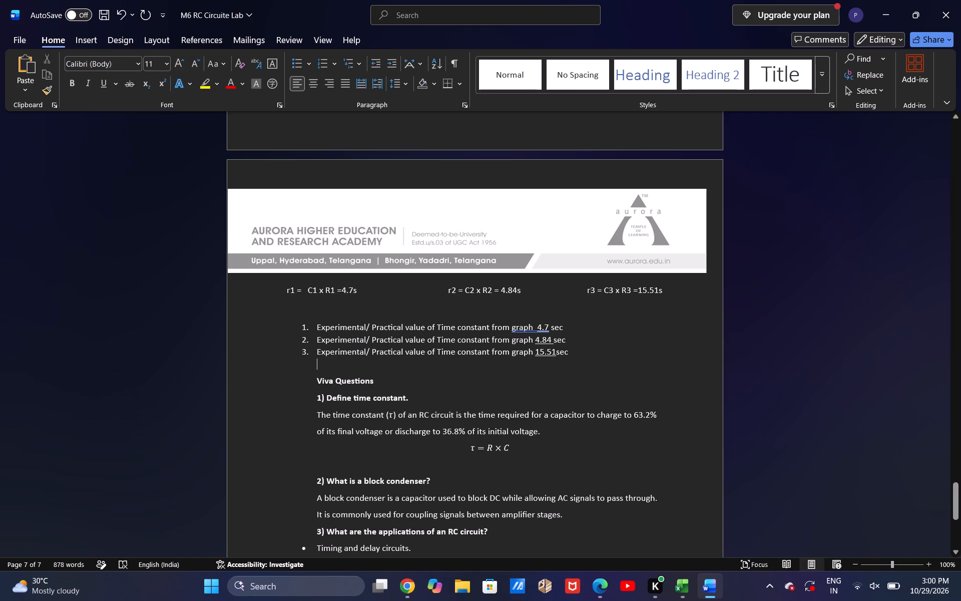
# Save the lab report document.
pyautogui.scroll(-5, 514, 440)
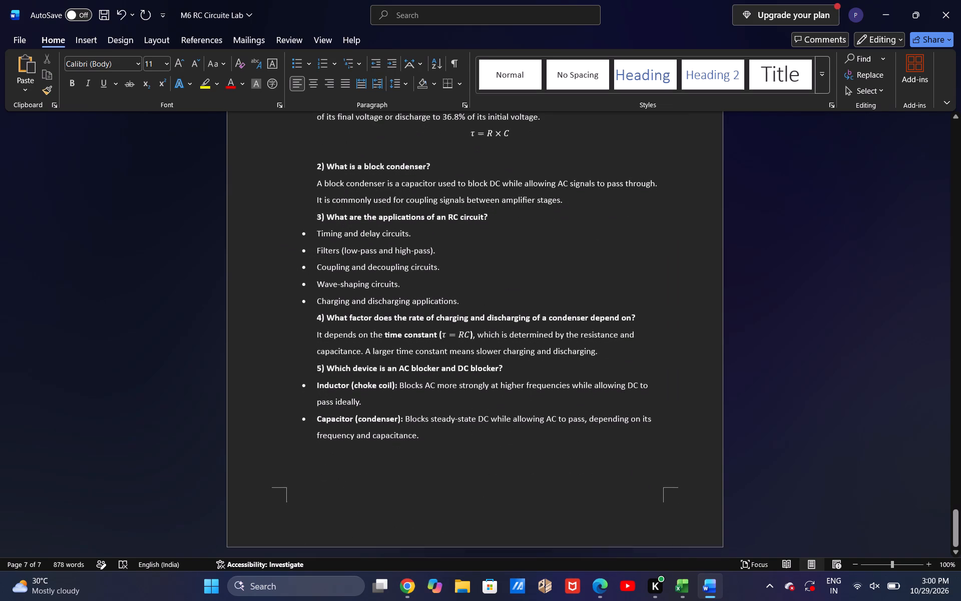
pyautogui.click(107, 18)
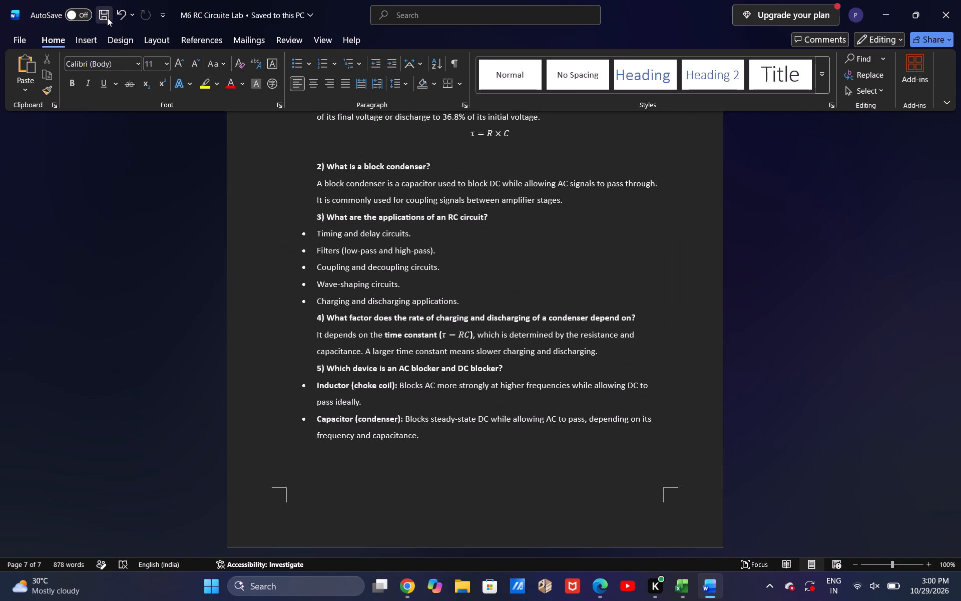